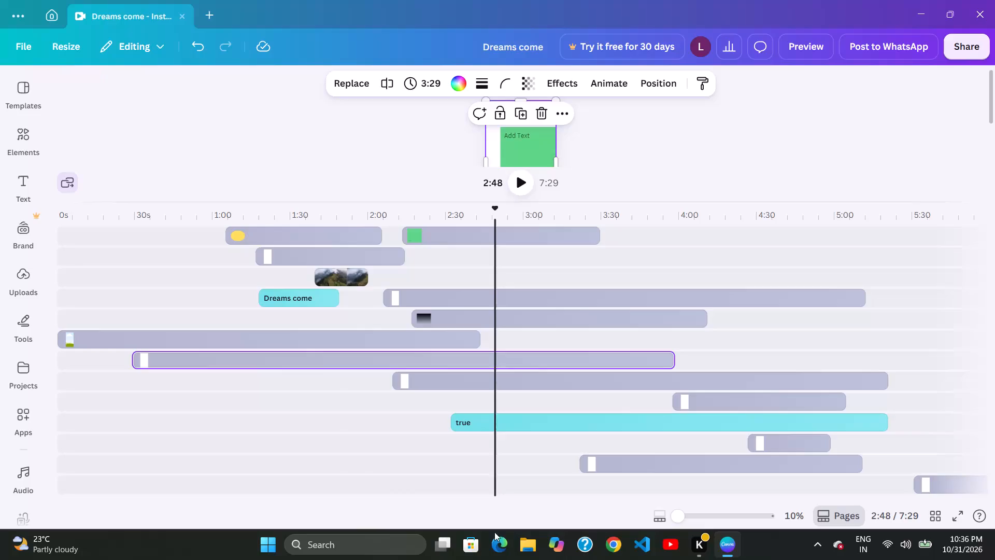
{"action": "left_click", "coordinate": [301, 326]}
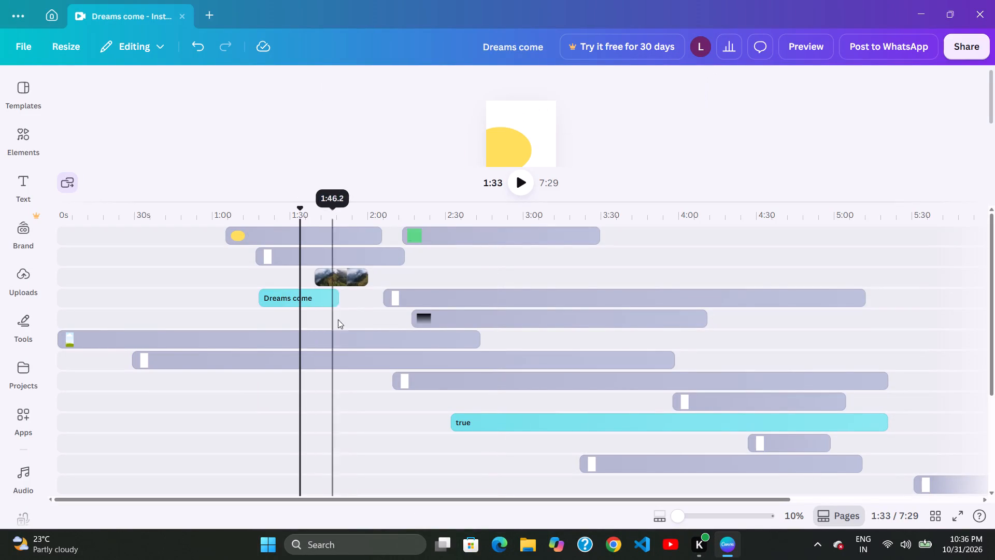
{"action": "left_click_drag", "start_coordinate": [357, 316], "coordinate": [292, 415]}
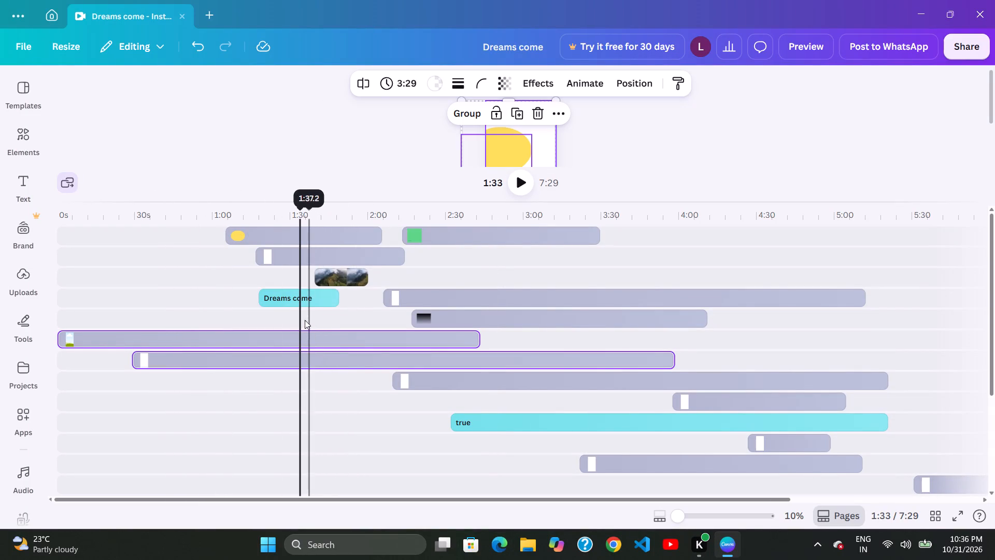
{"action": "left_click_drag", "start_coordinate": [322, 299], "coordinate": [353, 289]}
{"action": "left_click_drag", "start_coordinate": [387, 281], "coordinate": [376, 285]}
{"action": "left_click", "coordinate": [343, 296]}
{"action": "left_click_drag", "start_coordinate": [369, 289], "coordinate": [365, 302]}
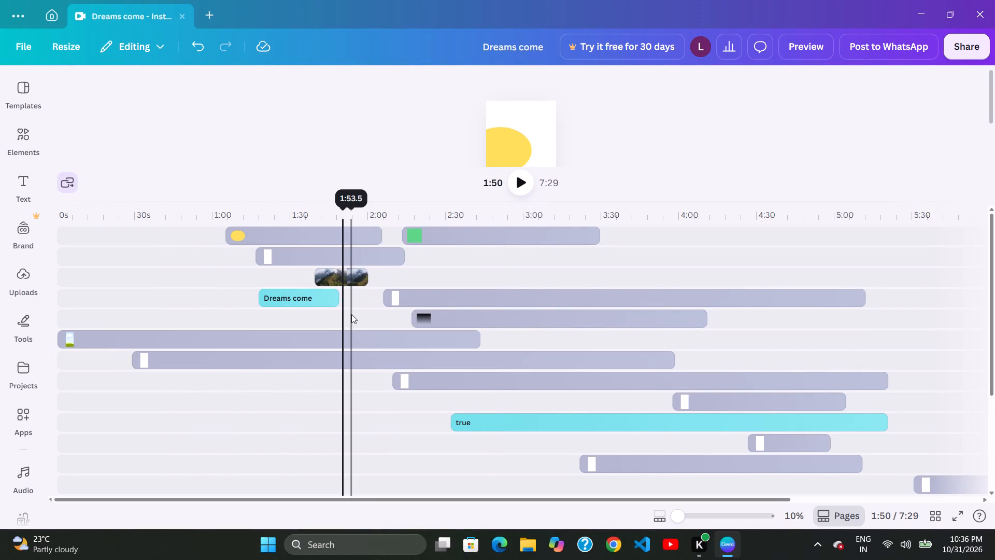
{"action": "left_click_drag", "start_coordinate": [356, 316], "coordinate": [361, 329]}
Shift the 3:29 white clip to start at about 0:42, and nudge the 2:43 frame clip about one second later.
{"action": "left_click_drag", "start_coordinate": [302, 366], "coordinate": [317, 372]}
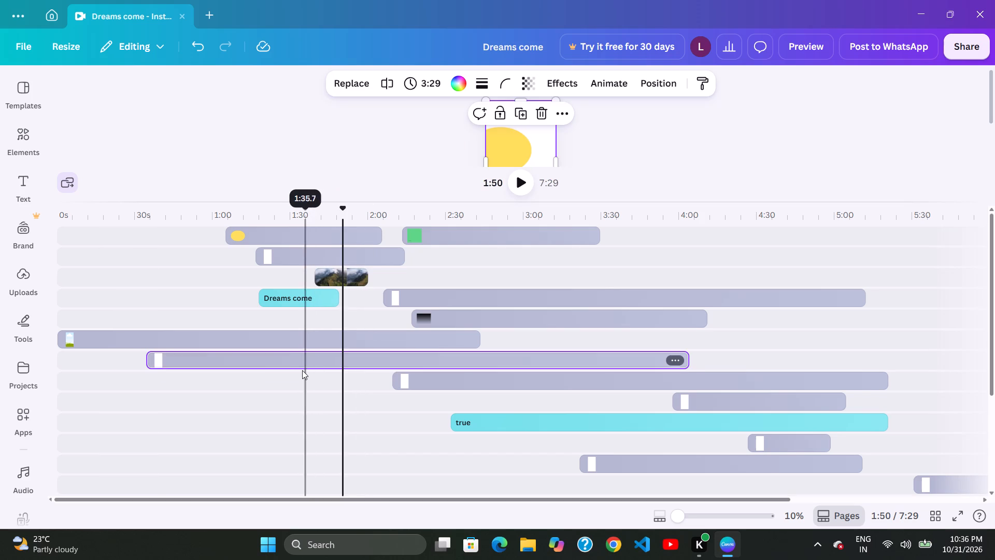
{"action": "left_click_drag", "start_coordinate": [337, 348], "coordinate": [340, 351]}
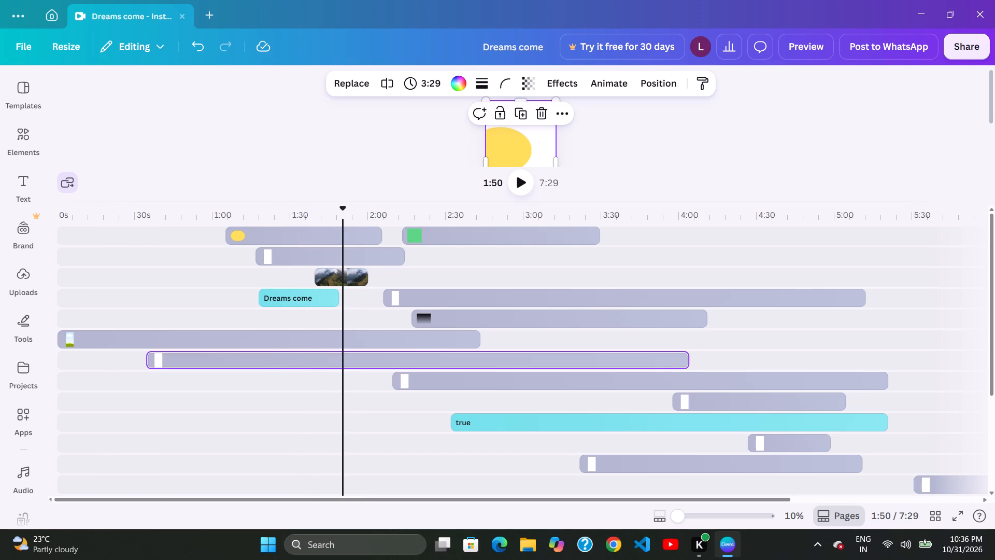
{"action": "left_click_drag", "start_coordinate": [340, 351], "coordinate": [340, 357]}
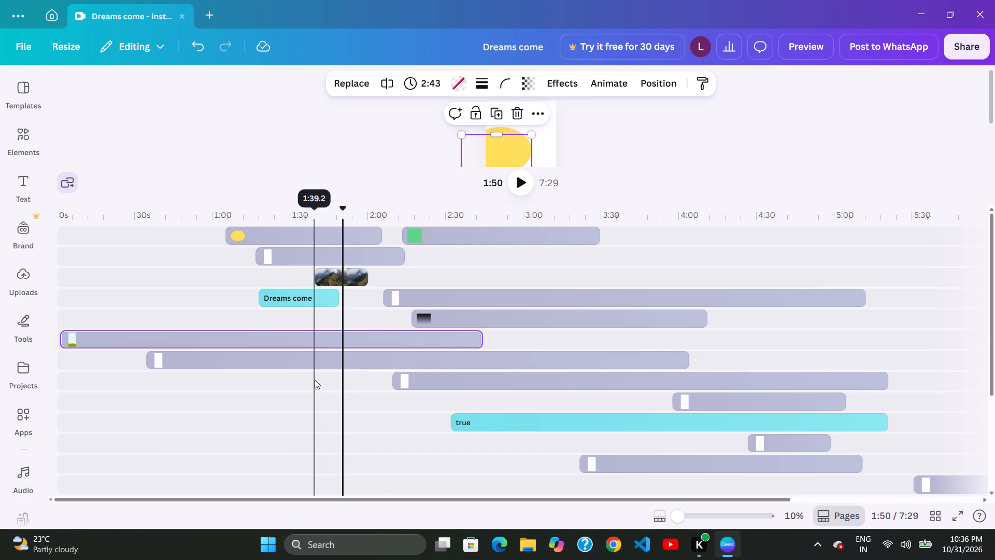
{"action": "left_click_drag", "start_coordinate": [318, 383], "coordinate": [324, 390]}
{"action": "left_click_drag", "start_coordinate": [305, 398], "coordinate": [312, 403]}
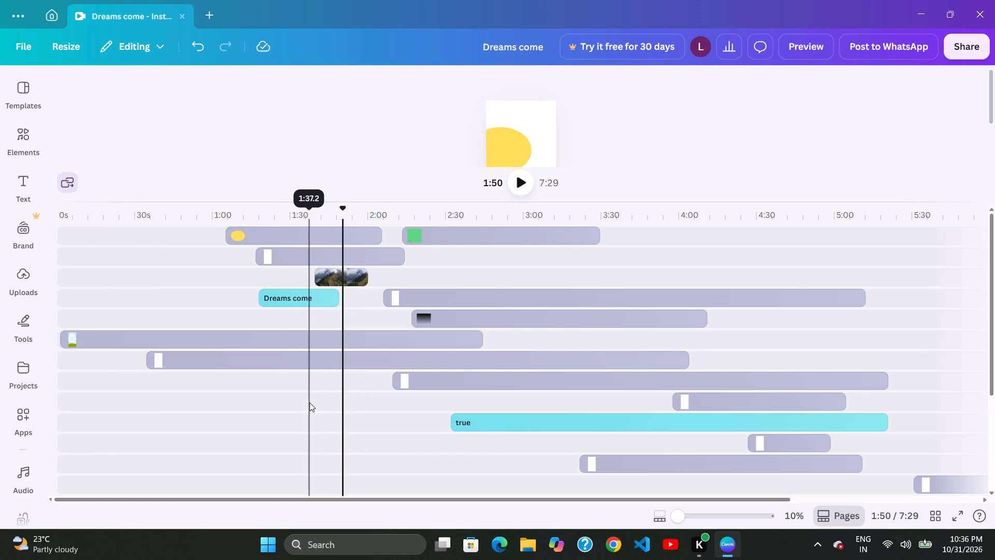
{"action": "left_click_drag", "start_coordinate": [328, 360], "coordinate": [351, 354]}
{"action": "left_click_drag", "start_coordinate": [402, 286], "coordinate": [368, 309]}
Move the 2:43 frame clip up one track, above the black gradient clip, starting at about 0:20.
{"action": "left_click_drag", "start_coordinate": [274, 338], "coordinate": [314, 314]}
{"action": "left_click_drag", "start_coordinate": [343, 301], "coordinate": [344, 301]}
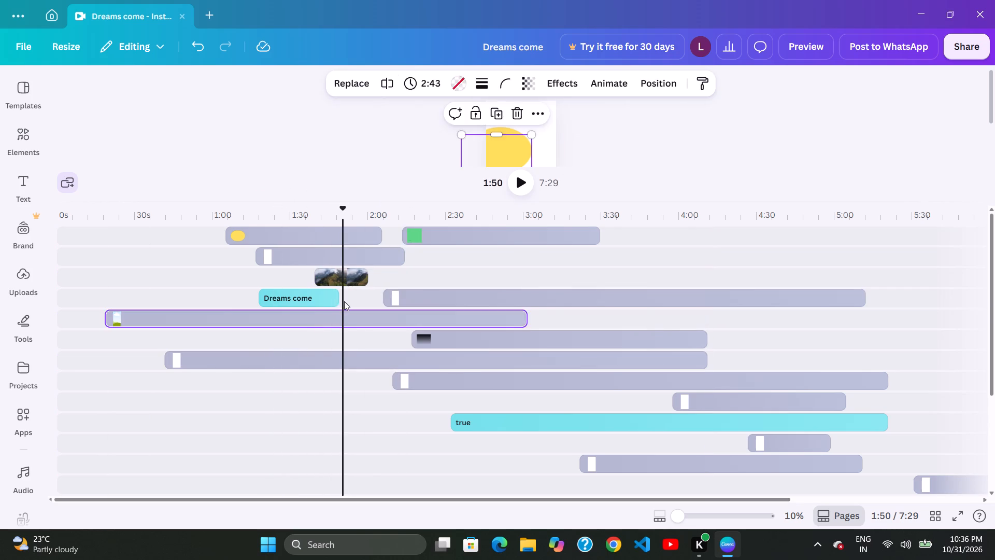
{"action": "left_click_drag", "start_coordinate": [344, 301], "coordinate": [338, 319]}
{"action": "left_click_drag", "start_coordinate": [369, 267], "coordinate": [371, 275]}
{"action": "left_click_drag", "start_coordinate": [353, 287], "coordinate": [353, 295]}
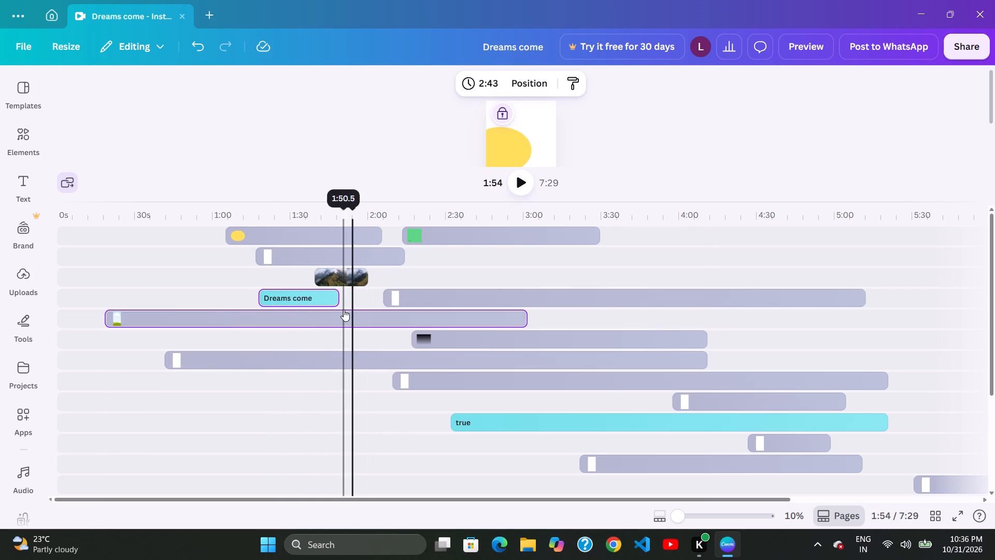
{"action": "left_click", "coordinate": [350, 313]}
{"action": "left_click_drag", "start_coordinate": [351, 314], "coordinate": [354, 321]}
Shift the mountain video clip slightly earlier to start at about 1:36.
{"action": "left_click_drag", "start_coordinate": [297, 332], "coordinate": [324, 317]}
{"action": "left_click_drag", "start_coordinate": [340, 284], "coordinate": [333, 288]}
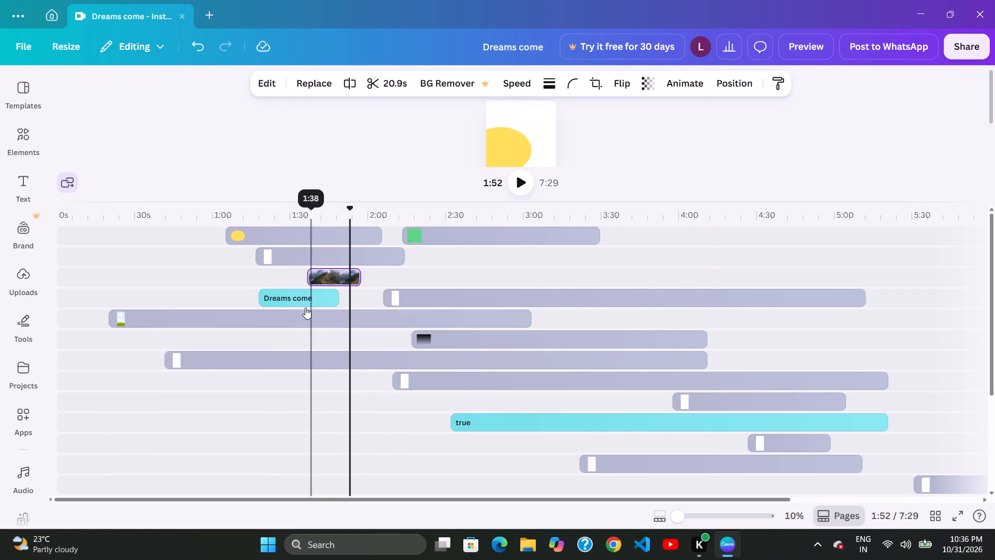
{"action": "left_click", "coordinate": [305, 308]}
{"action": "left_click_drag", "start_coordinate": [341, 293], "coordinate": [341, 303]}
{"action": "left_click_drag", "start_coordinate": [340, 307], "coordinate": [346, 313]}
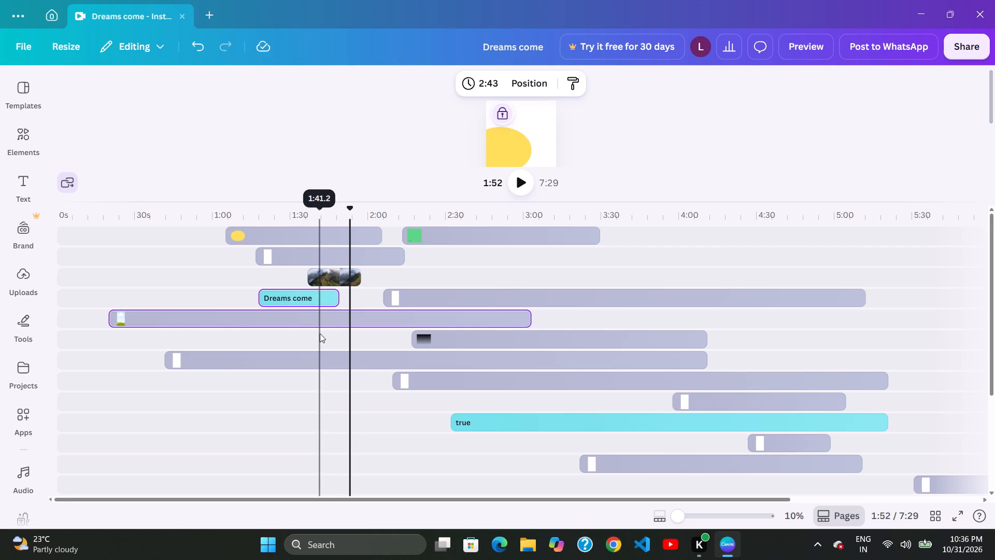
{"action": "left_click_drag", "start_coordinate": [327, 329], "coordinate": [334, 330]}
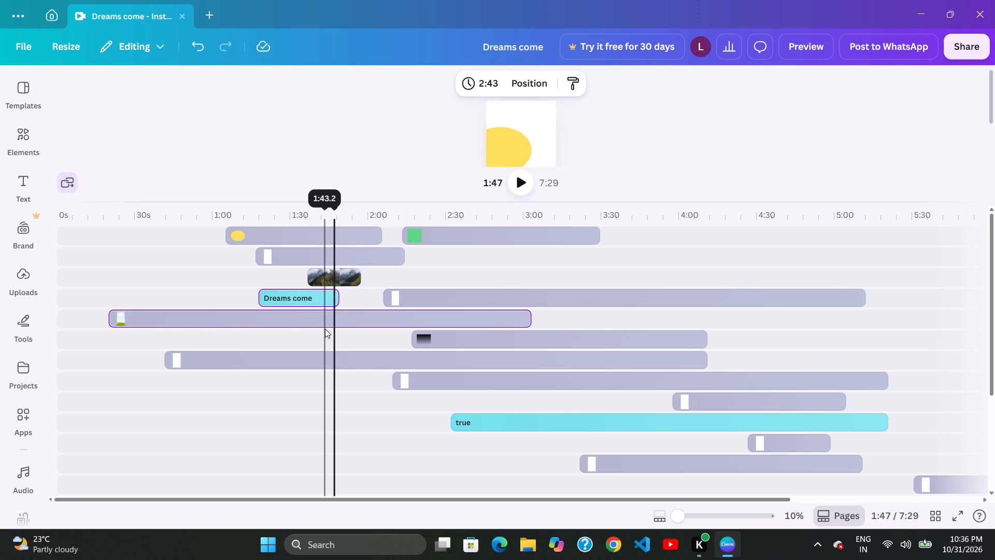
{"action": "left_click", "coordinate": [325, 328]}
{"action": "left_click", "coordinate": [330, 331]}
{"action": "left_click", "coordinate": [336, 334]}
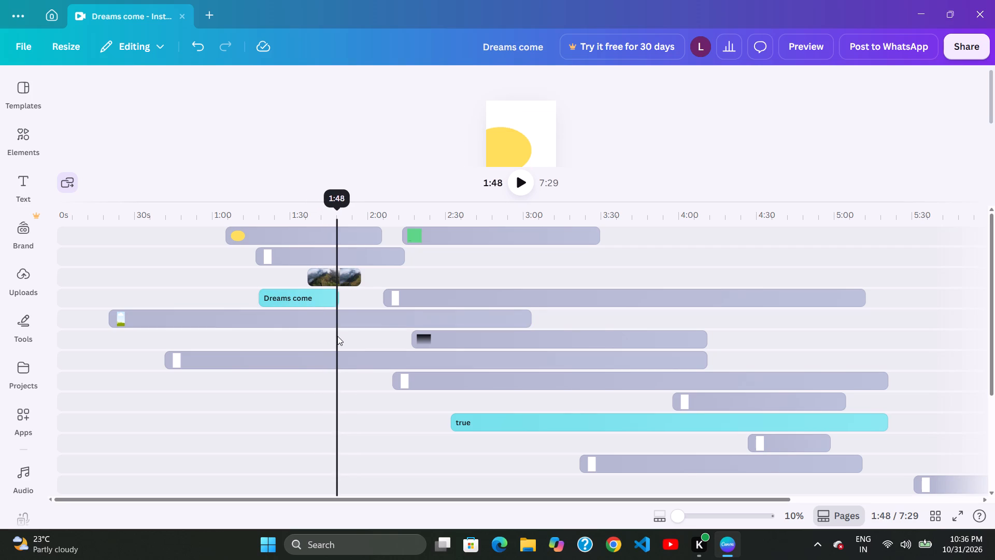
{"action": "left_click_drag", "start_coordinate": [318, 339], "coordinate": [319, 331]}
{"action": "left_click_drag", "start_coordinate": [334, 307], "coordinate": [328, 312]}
Move the 3:29 white clip up one track, above the black gradient clip, starting at about 0:51.
{"action": "left_click_drag", "start_coordinate": [228, 353], "coordinate": [252, 334]}
{"action": "left_click", "coordinate": [310, 296]}
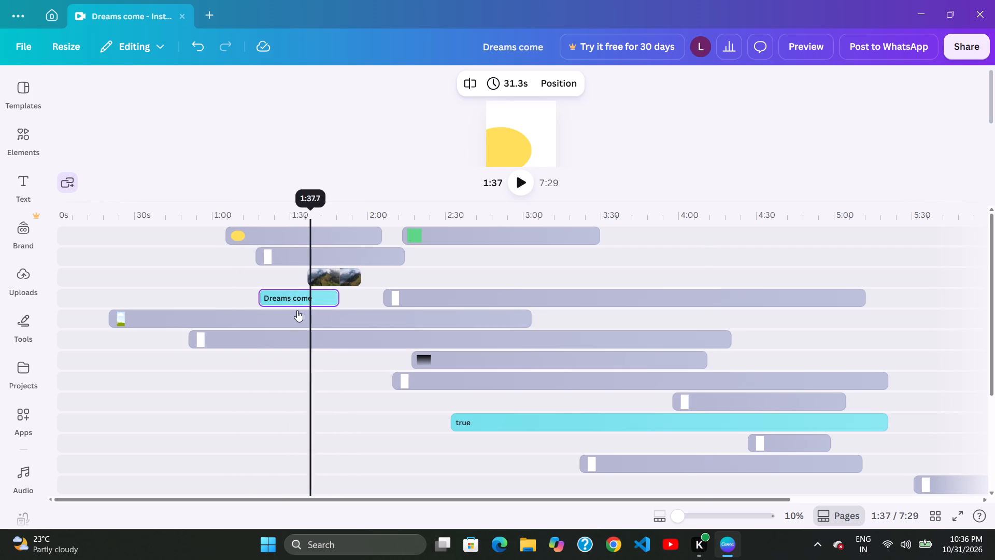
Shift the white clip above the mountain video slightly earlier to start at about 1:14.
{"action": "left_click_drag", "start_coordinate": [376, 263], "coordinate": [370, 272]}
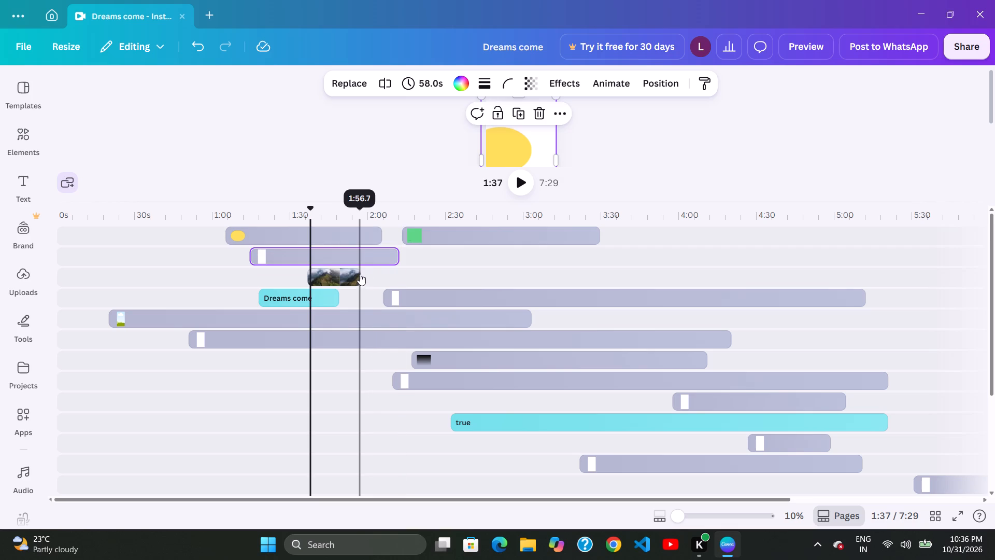
Shift the mountain video clip later on its track to start at about 1:53.
{"action": "left_click_drag", "start_coordinate": [340, 272], "coordinate": [368, 278]}
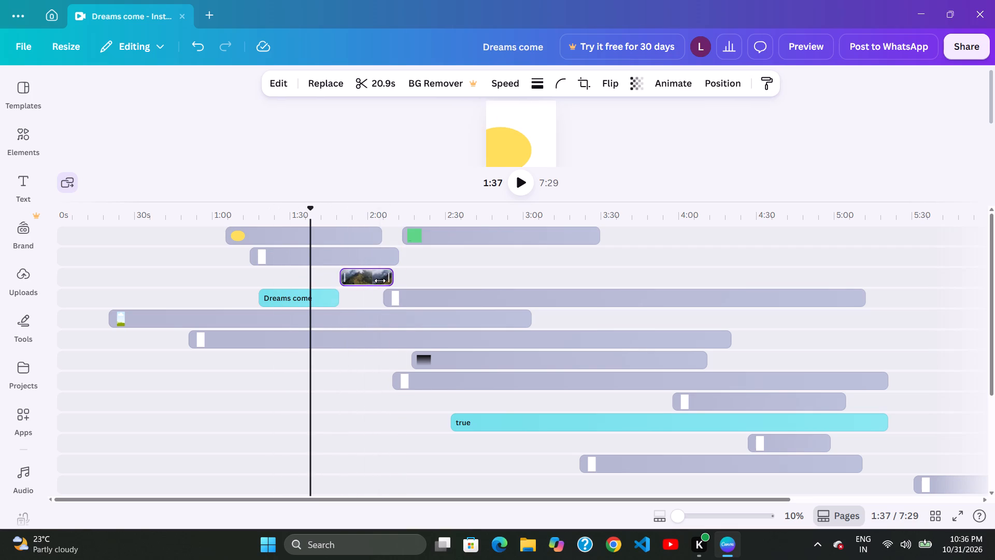
{"action": "left_click_drag", "start_coordinate": [364, 294], "coordinate": [371, 295]}
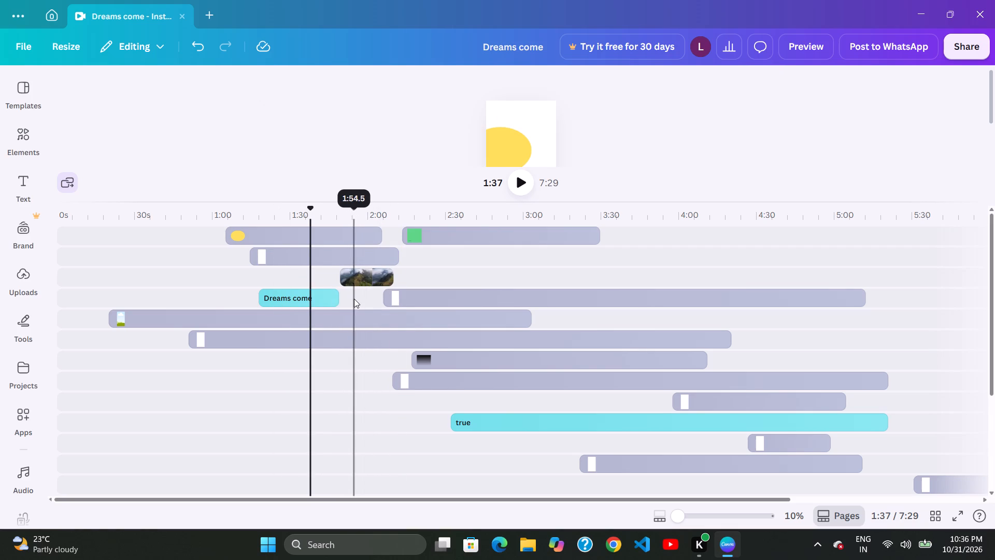
{"action": "left_click_drag", "start_coordinate": [364, 269], "coordinate": [374, 267]}
Extend the end of the white clip above the mountain video for a duration of 59.8 s.
{"action": "left_click", "coordinate": [387, 258]}
{"action": "left_click_drag", "start_coordinate": [334, 270], "coordinate": [342, 266]}
{"action": "left_click_drag", "start_coordinate": [373, 244], "coordinate": [373, 243]}
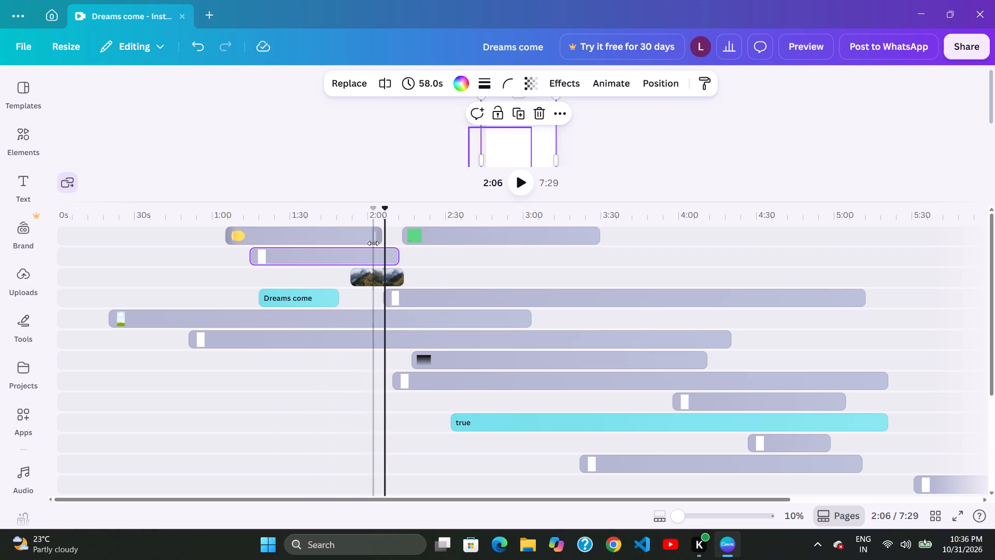
{"action": "left_click_drag", "start_coordinate": [373, 243], "coordinate": [372, 250]}
{"action": "left_click_drag", "start_coordinate": [392, 255], "coordinate": [400, 261]}
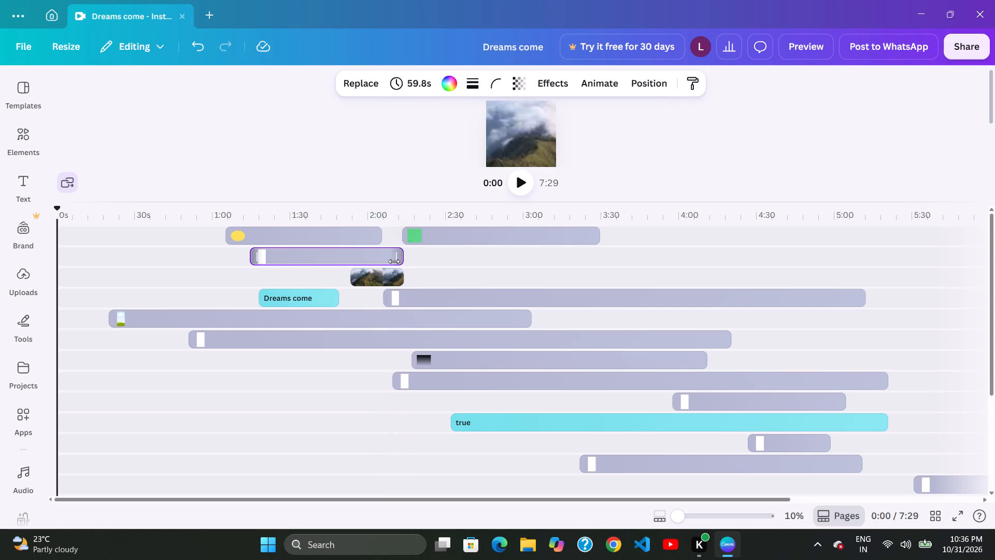
{"action": "left_click_drag", "start_coordinate": [321, 273], "coordinate": [332, 271]}
{"action": "left_click", "coordinate": [386, 247]}
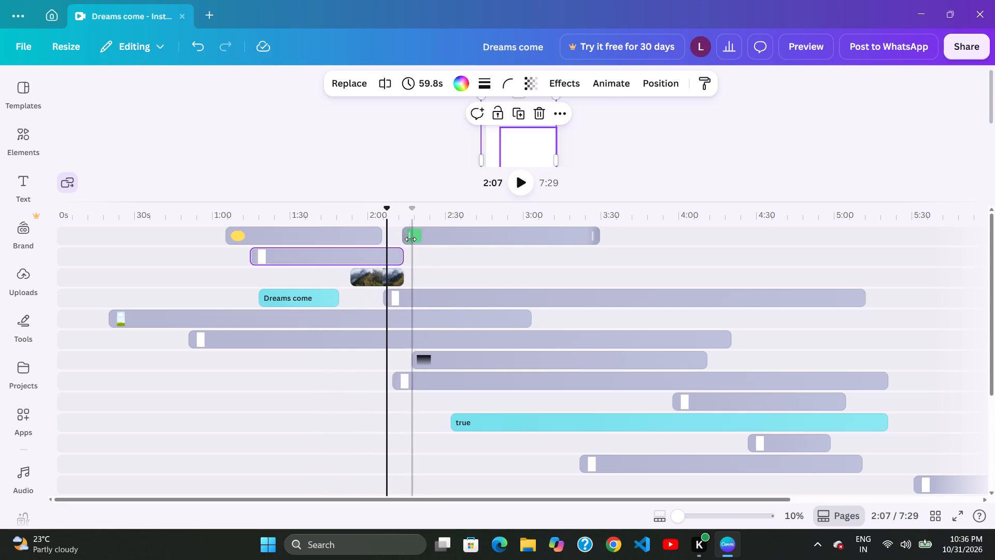
Trim the start of the green note clip on the top track to about 2:14.
{"action": "left_click_drag", "start_coordinate": [408, 236], "coordinate": [423, 230]}
{"action": "left_click_drag", "start_coordinate": [424, 229], "coordinate": [414, 232]}
{"action": "left_click", "coordinate": [380, 243]}
{"action": "left_click", "coordinate": [398, 233]}
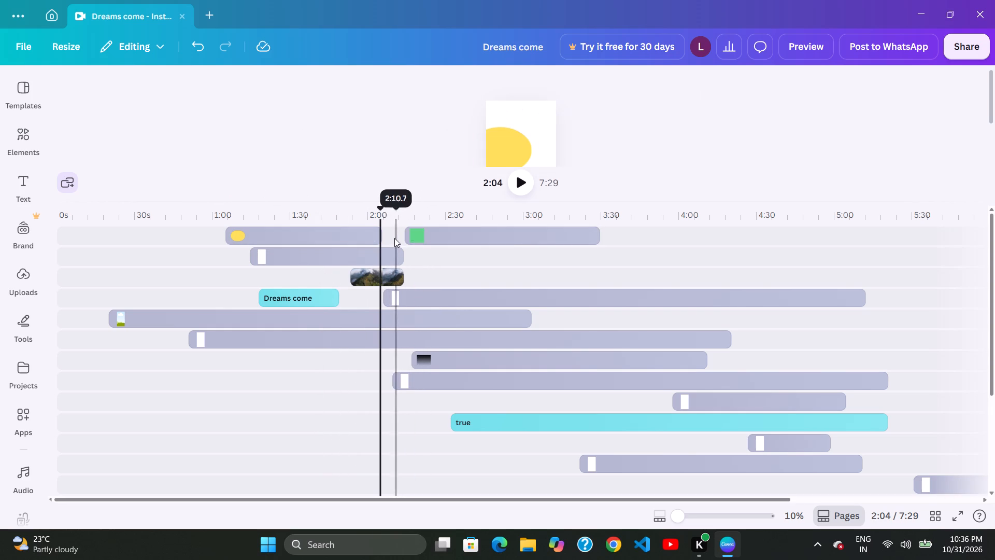
{"action": "left_click", "coordinate": [408, 239]}
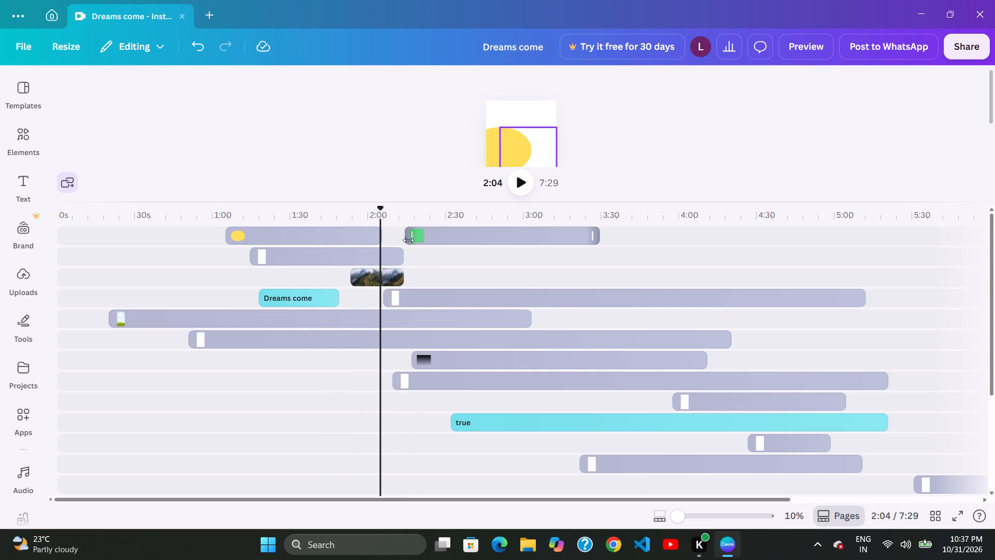
{"action": "left_click", "coordinate": [409, 246]}
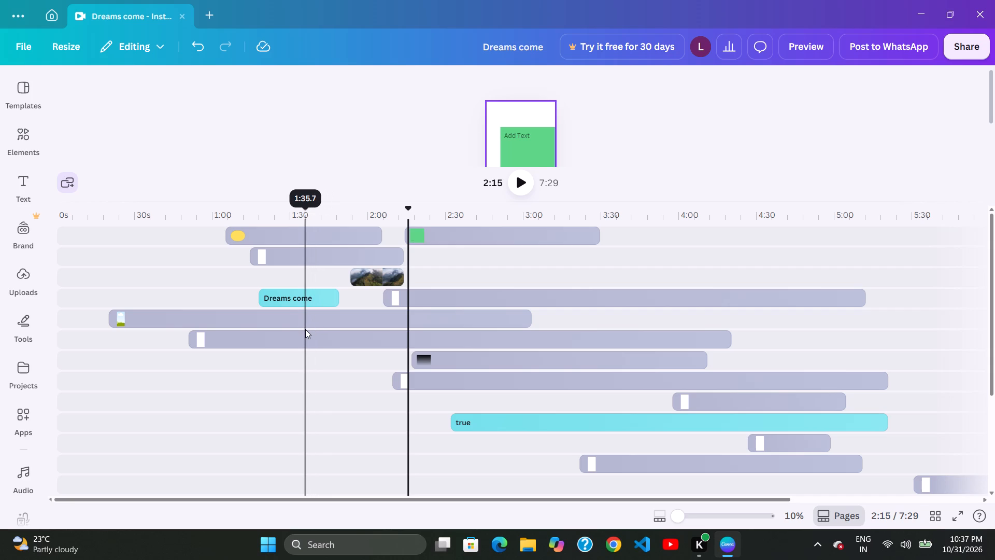
Shift the 2:43 frame clip slightly later on its track to start at about 0:22.
{"action": "left_click", "coordinate": [323, 317]}
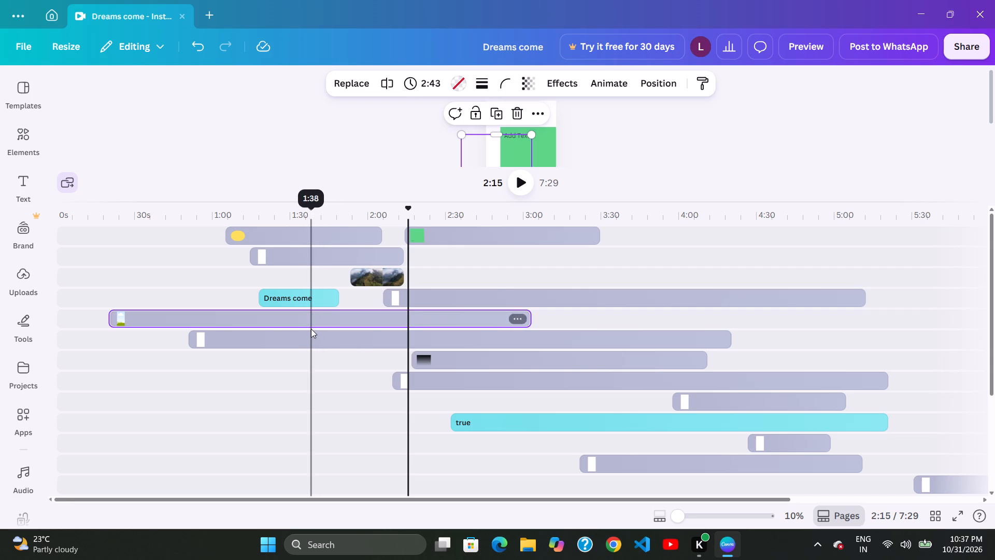
{"action": "left_click_drag", "start_coordinate": [319, 323], "coordinate": [324, 326]}
{"action": "left_click", "coordinate": [336, 334]}
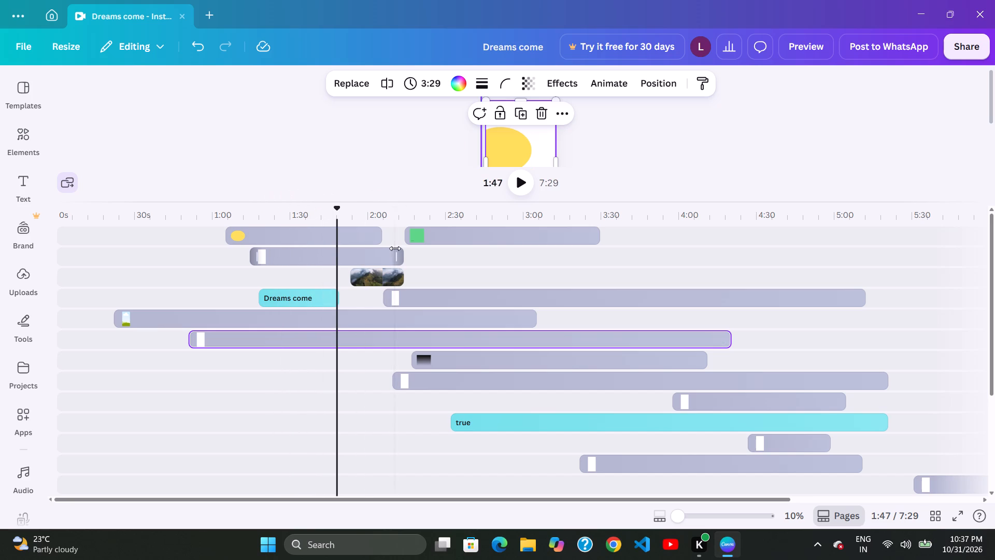
{"action": "left_click", "coordinate": [411, 256]}
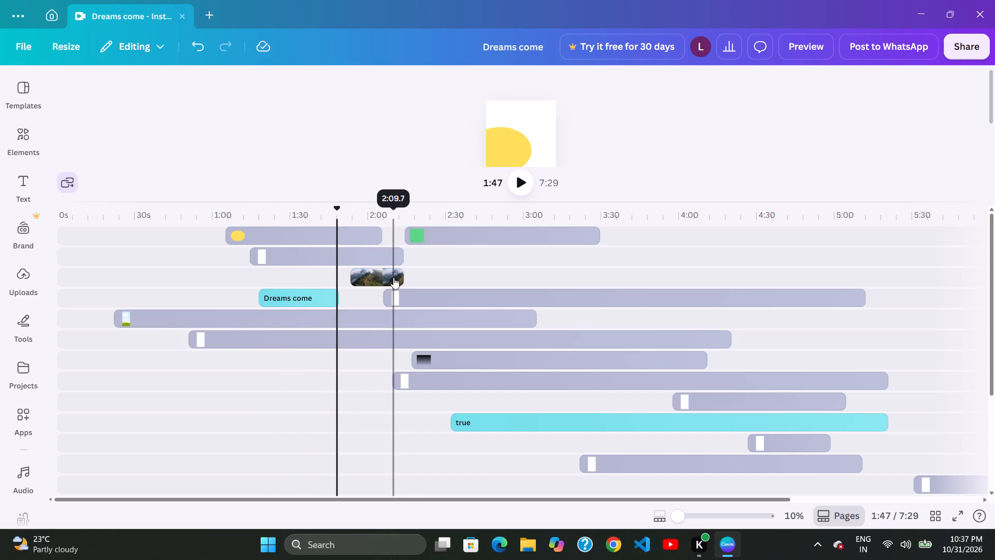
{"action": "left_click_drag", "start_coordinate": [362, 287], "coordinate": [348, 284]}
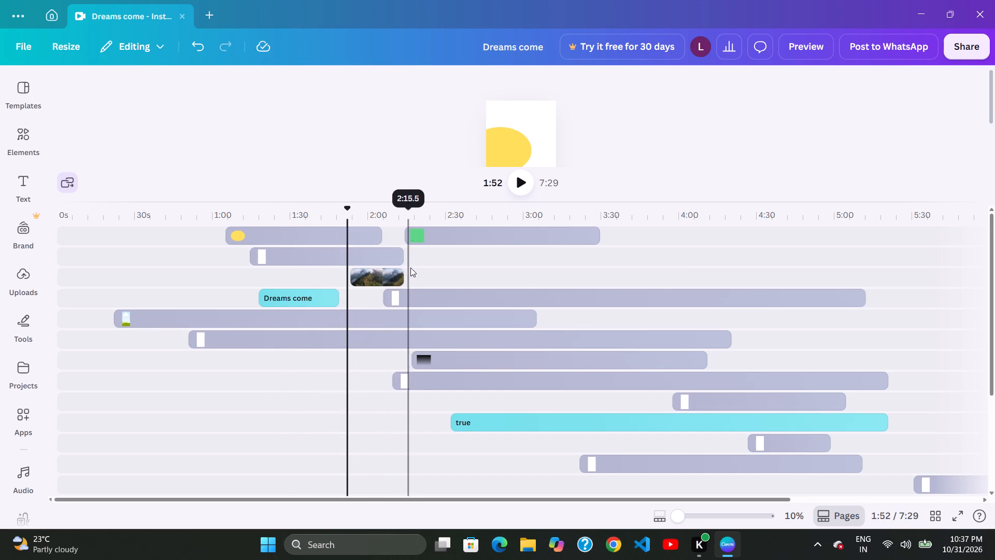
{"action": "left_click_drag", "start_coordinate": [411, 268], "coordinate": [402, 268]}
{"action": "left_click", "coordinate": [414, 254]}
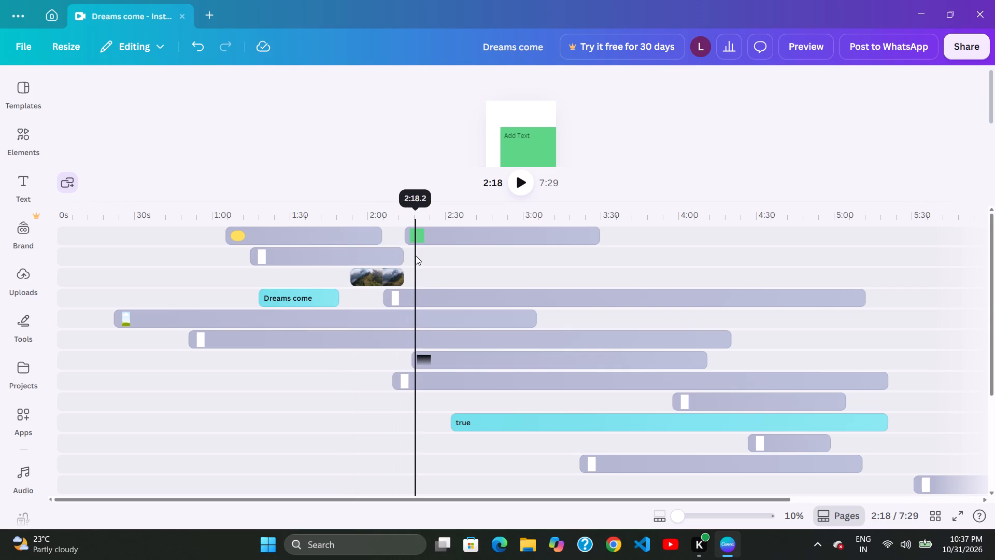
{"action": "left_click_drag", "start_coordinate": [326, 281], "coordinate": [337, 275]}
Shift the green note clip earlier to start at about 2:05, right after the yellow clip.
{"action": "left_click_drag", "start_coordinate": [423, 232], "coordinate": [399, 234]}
Shift the 59.8-second white clip slightly later to start at about 1:18.
{"action": "left_click_drag", "start_coordinate": [355, 255], "coordinate": [360, 255]}
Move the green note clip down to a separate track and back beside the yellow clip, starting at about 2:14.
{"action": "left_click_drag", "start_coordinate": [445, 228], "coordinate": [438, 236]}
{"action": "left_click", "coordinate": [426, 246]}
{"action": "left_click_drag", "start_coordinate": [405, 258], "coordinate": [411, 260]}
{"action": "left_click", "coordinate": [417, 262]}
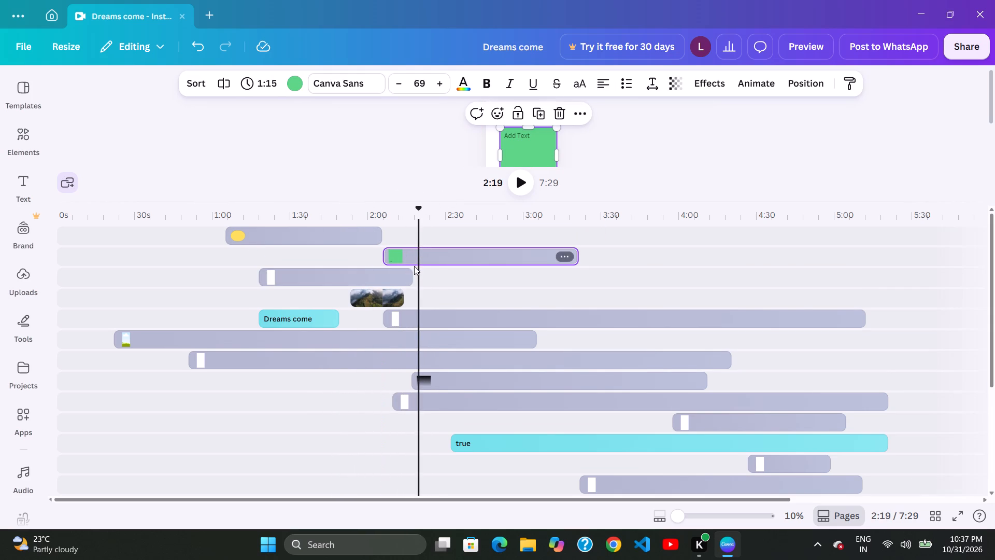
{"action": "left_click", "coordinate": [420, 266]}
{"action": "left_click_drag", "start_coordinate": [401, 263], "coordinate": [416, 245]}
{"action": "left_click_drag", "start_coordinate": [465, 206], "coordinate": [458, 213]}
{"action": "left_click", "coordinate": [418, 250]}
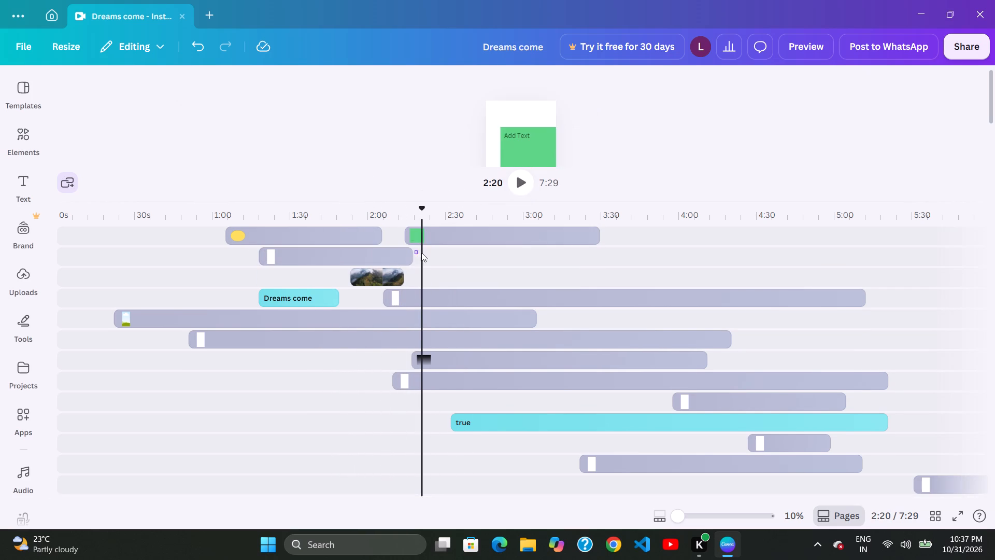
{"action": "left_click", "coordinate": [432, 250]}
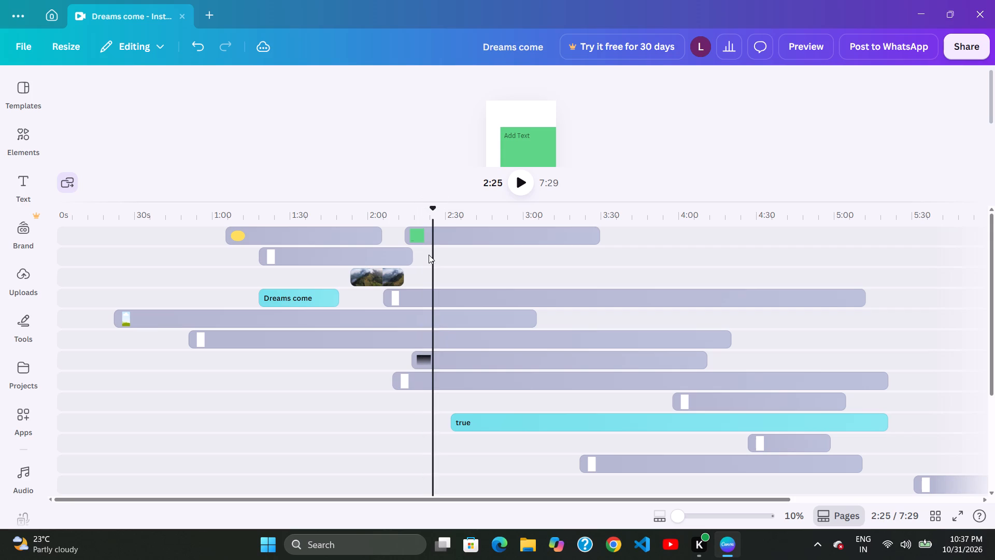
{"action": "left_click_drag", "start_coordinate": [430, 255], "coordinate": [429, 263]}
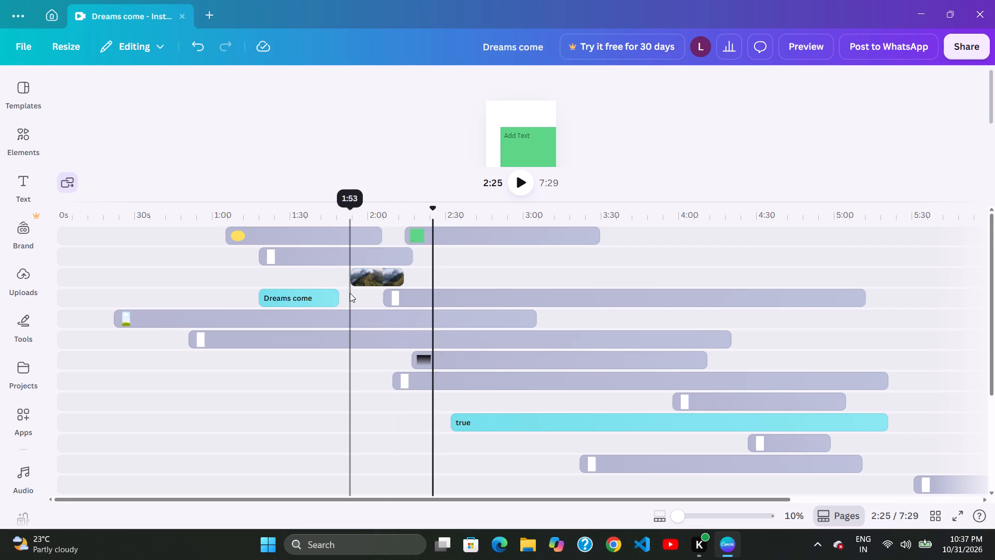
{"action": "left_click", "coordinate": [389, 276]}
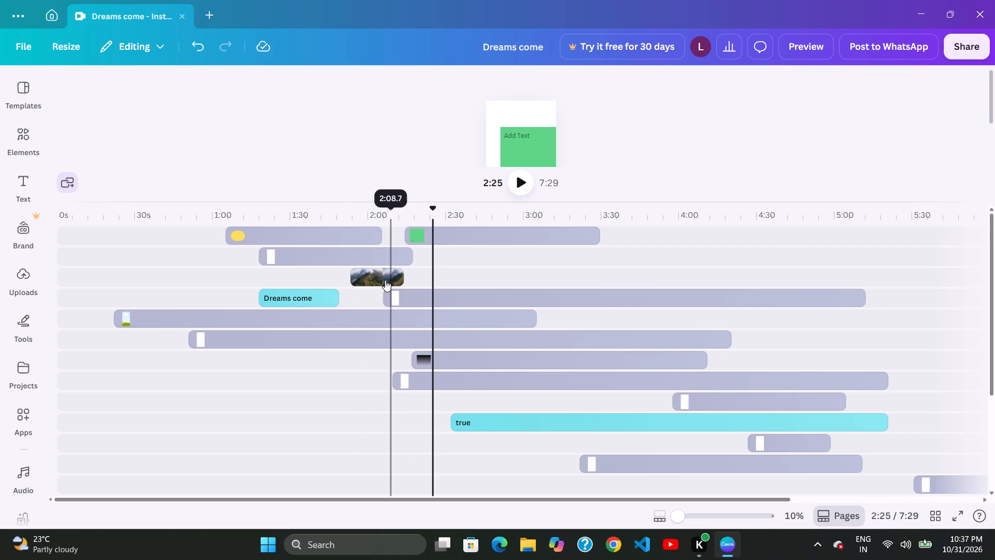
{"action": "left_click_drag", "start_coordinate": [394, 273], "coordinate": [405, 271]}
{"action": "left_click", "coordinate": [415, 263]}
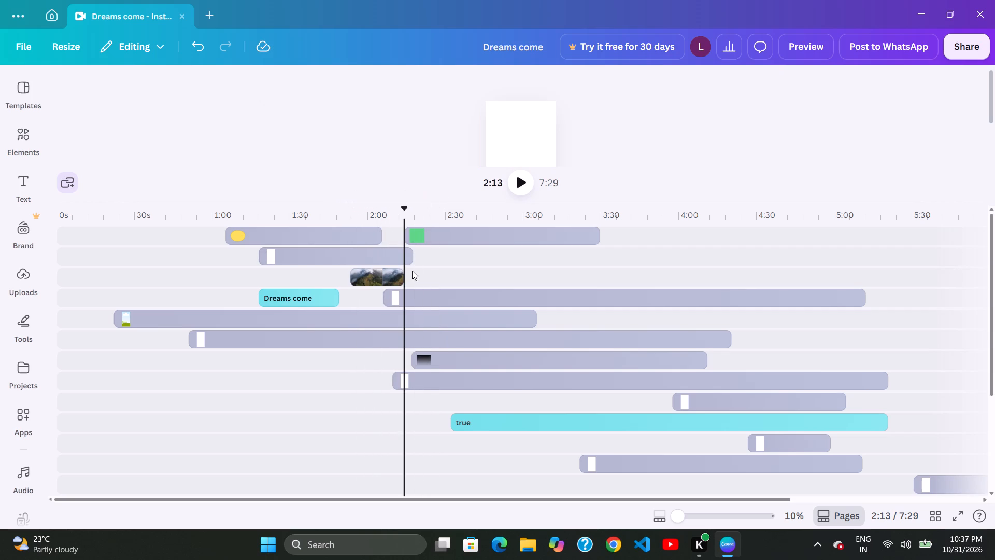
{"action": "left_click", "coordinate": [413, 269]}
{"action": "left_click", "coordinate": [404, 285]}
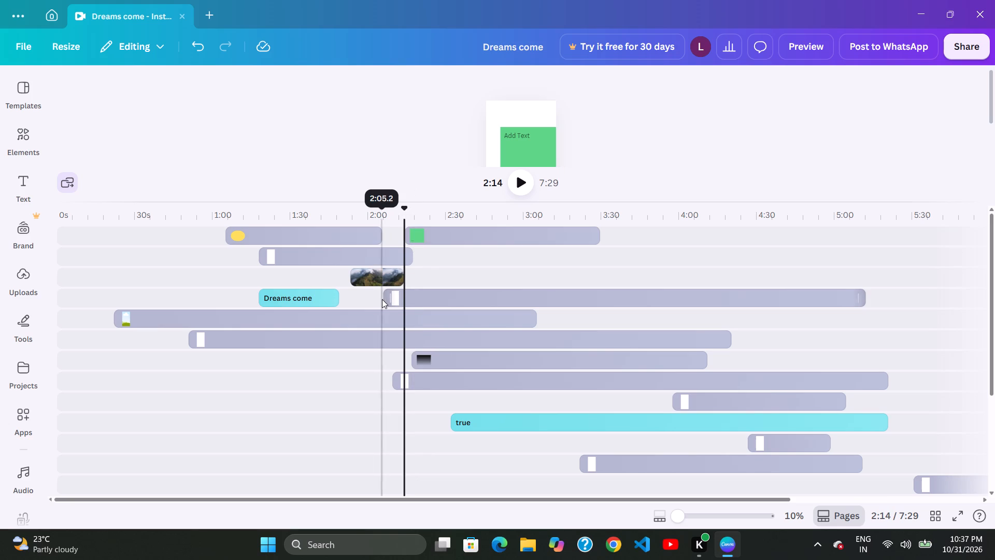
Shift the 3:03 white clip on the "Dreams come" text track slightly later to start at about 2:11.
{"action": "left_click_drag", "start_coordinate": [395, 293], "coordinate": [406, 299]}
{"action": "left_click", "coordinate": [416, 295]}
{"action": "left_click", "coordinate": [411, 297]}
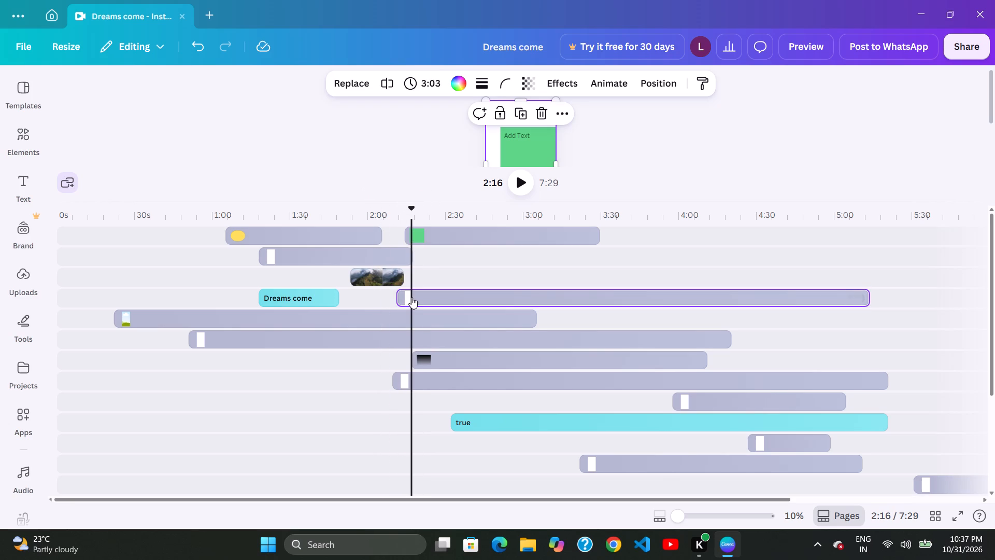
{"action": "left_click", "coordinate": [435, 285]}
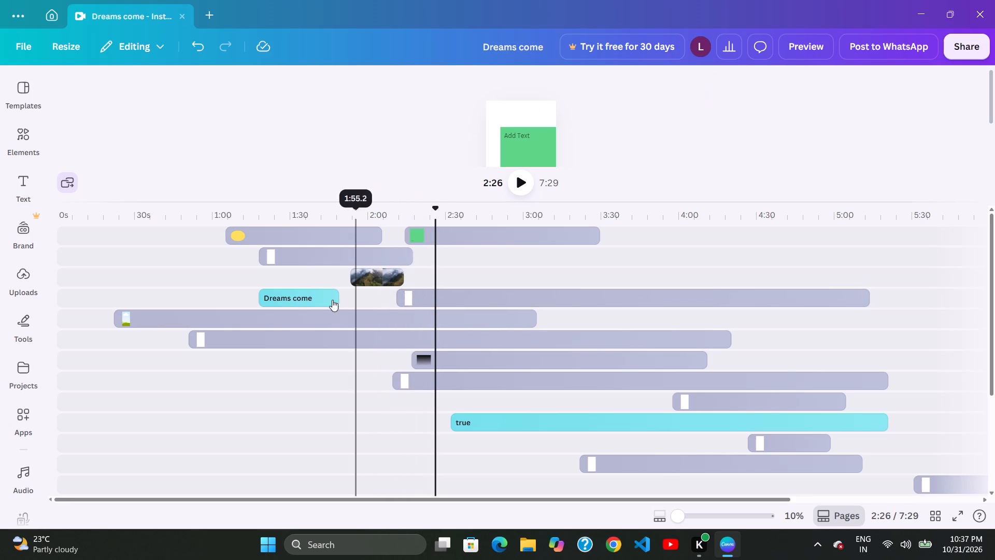
Move the mountain video clip up to the track below the green note clip, starting at about 2:14.
{"action": "left_click", "coordinate": [329, 299]}
{"action": "left_click_drag", "start_coordinate": [387, 284], "coordinate": [444, 254]}
{"action": "left_click_drag", "start_coordinate": [506, 204], "coordinate": [494, 213]}
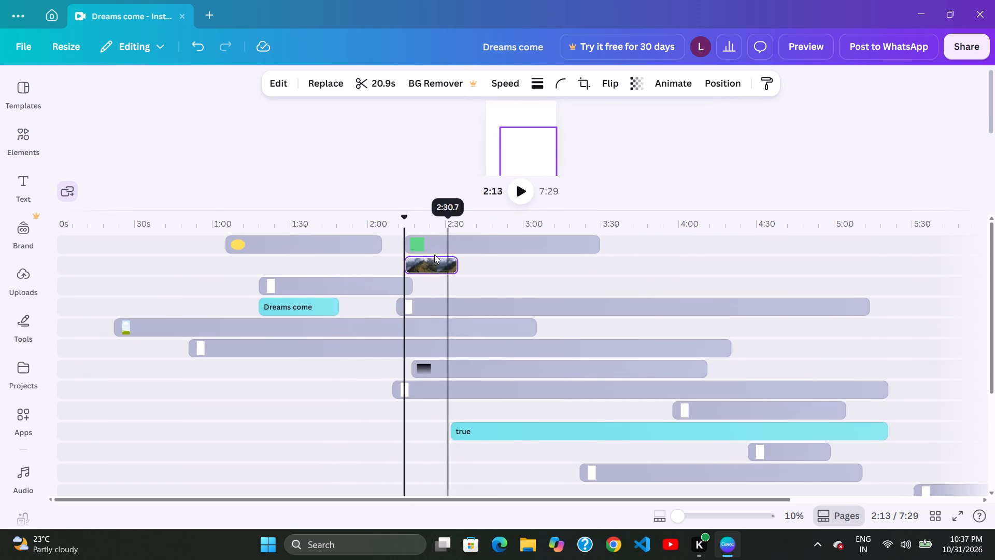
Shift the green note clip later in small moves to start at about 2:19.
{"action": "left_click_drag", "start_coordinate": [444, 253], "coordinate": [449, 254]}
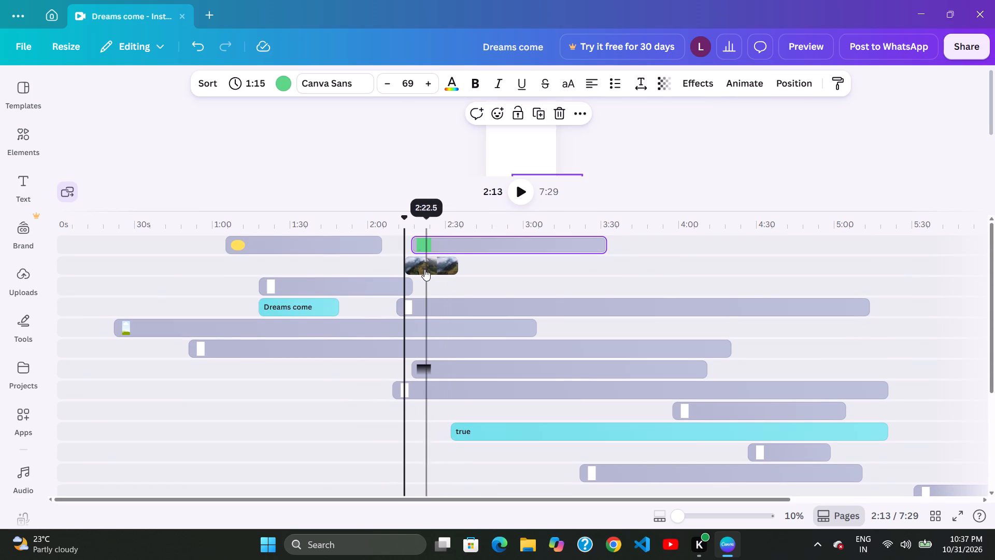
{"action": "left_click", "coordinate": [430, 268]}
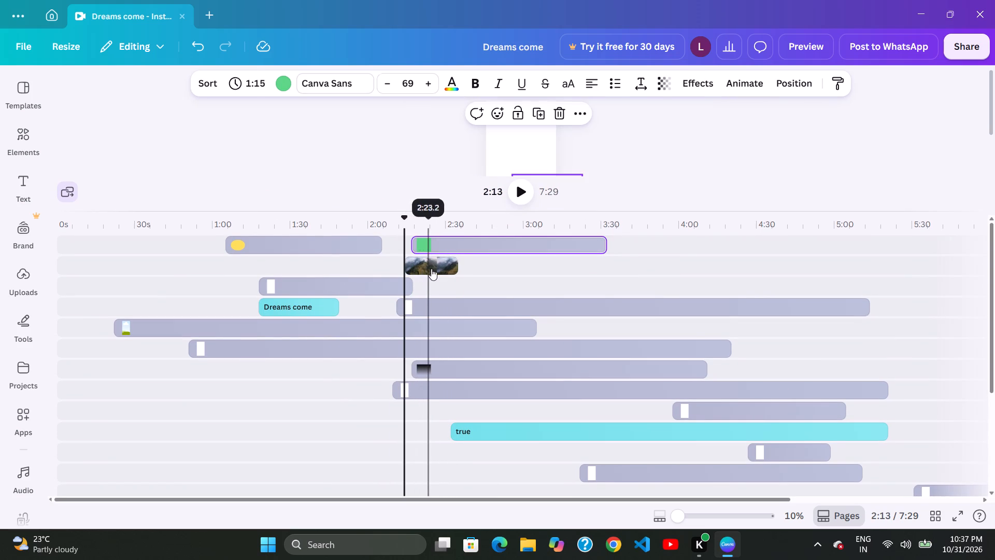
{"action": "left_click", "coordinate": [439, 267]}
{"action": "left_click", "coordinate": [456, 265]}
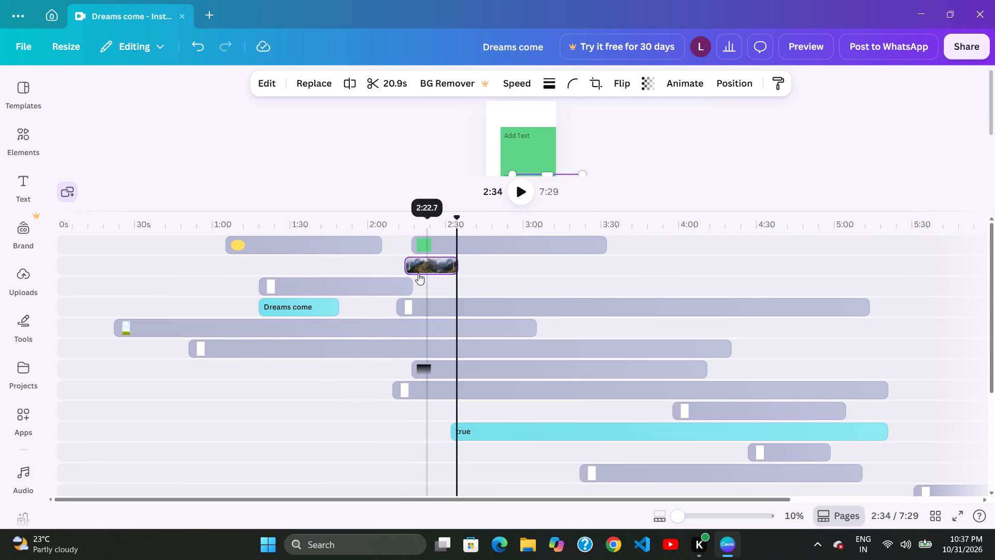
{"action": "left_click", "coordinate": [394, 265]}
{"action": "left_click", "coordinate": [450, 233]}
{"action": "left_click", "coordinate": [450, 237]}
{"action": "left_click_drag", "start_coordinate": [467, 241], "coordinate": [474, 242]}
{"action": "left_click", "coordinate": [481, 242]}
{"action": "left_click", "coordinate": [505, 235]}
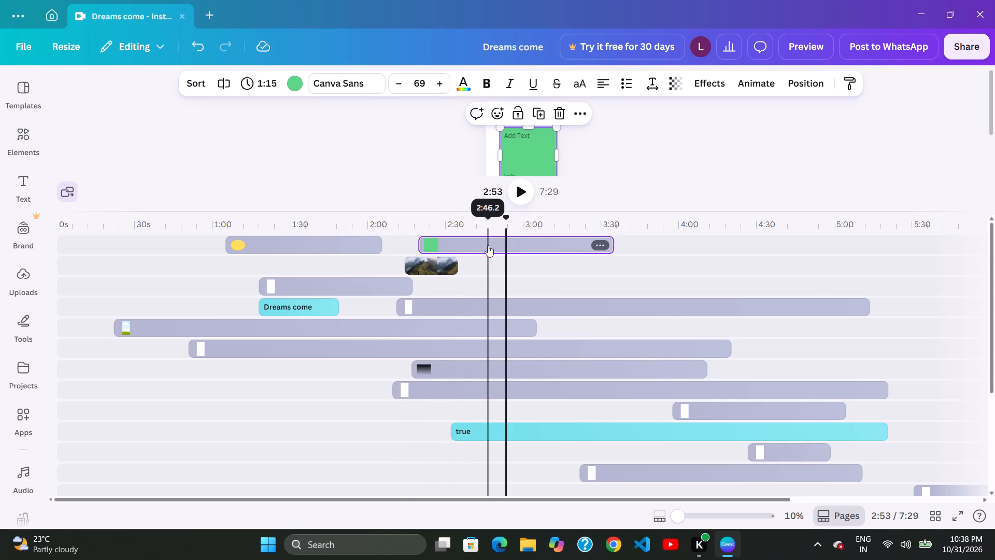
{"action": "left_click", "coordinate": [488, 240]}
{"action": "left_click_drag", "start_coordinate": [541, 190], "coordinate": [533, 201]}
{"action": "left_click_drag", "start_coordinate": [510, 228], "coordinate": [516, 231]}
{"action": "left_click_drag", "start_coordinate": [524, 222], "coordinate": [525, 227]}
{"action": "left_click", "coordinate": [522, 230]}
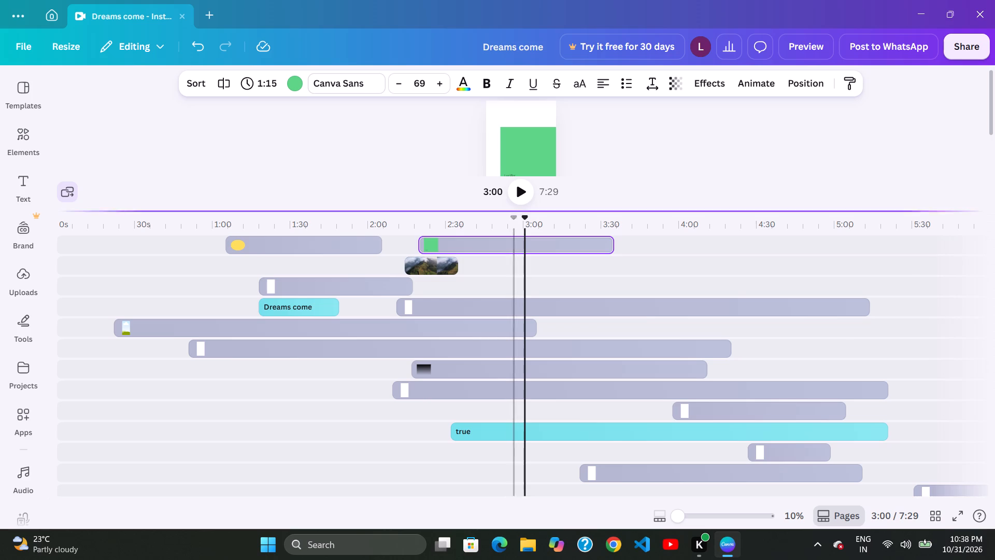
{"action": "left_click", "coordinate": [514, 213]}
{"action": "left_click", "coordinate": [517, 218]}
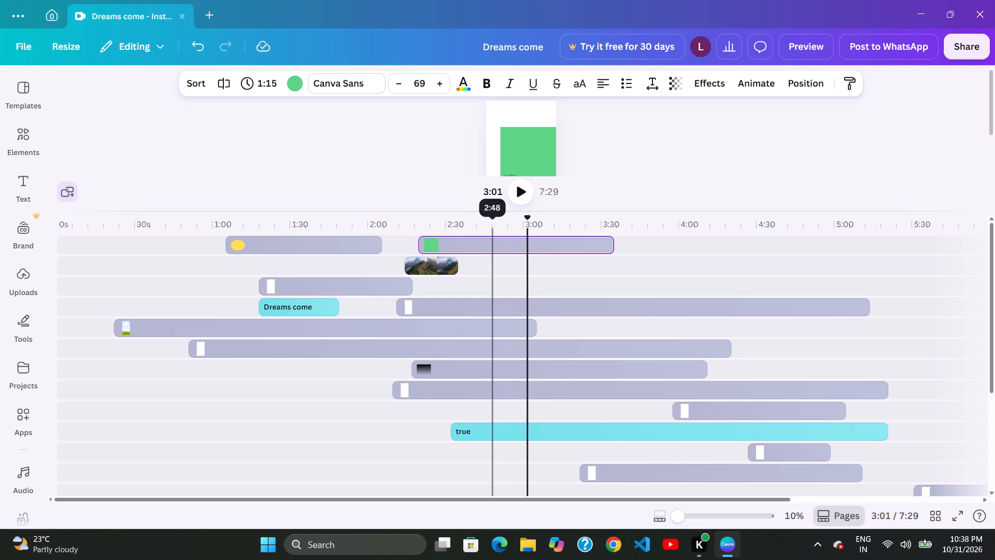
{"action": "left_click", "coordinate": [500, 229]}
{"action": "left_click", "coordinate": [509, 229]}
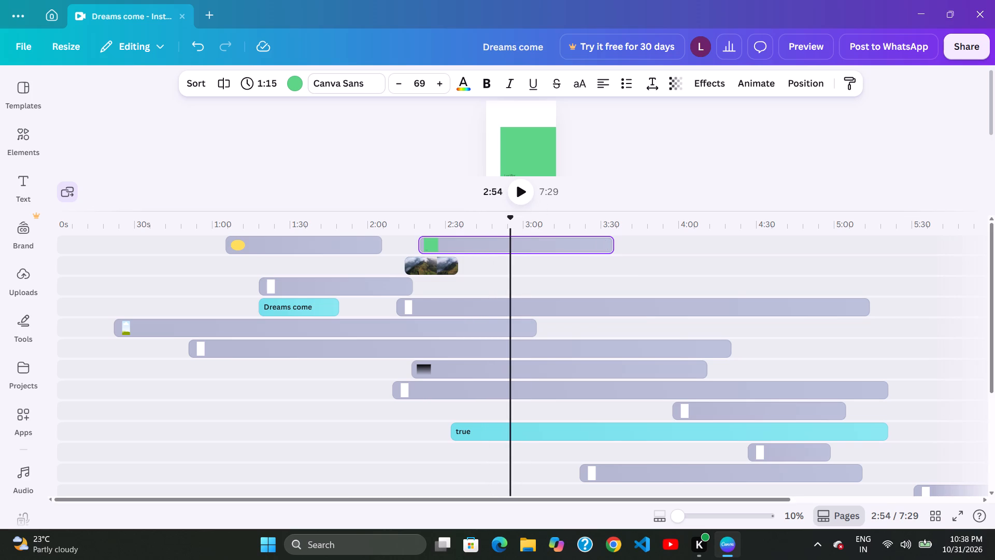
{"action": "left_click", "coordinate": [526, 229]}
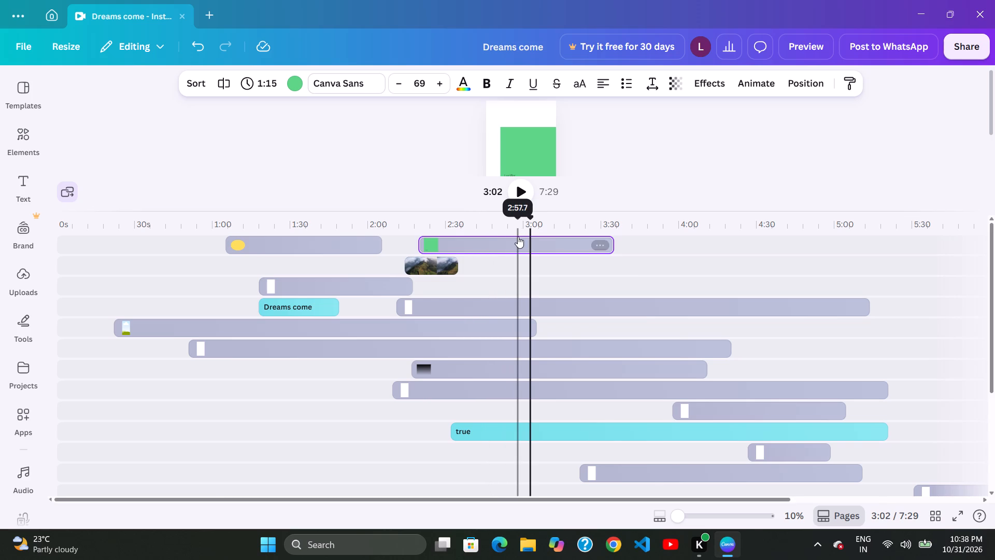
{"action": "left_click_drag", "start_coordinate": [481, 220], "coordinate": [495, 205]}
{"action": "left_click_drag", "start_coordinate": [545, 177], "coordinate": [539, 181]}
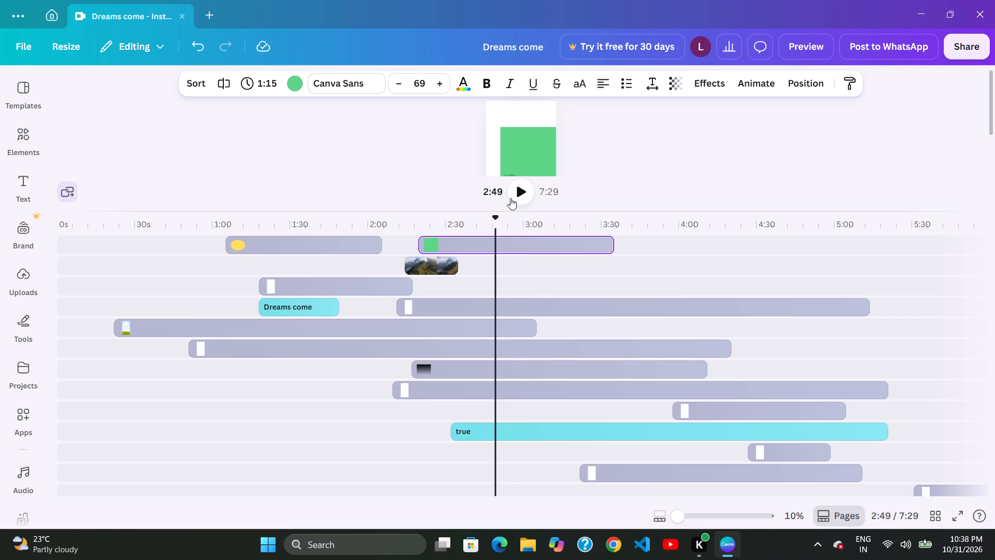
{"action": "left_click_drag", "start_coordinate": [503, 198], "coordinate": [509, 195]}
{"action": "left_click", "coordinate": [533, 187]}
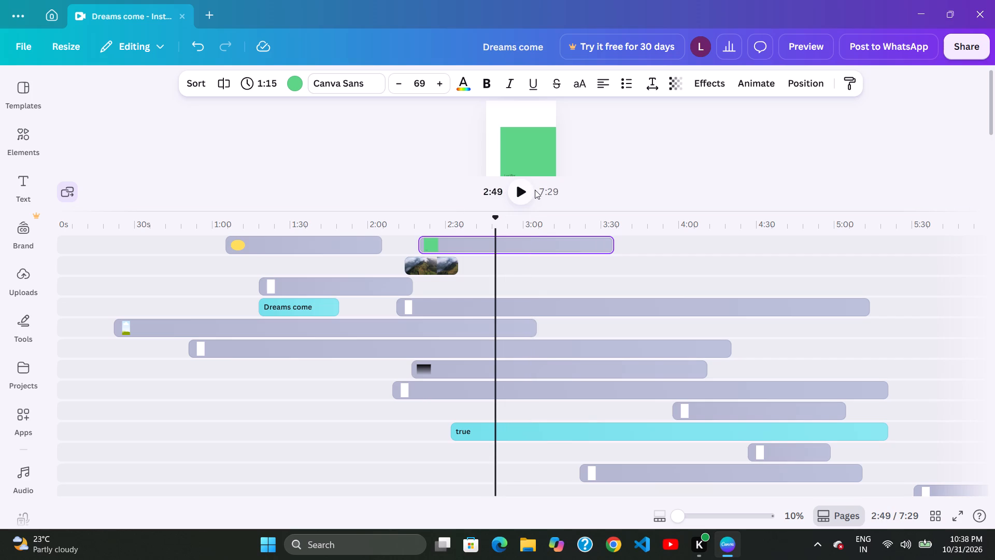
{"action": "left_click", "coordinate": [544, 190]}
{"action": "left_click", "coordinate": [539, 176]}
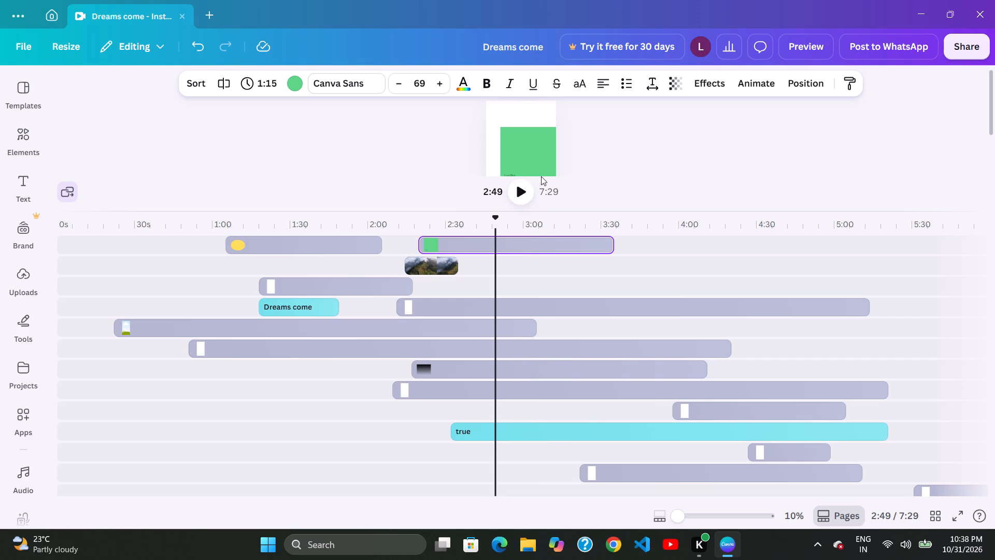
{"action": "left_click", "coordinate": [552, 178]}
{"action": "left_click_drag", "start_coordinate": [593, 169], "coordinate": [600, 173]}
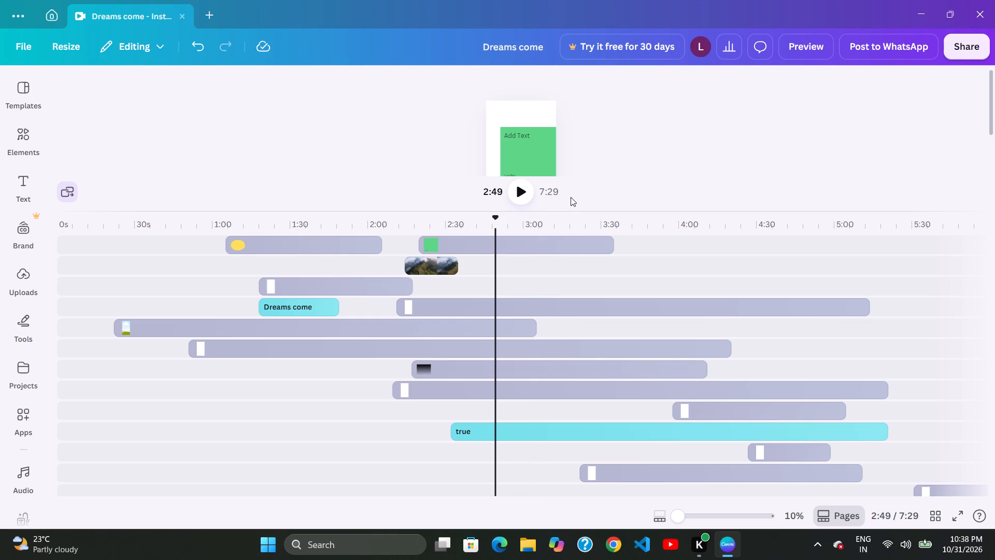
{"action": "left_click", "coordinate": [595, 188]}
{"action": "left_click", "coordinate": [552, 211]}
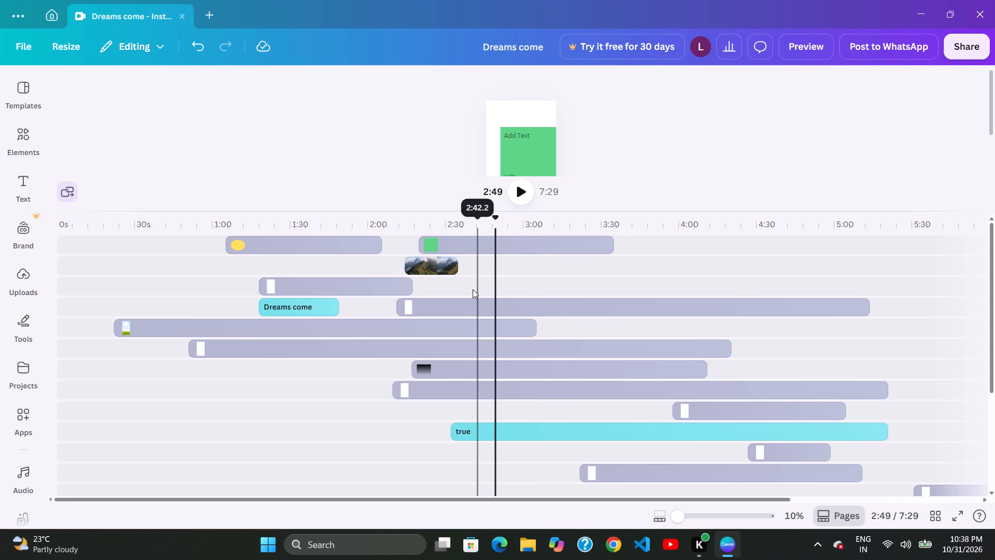
Shift the frame clip later to start at about 0:27 and the long white clip below it to about 0:57.
{"action": "left_click_drag", "start_coordinate": [394, 326], "coordinate": [396, 331]}
{"action": "left_click_drag", "start_coordinate": [570, 235], "coordinate": [562, 236]}
{"action": "left_click_drag", "start_coordinate": [340, 339], "coordinate": [354, 337]}
{"action": "left_click", "coordinate": [450, 289]}
{"action": "left_click_drag", "start_coordinate": [371, 334], "coordinate": [380, 328]}
{"action": "left_click_drag", "start_coordinate": [467, 264], "coordinate": [445, 275]}
{"action": "left_click", "coordinate": [389, 300]}
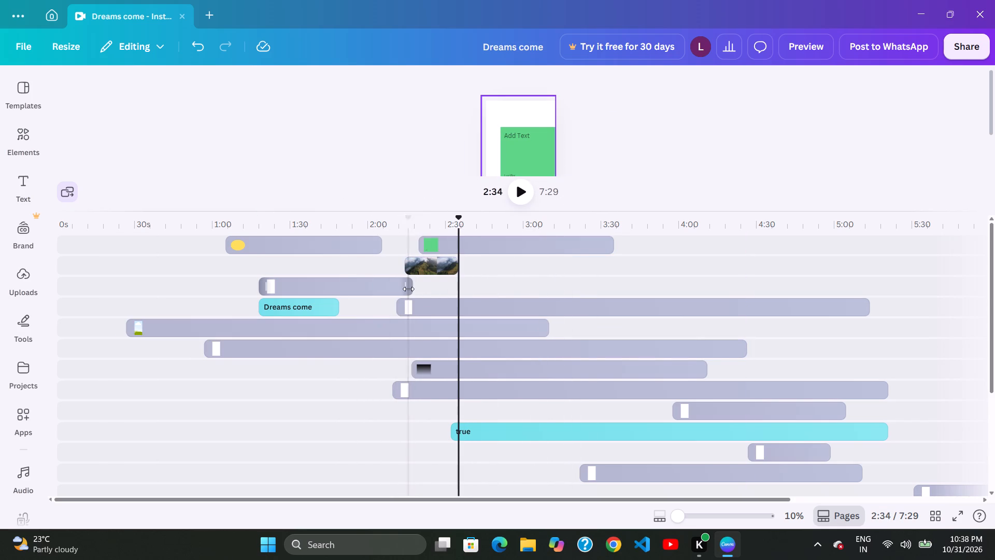
Extend the end of the white clip directly above the "Dreams come" text clip to about 2:24.
{"action": "left_click_drag", "start_coordinate": [401, 290], "coordinate": [420, 292]}
{"action": "left_click", "coordinate": [466, 275]}
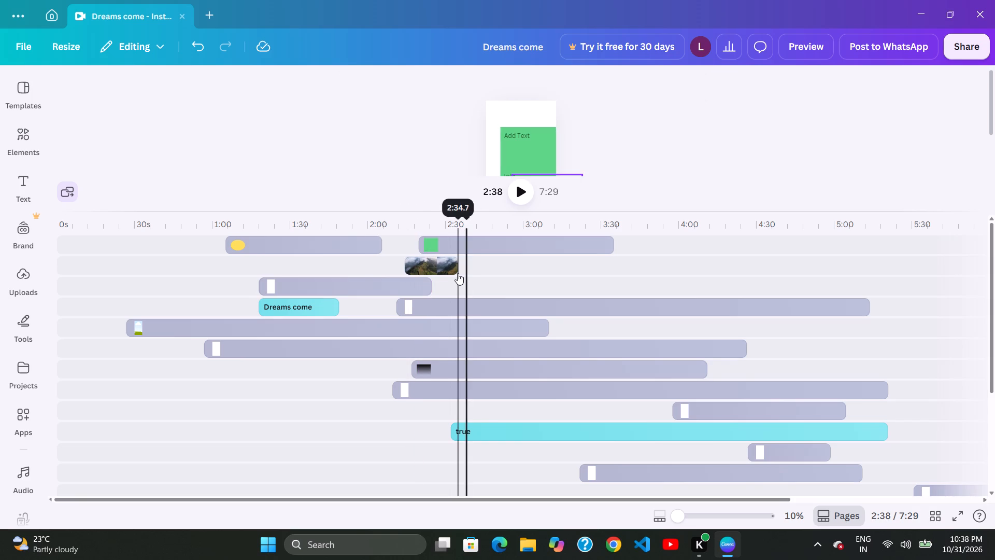
{"action": "left_click", "coordinate": [473, 273]}
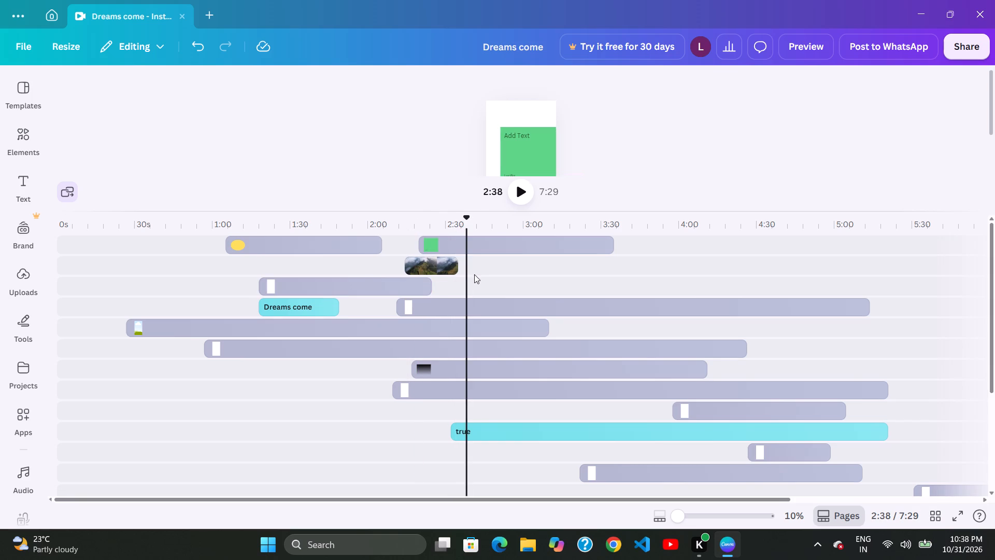
{"action": "left_click", "coordinate": [495, 272]}
{"action": "left_click", "coordinate": [498, 276]}
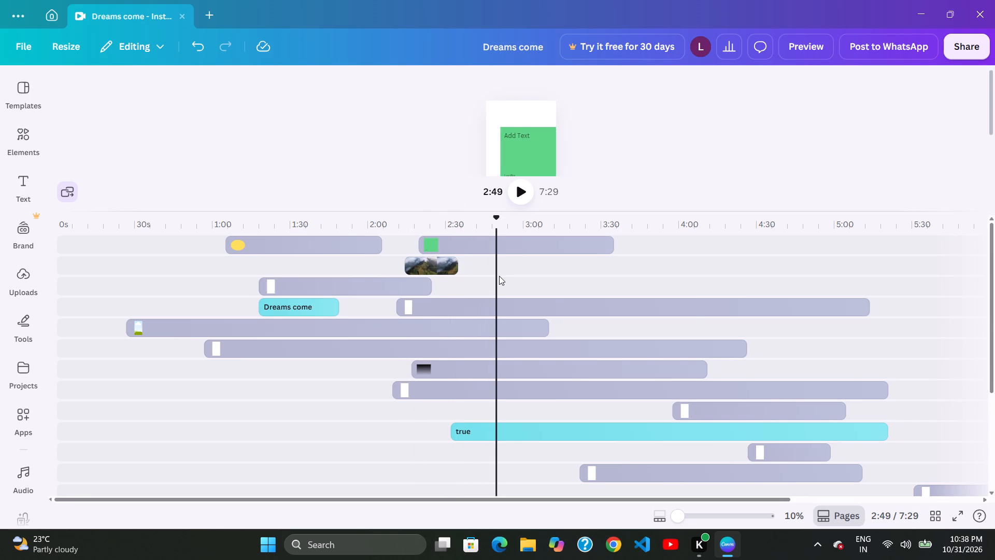
{"action": "left_click", "coordinate": [423, 279]}
{"action": "left_click", "coordinate": [483, 260]}
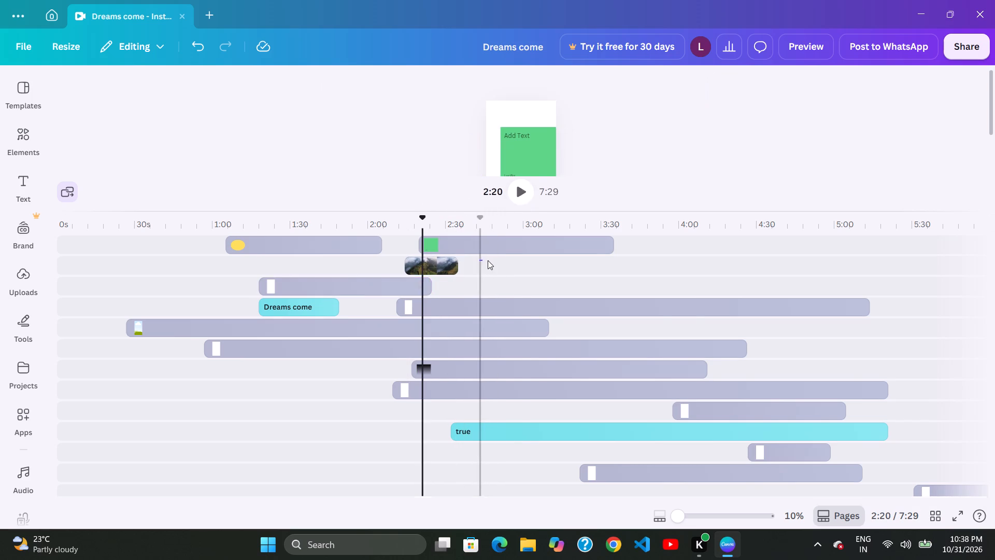
{"action": "left_click", "coordinate": [522, 250]}
{"action": "left_click", "coordinate": [513, 257]}
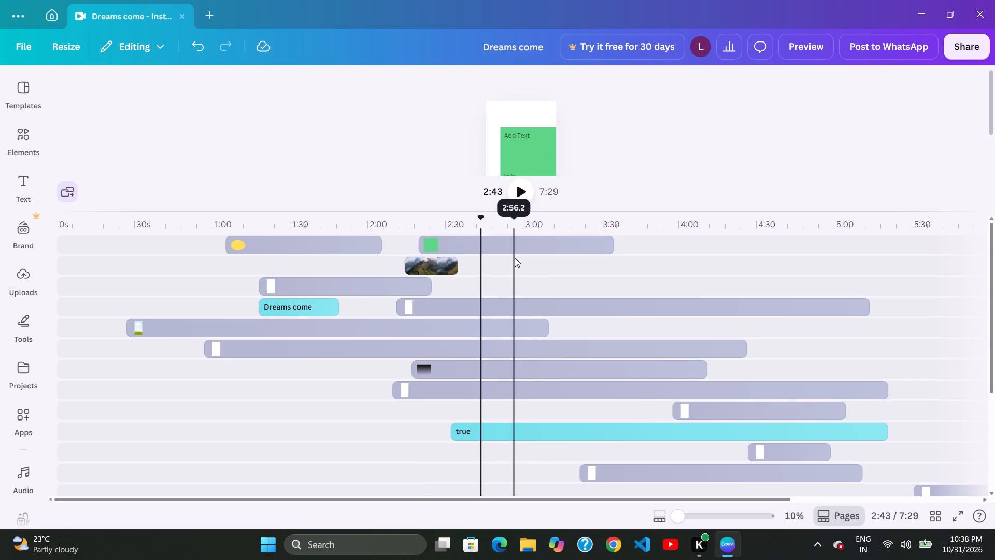
Shift the mountain video clip slightly later to start at about 2:17.
{"action": "left_click_drag", "start_coordinate": [428, 273], "coordinate": [436, 272]}
{"action": "left_click", "coordinate": [514, 256]}
Shift the green note clip later on its track to start at about 2:27.
{"action": "left_click_drag", "start_coordinate": [522, 252], "coordinate": [522, 245]}
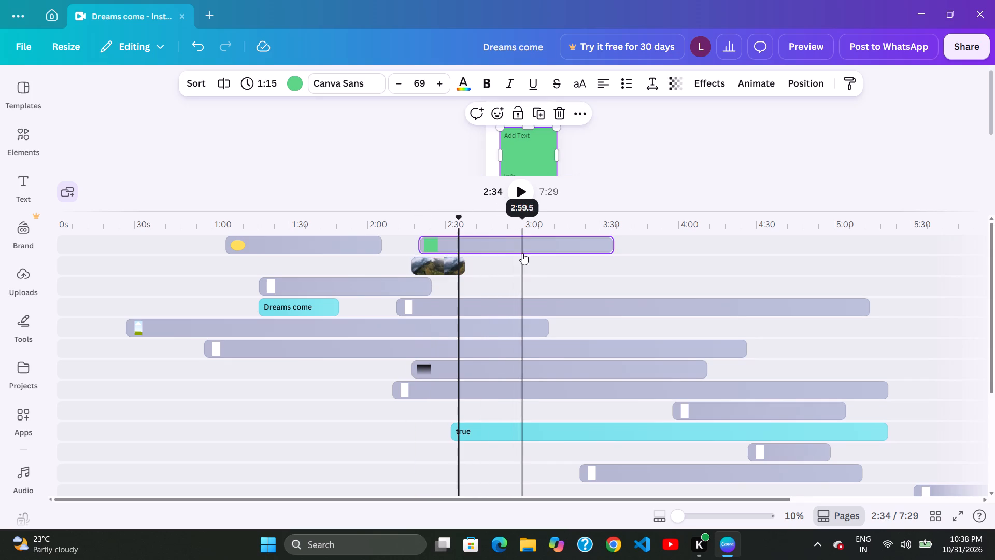
{"action": "left_click_drag", "start_coordinate": [538, 253], "coordinate": [546, 257]}
{"action": "left_click", "coordinate": [556, 254]}
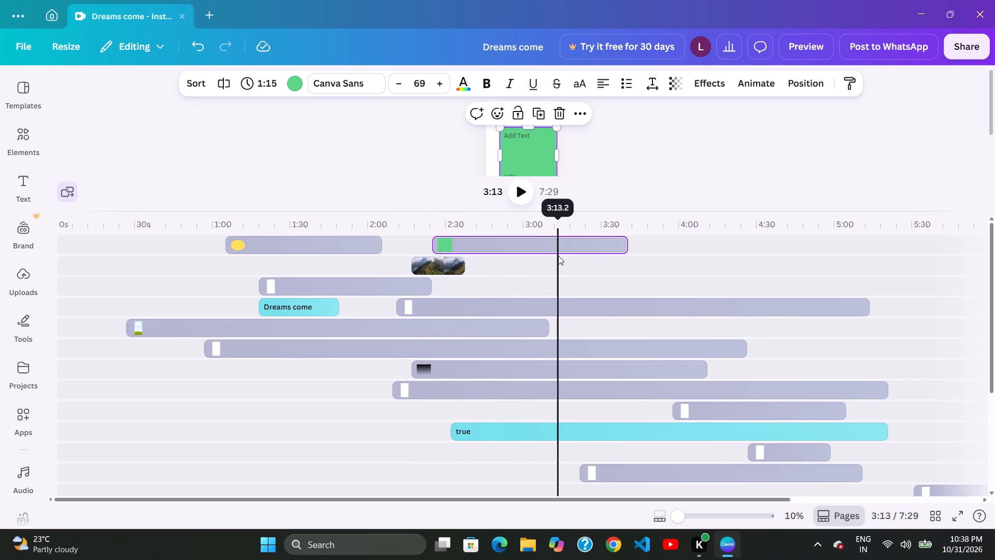
{"action": "left_click", "coordinate": [564, 257]}
{"action": "left_click", "coordinate": [564, 261]}
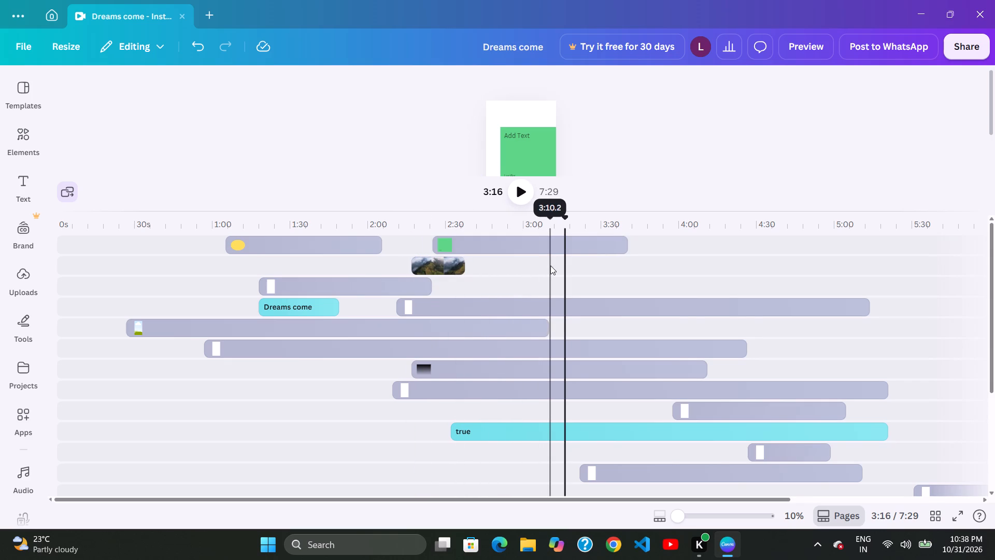
{"action": "left_click_drag", "start_coordinate": [500, 258], "coordinate": [505, 258]}
{"action": "left_click", "coordinate": [552, 239]}
{"action": "left_click", "coordinate": [533, 244]}
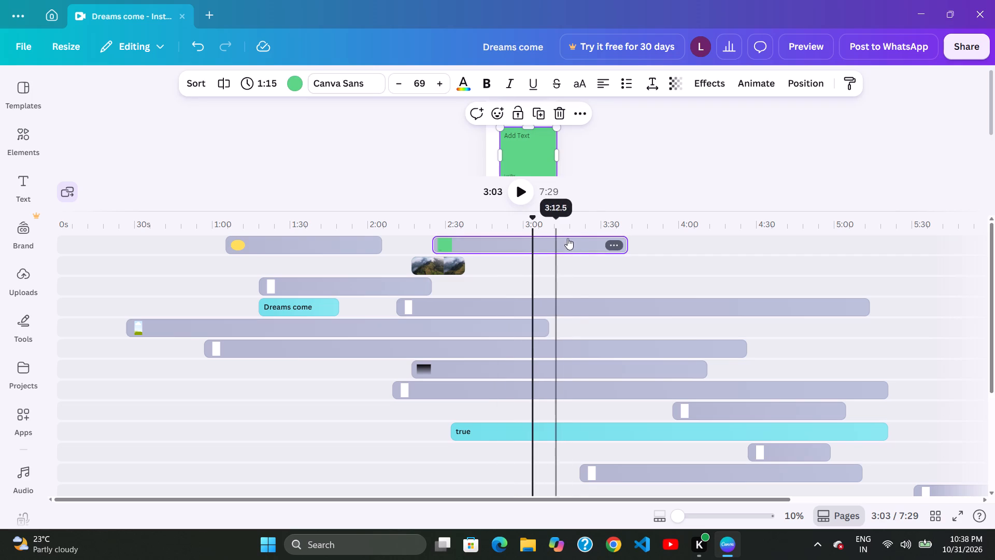
{"action": "left_click", "coordinate": [575, 237]}
{"action": "left_click", "coordinate": [563, 246]}
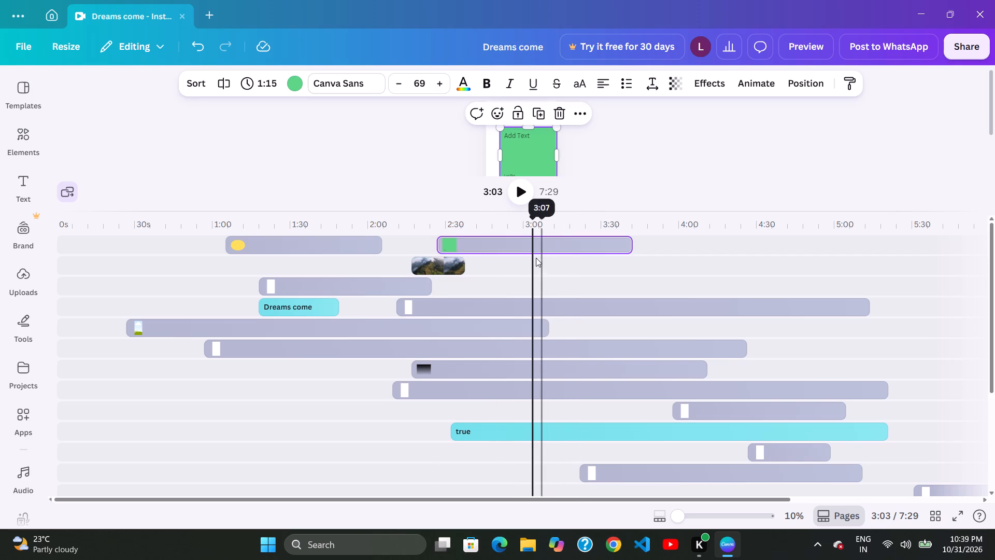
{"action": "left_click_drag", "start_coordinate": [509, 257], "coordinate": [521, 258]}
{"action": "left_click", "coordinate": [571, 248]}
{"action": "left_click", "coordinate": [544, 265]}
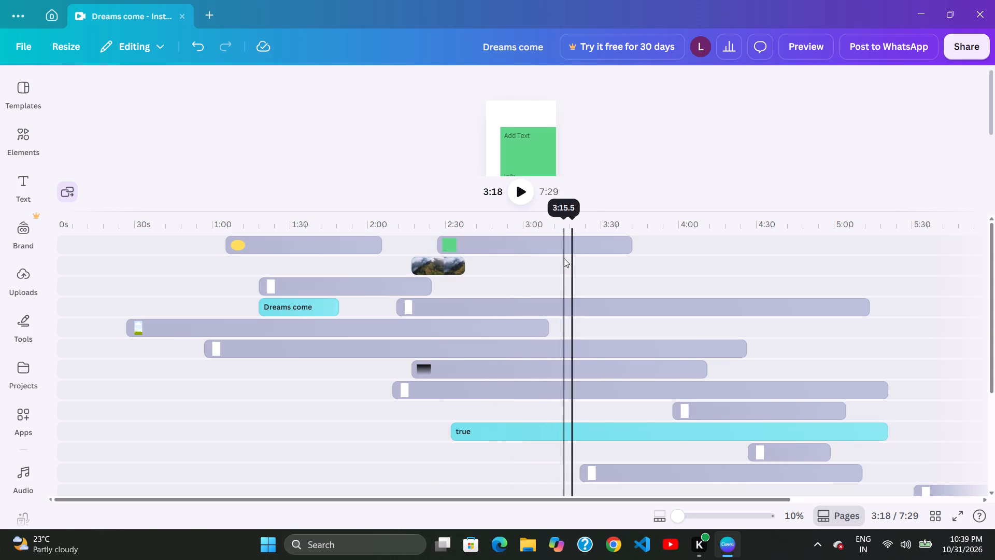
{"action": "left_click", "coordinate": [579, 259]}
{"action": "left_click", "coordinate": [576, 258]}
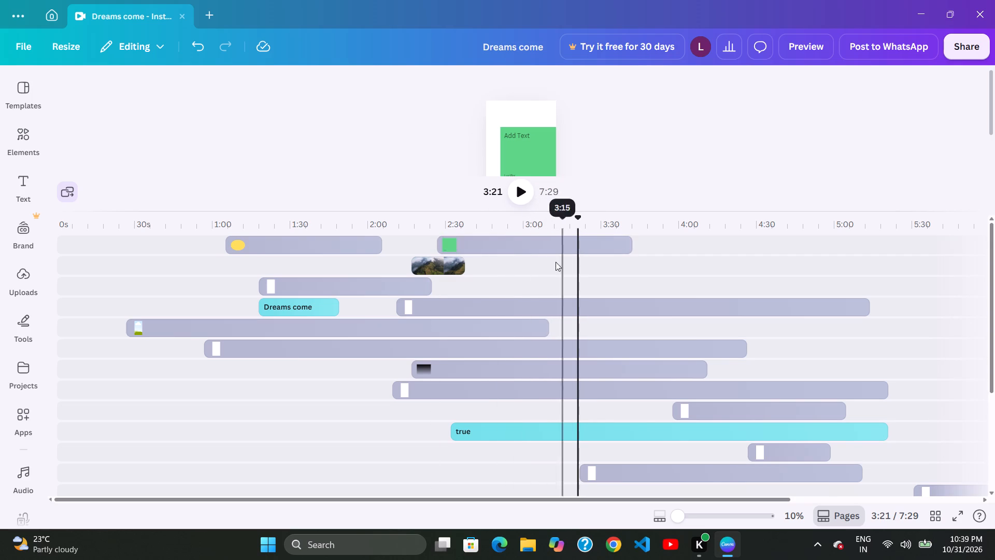
Trim the end of the green note clip back to about 3:37.
{"action": "left_click_drag", "start_coordinate": [531, 261], "coordinate": [578, 236]}
{"action": "left_click_drag", "start_coordinate": [597, 226], "coordinate": [578, 232]}
{"action": "left_click", "coordinate": [534, 250]}
{"action": "left_click_drag", "start_coordinate": [631, 236], "coordinate": [617, 250]}
Trim the end of the frame clip back to about 3:04, making the clip 2:38 long.
{"action": "left_click", "coordinate": [537, 328]}
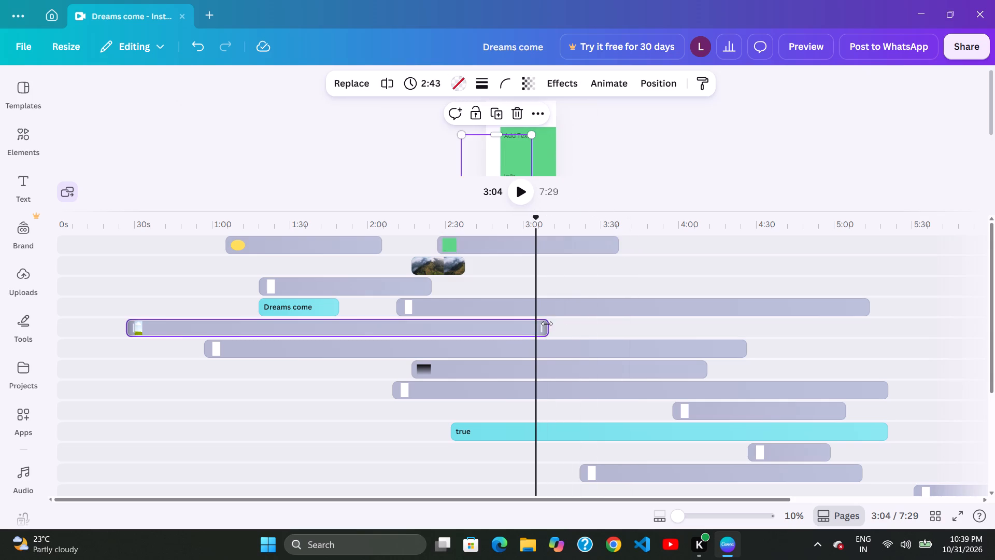
{"action": "left_click_drag", "start_coordinate": [547, 324], "coordinate": [530, 324]}
{"action": "left_click_drag", "start_coordinate": [522, 328], "coordinate": [524, 332]}
{"action": "left_click_drag", "start_coordinate": [528, 335], "coordinate": [534, 340]}
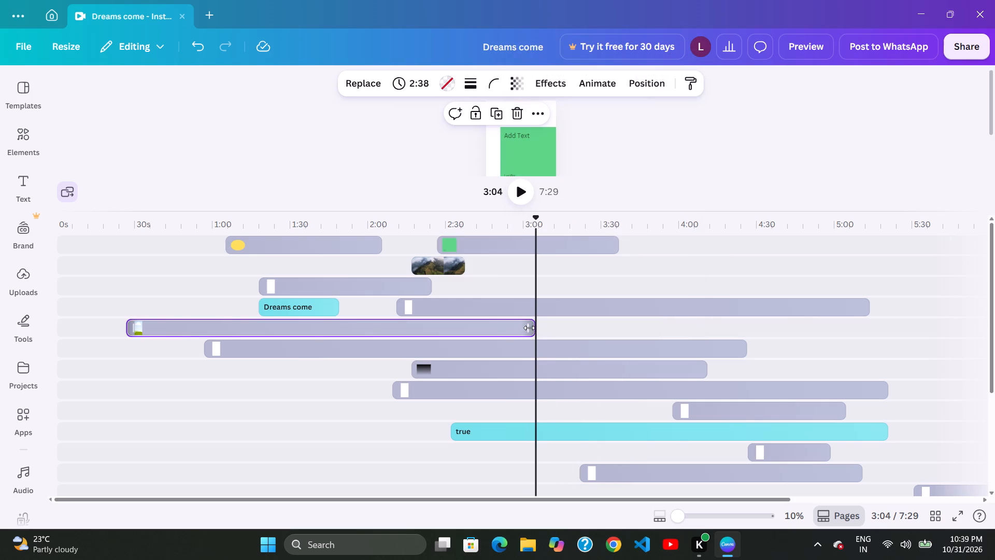
{"action": "left_click", "coordinate": [542, 329]}
{"action": "left_click_drag", "start_coordinate": [548, 330], "coordinate": [553, 328]}
Shift the 2:38 frame clip later on its track to start at about 0:38.
{"action": "left_click_drag", "start_coordinate": [503, 320], "coordinate": [539, 309]}
{"action": "left_click_drag", "start_coordinate": [588, 282], "coordinate": [574, 284]}
{"action": "left_click", "coordinate": [496, 314]}
{"action": "left_click", "coordinate": [561, 284]}
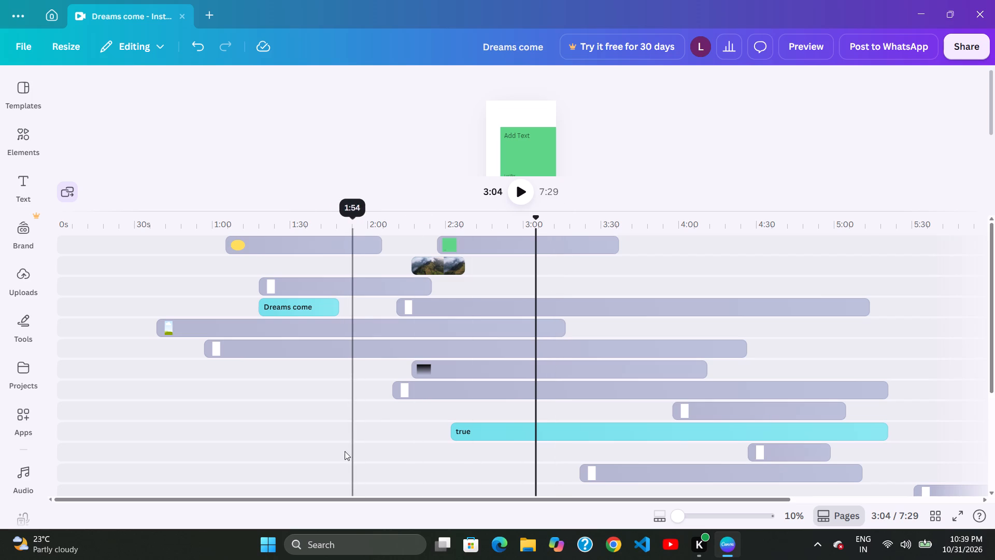
Shift the 3:03 white clip slightly earlier to start at about 2:09, lined up with the white clip several tracks below.
{"action": "left_click_drag", "start_coordinate": [382, 339], "coordinate": [386, 339]}
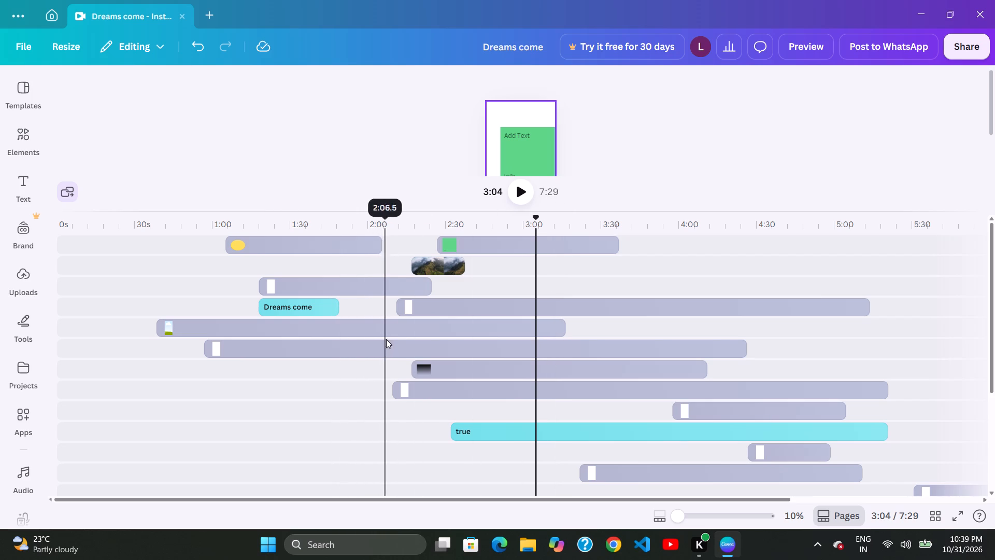
{"action": "left_click_drag", "start_coordinate": [386, 339], "coordinate": [398, 338]}
{"action": "left_click_drag", "start_coordinate": [508, 295], "coordinate": [502, 299]}
{"action": "left_click_drag", "start_coordinate": [366, 359], "coordinate": [394, 344]}
{"action": "left_click_drag", "start_coordinate": [525, 309], "coordinate": [518, 309]}
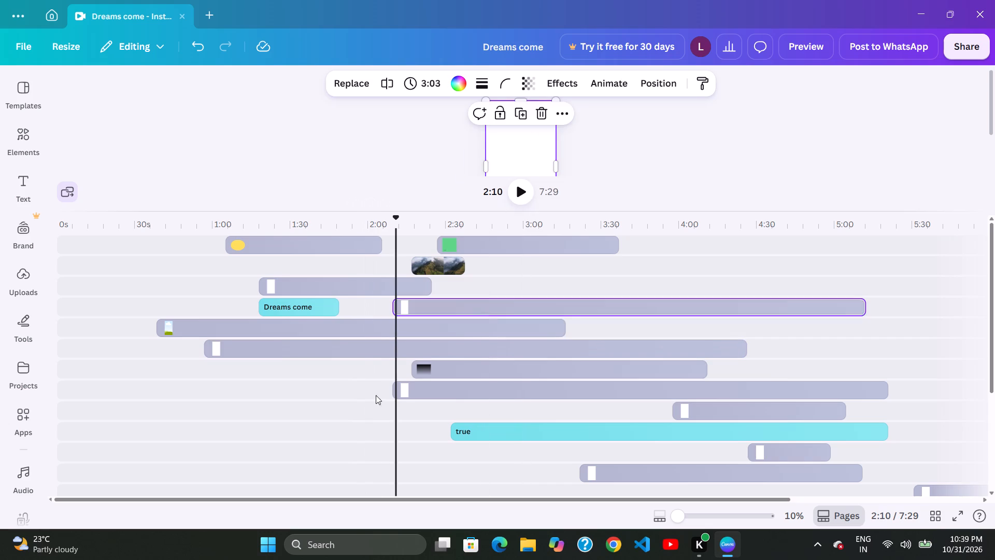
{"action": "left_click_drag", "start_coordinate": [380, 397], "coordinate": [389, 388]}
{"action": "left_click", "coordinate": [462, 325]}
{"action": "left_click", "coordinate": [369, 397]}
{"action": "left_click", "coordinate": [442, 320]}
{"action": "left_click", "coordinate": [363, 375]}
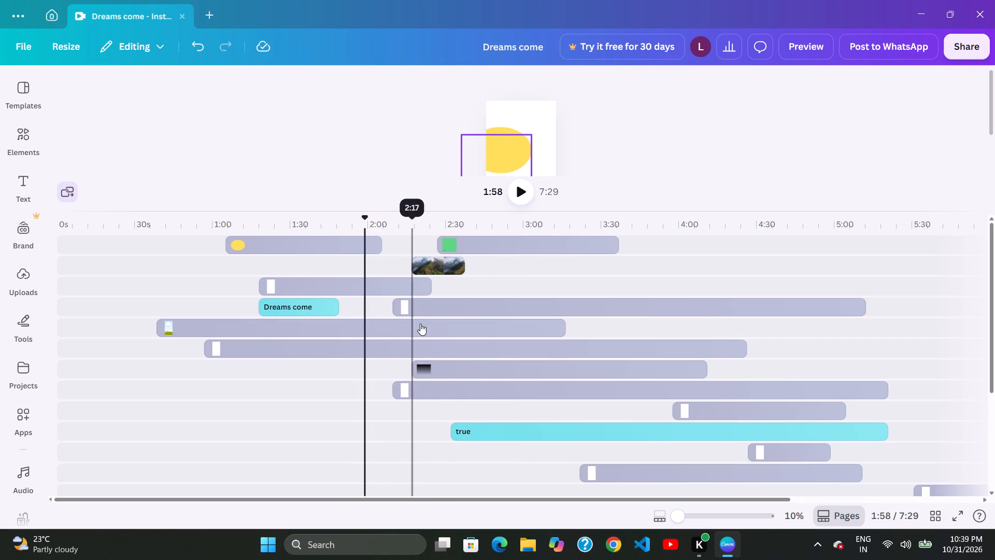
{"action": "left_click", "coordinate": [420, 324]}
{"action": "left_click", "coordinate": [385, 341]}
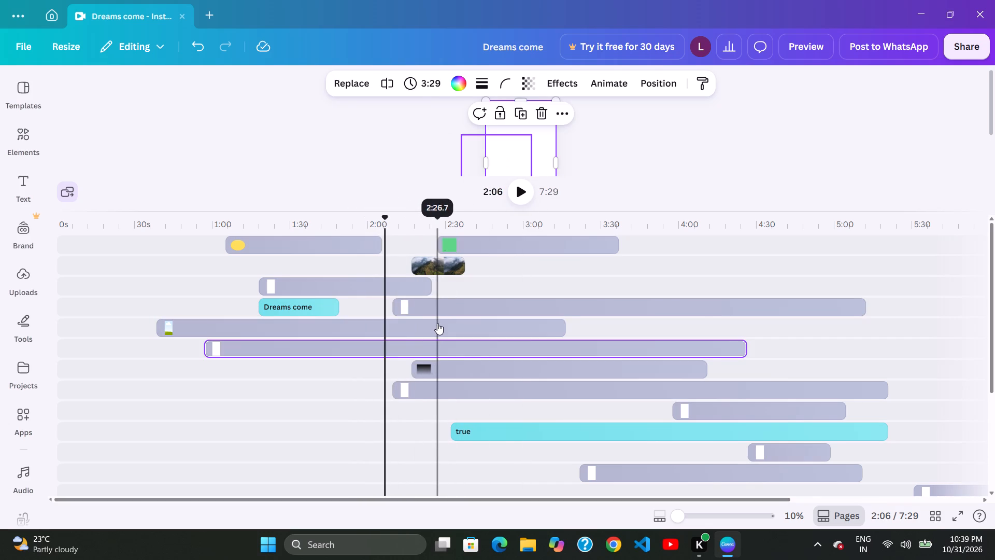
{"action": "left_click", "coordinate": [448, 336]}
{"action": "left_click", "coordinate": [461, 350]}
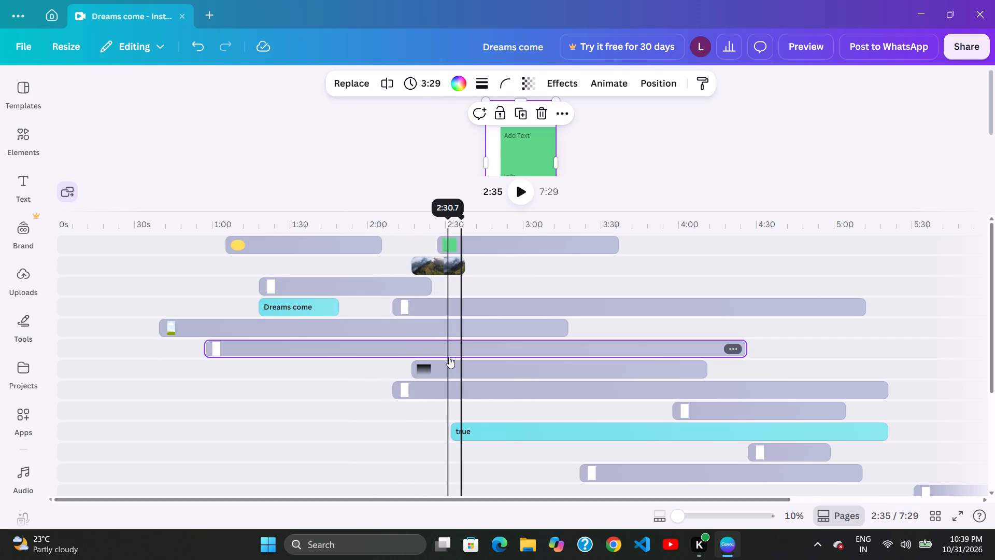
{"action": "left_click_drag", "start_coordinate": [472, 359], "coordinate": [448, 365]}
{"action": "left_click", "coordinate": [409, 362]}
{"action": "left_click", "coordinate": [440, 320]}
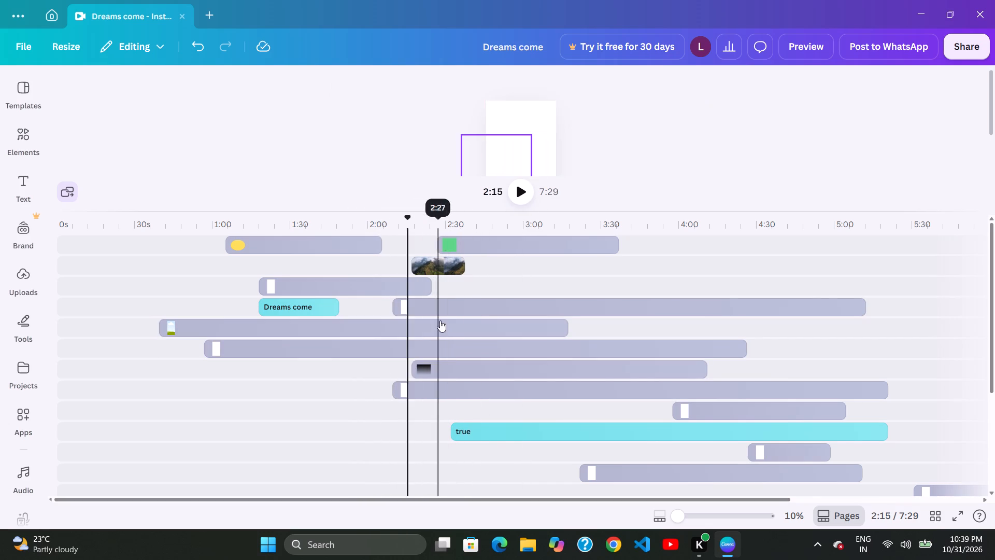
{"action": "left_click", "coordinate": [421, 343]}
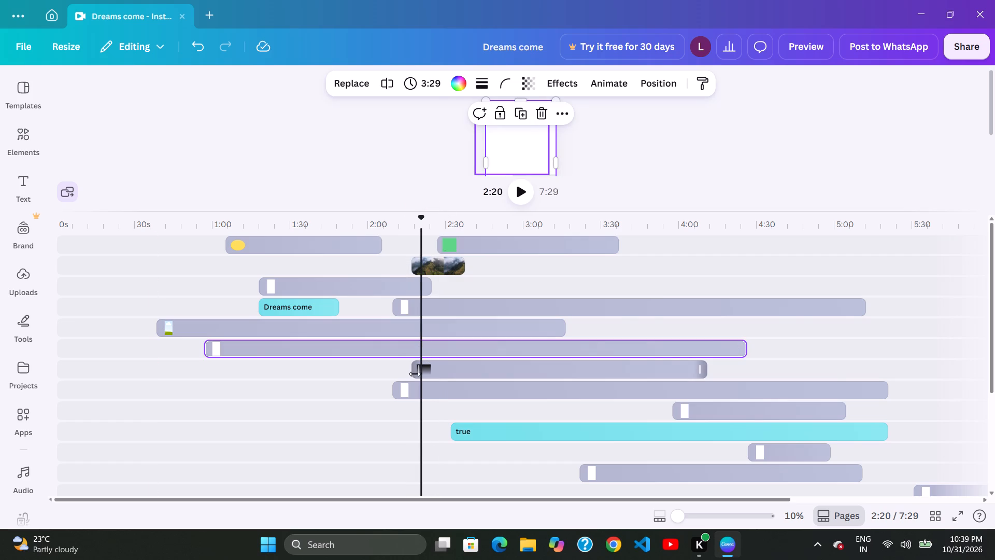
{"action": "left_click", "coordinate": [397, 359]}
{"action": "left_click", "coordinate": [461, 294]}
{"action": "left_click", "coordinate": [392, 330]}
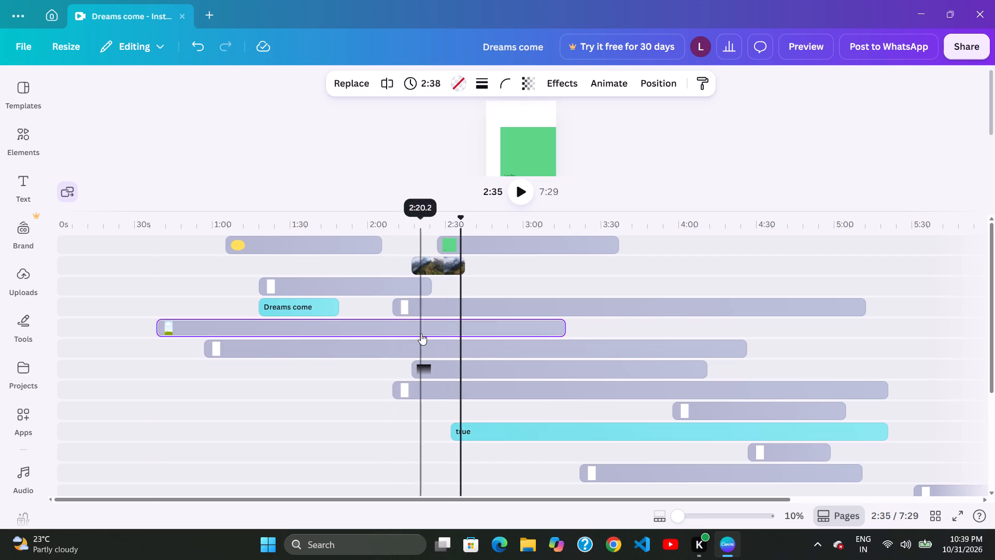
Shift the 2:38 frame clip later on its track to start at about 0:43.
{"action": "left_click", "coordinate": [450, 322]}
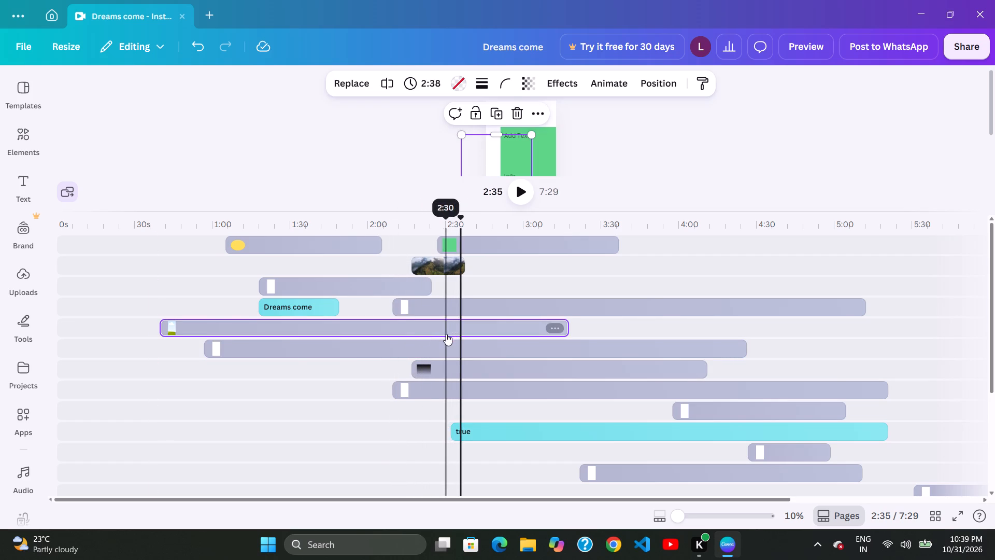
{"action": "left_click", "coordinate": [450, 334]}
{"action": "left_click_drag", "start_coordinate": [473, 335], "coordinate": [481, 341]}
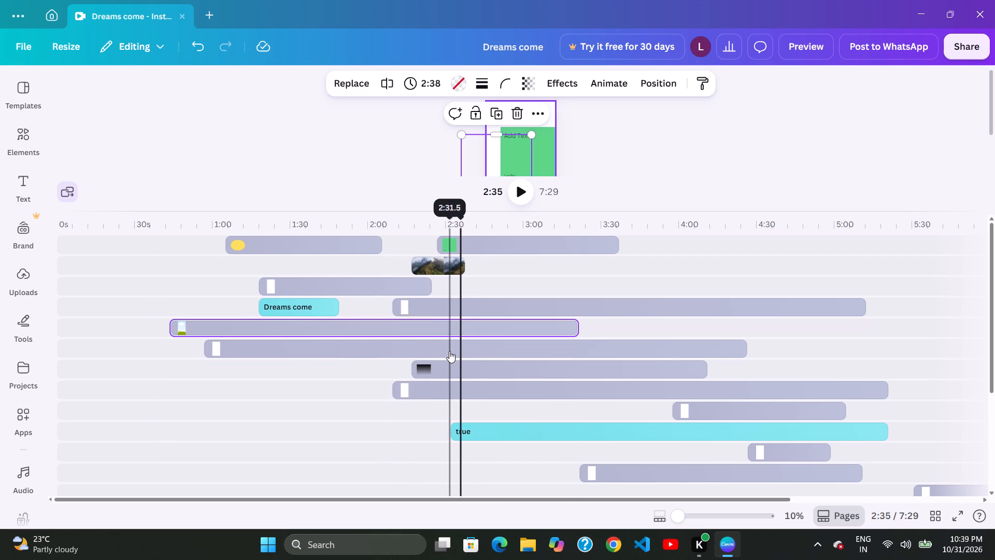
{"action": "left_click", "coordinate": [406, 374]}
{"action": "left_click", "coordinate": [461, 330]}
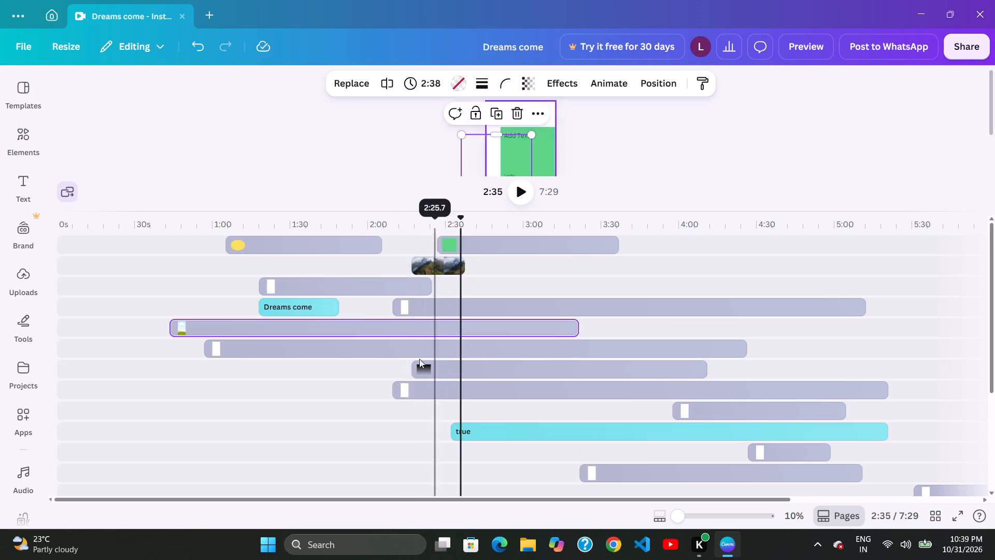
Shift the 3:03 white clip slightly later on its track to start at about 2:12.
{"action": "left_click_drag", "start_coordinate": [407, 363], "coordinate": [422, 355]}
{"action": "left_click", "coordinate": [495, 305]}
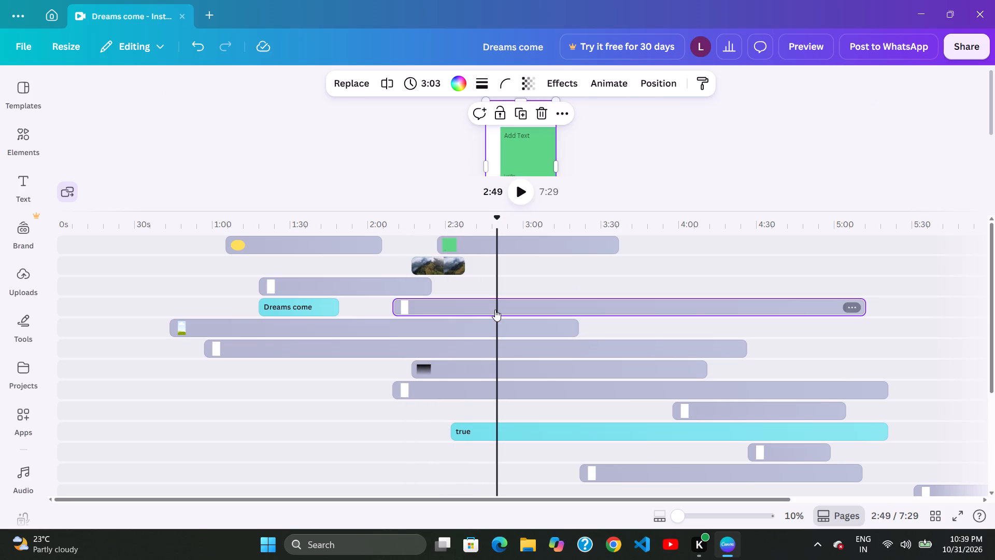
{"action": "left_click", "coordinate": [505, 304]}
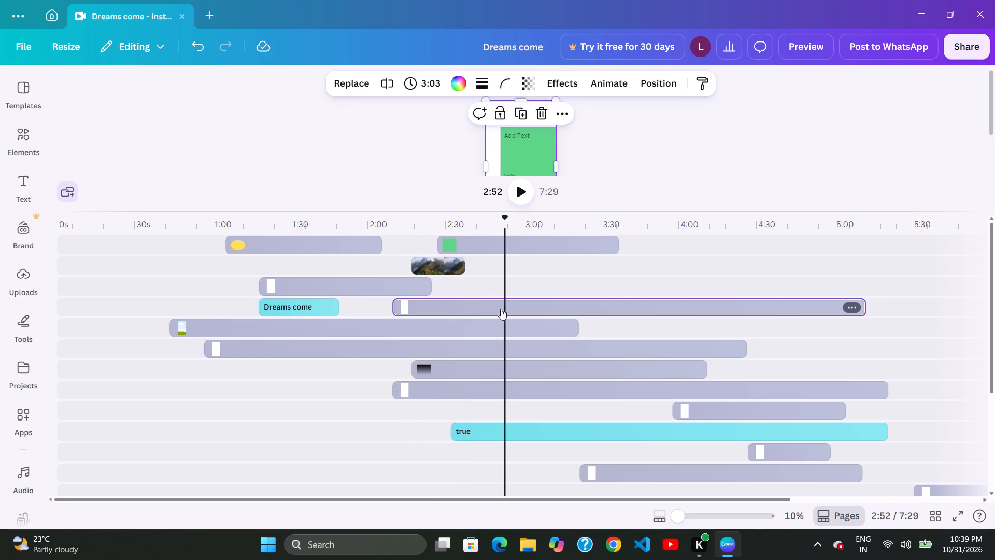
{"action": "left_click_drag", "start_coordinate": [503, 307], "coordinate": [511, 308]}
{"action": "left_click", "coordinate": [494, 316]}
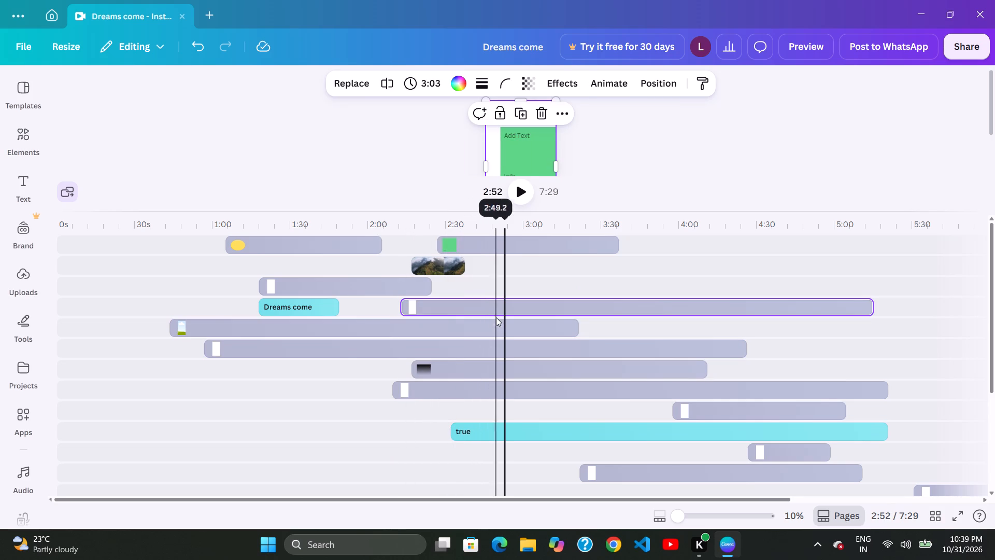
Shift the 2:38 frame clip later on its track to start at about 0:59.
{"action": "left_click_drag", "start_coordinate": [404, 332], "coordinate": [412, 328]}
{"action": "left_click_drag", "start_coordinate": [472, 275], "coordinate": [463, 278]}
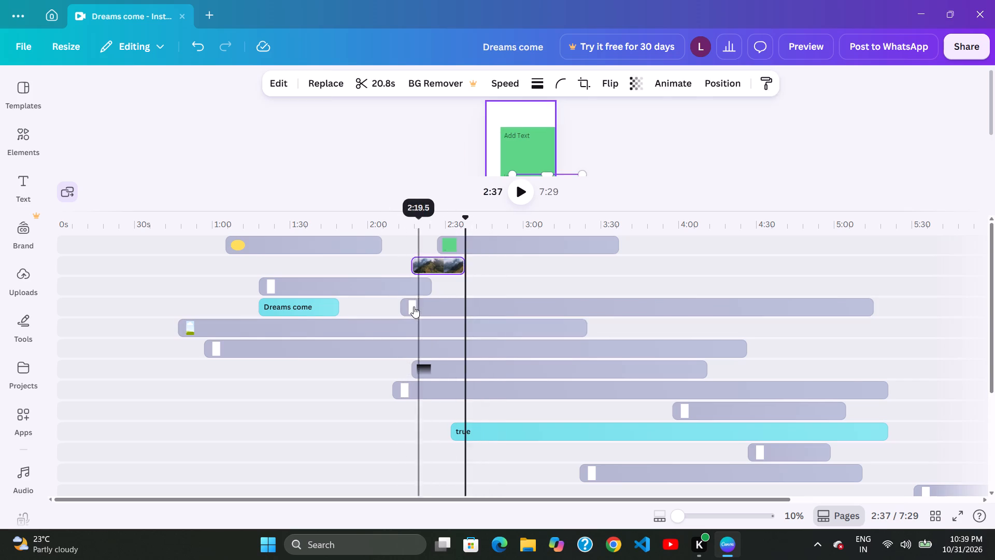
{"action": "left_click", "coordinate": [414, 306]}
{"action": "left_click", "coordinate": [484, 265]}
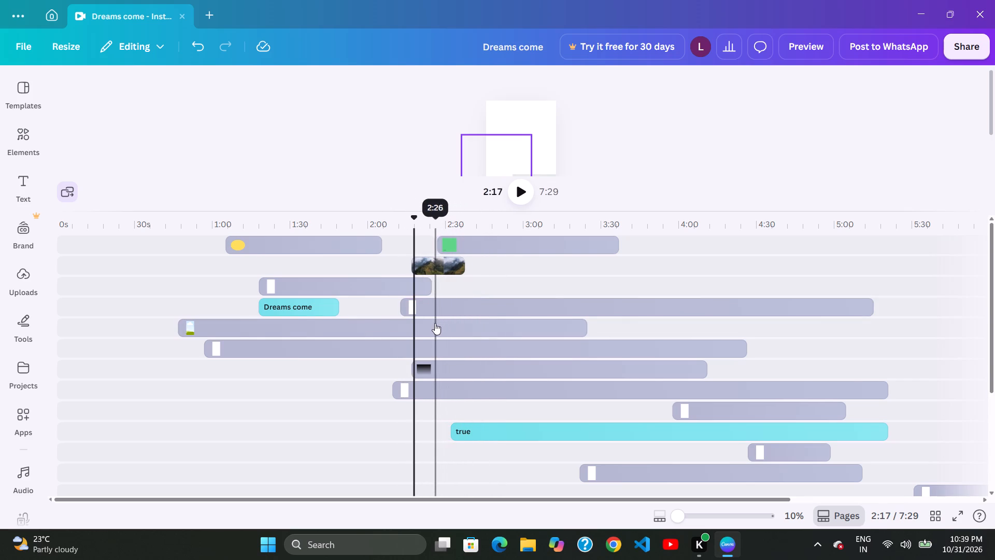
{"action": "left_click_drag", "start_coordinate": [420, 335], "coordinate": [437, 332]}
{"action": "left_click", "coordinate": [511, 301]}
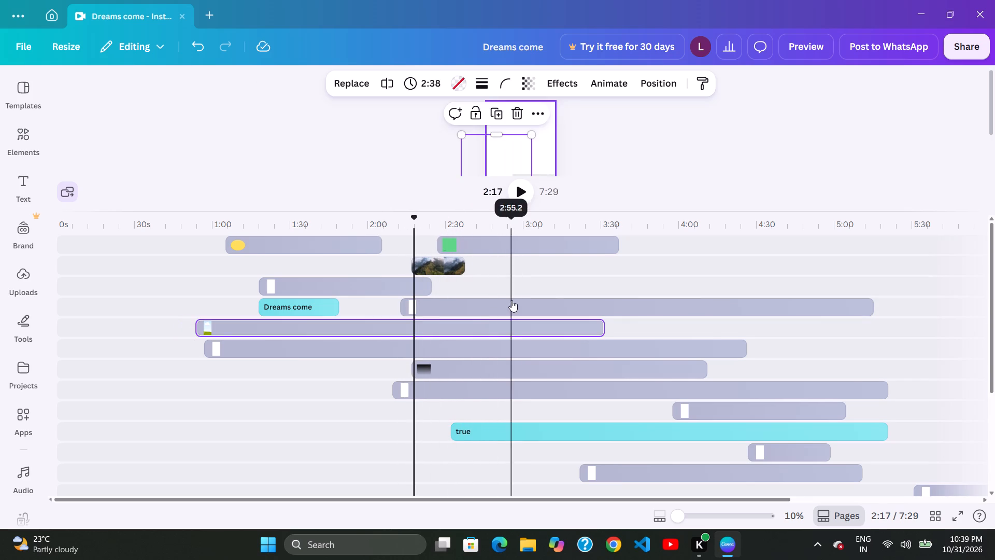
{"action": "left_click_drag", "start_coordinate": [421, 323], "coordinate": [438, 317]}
Shift the green note clip slightly earlier on its track to start at about 2:21.
{"action": "left_click", "coordinate": [504, 279]}
{"action": "left_click", "coordinate": [445, 300]}
{"action": "left_click_drag", "start_coordinate": [544, 252], "coordinate": [531, 256]}
{"action": "left_click_drag", "start_coordinate": [390, 311], "coordinate": [396, 309]}
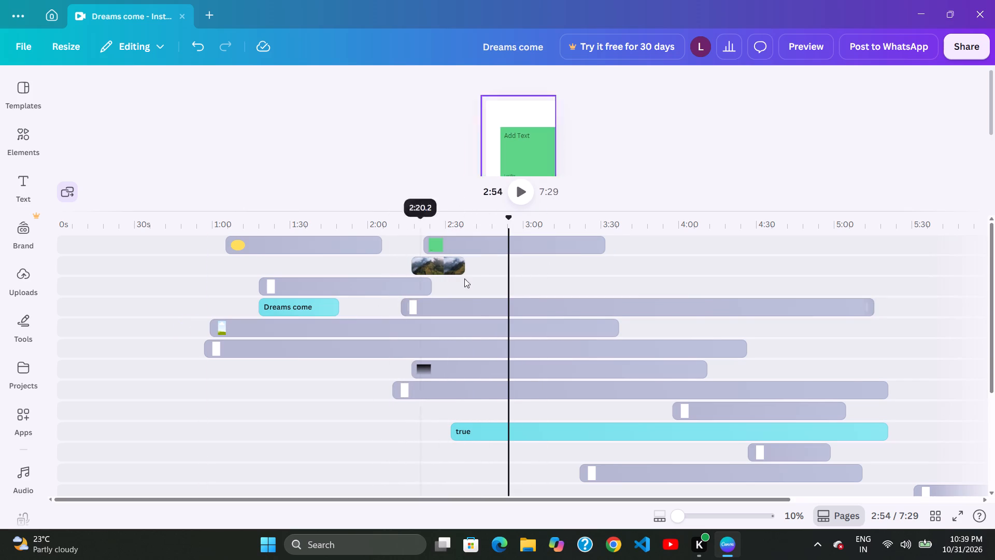
{"action": "left_click_drag", "start_coordinate": [482, 273], "coordinate": [473, 276]}
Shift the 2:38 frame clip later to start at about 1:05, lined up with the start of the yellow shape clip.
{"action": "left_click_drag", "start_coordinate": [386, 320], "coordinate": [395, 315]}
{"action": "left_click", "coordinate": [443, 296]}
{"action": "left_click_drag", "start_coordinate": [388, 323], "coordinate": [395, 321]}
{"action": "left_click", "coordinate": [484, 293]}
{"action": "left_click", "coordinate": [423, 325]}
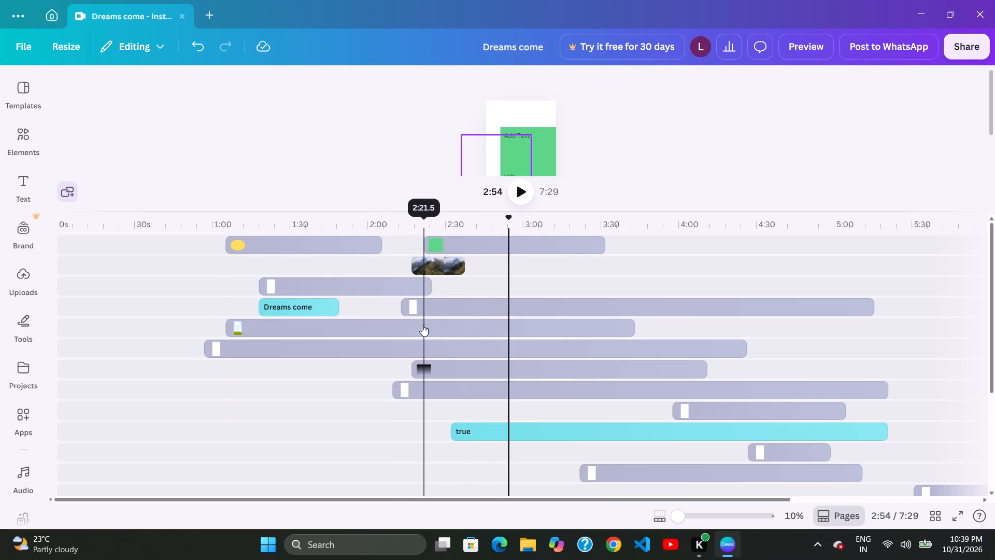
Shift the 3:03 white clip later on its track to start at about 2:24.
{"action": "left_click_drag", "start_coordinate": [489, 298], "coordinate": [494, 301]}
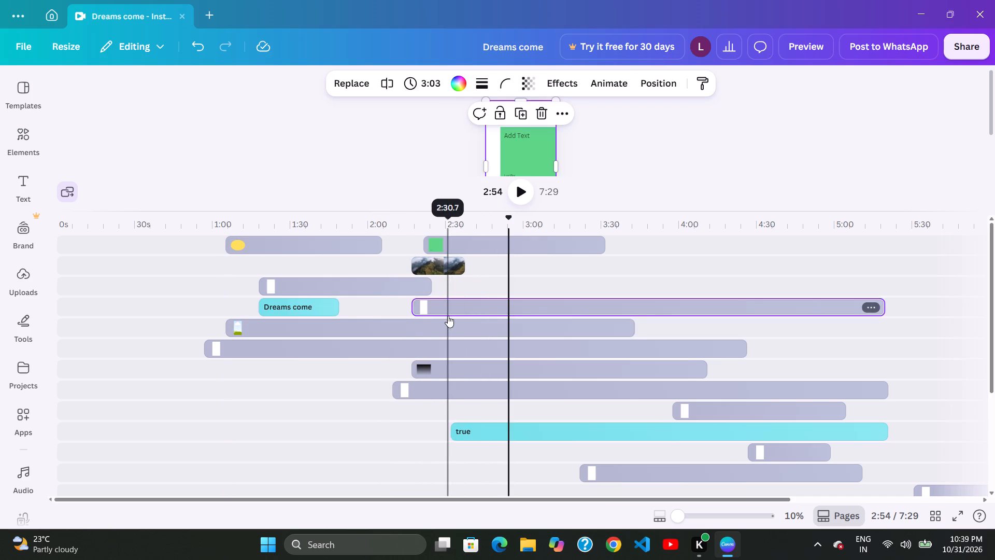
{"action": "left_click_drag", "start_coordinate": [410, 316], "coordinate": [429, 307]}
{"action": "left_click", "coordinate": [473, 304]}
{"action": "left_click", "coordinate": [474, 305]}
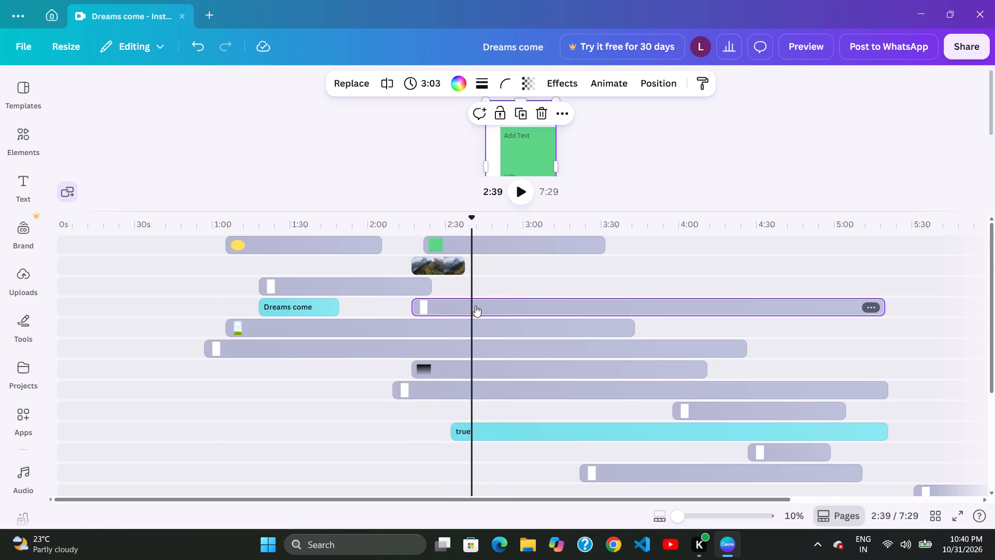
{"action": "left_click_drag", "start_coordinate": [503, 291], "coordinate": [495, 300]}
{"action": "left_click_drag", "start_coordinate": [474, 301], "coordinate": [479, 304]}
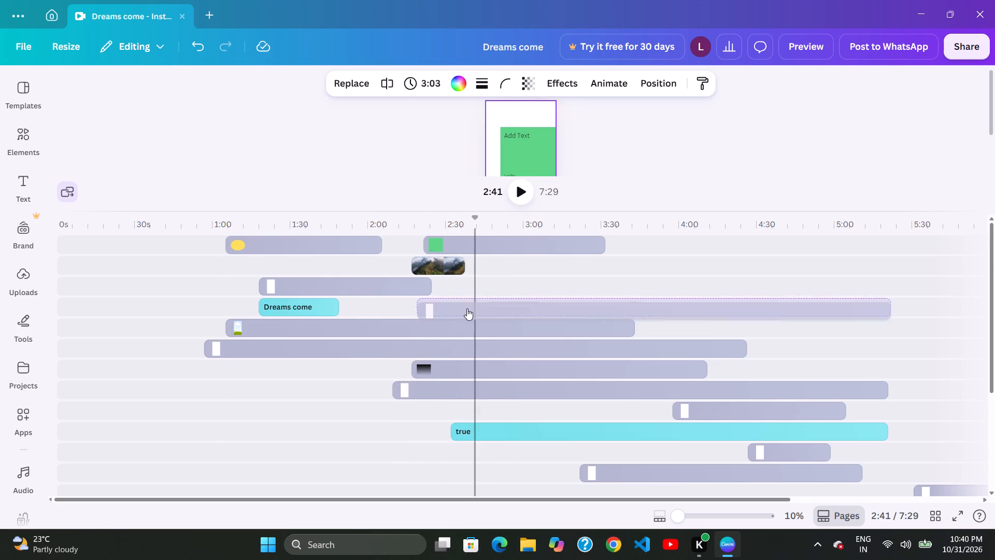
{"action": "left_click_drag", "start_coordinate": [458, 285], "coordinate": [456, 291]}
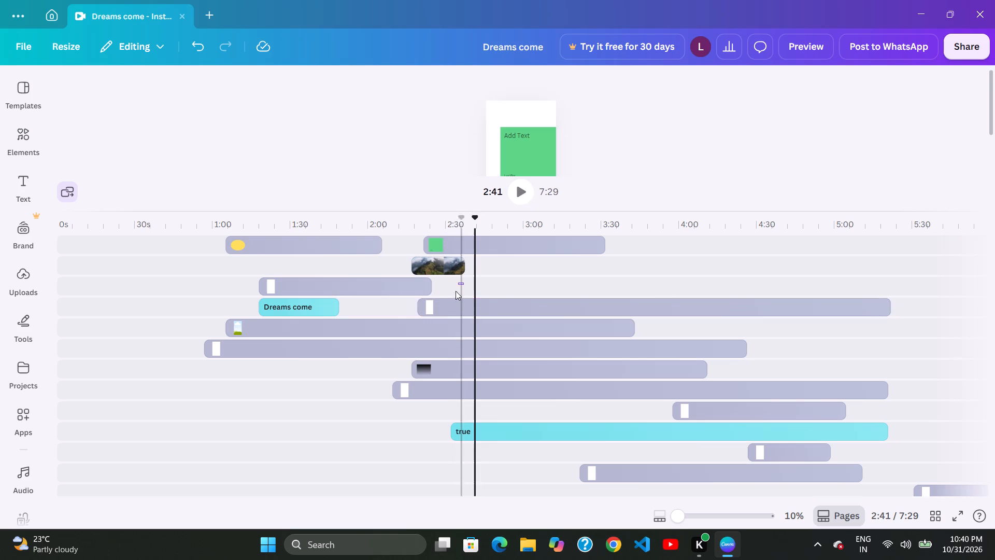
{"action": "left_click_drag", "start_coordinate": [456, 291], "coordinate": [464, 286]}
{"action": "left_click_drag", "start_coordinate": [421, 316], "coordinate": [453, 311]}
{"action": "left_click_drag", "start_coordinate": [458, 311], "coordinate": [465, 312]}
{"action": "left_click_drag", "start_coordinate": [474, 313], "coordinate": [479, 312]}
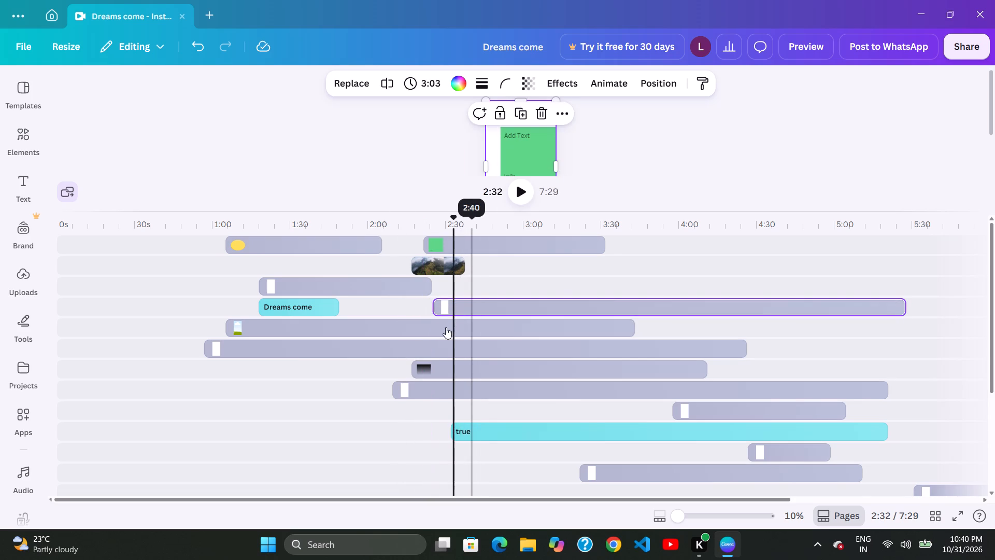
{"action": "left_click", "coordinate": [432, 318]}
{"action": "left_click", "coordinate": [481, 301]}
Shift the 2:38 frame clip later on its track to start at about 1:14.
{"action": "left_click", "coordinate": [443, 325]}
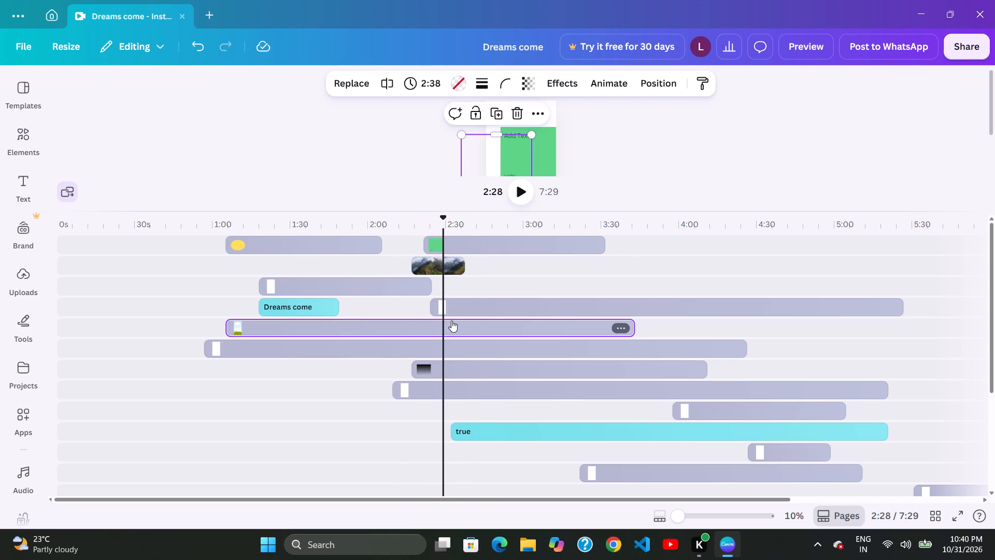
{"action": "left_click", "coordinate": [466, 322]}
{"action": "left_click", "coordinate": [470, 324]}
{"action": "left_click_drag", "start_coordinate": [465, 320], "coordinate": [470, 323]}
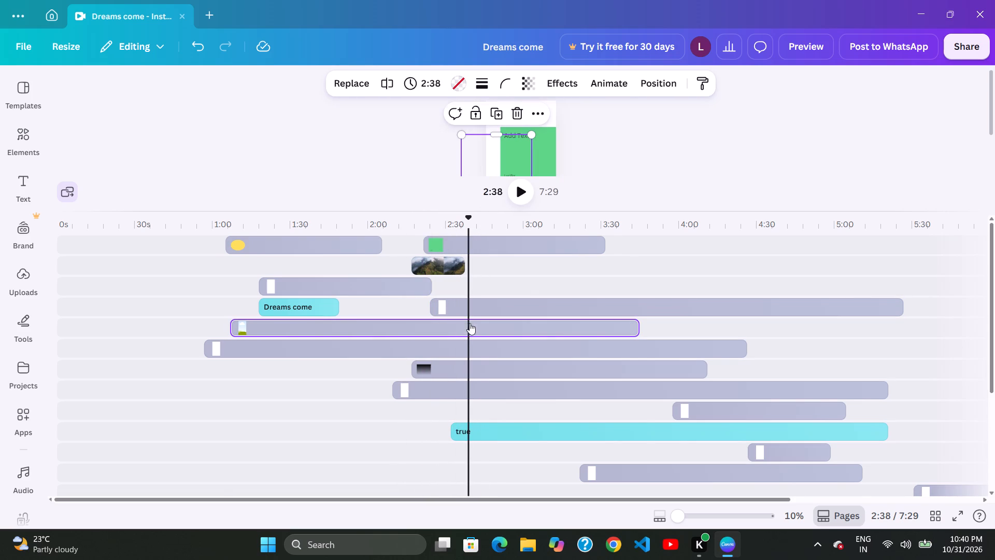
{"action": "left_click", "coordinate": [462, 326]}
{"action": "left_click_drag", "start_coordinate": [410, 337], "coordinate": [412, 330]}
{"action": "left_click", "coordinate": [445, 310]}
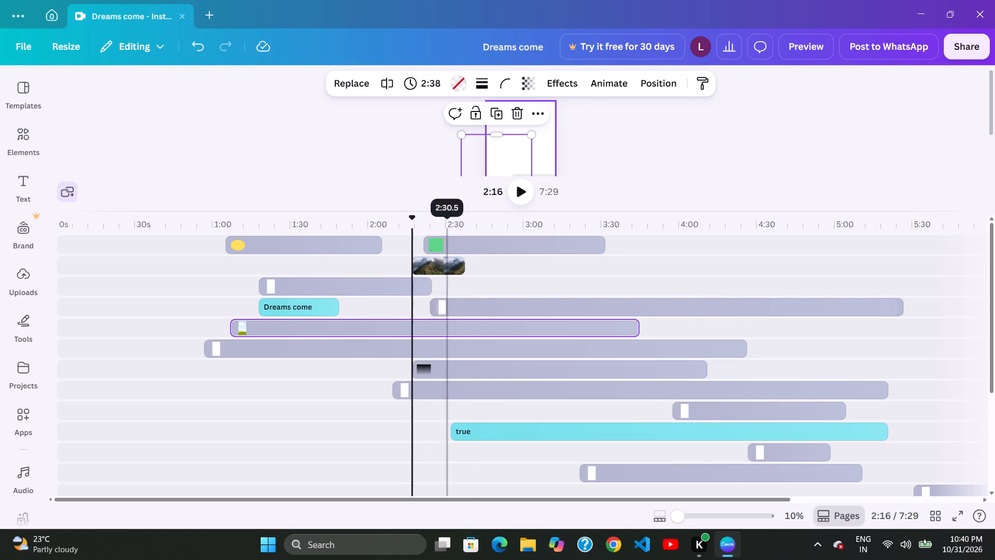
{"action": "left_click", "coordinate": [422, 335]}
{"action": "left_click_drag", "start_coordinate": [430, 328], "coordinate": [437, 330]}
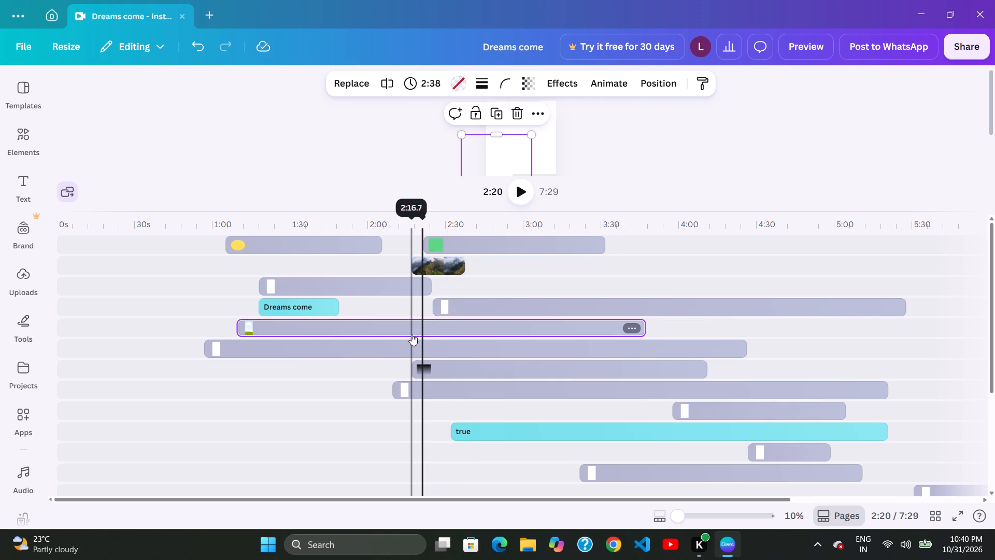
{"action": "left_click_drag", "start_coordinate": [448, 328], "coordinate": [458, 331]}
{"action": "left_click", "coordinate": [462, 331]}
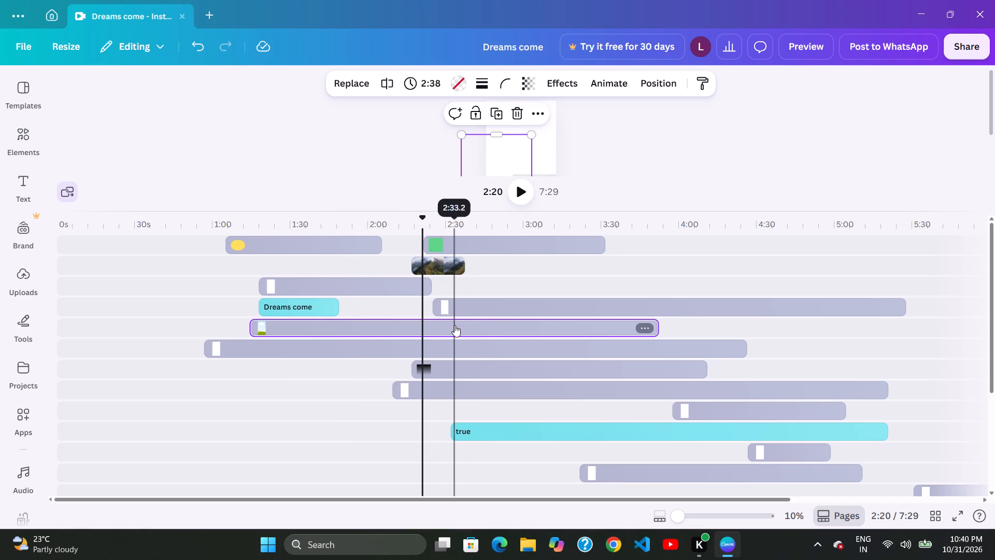
Shift the 3:29 white clip later to start at about 1:10 and the 3:03 white clip earlier to start at about 2:21.
{"action": "left_click_drag", "start_coordinate": [461, 334], "coordinate": [461, 339]}
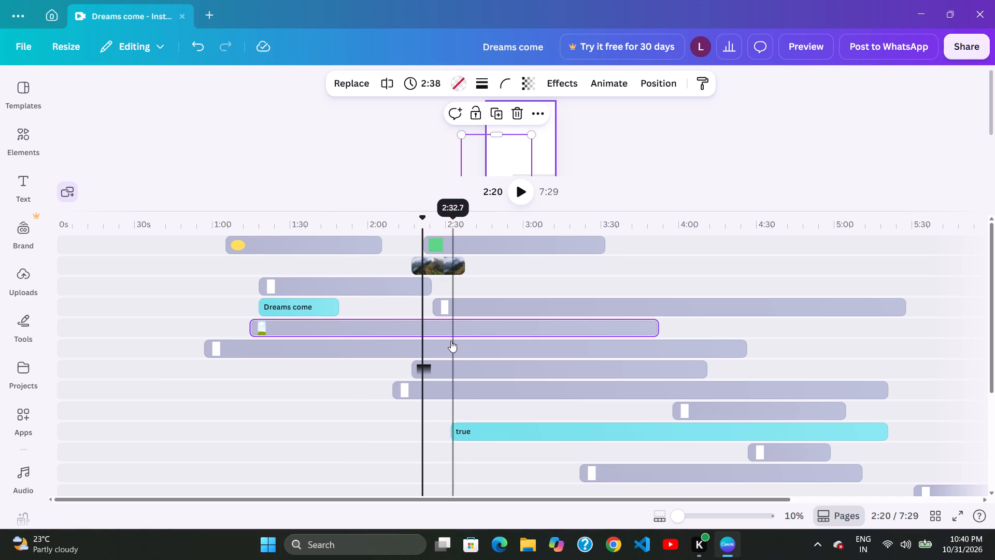
{"action": "left_click", "coordinate": [469, 352]}
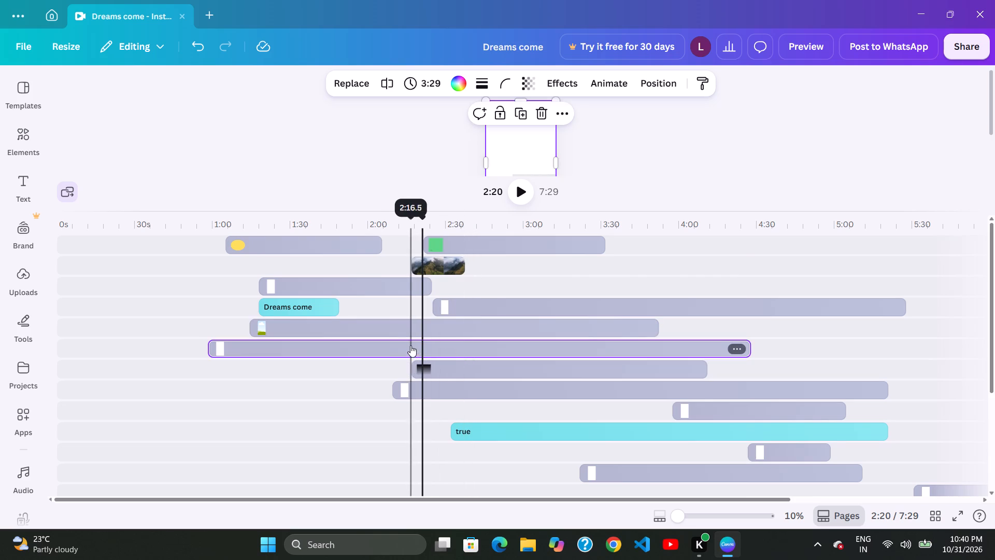
{"action": "left_click_drag", "start_coordinate": [403, 348], "coordinate": [430, 330]}
{"action": "left_click_drag", "start_coordinate": [503, 306], "coordinate": [490, 313]}
{"action": "left_click_drag", "start_coordinate": [369, 366], "coordinate": [382, 365]}
{"action": "left_click_drag", "start_coordinate": [412, 357], "coordinate": [417, 361]}
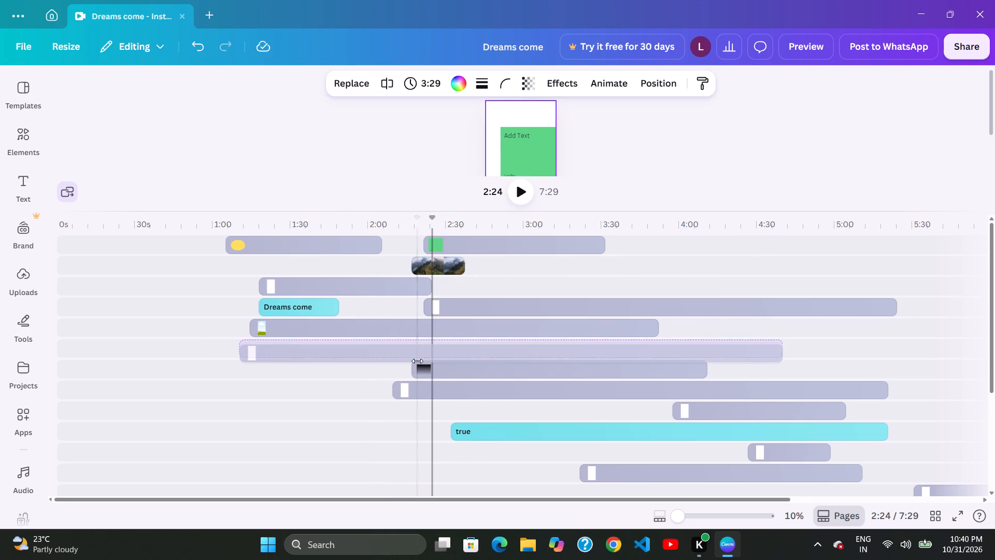
Trim the start of the black gradient clip to about 2:21, in line with the start of the green note clip.
{"action": "left_click_drag", "start_coordinate": [415, 367], "coordinate": [422, 373]}
{"action": "left_click", "coordinate": [418, 372]}
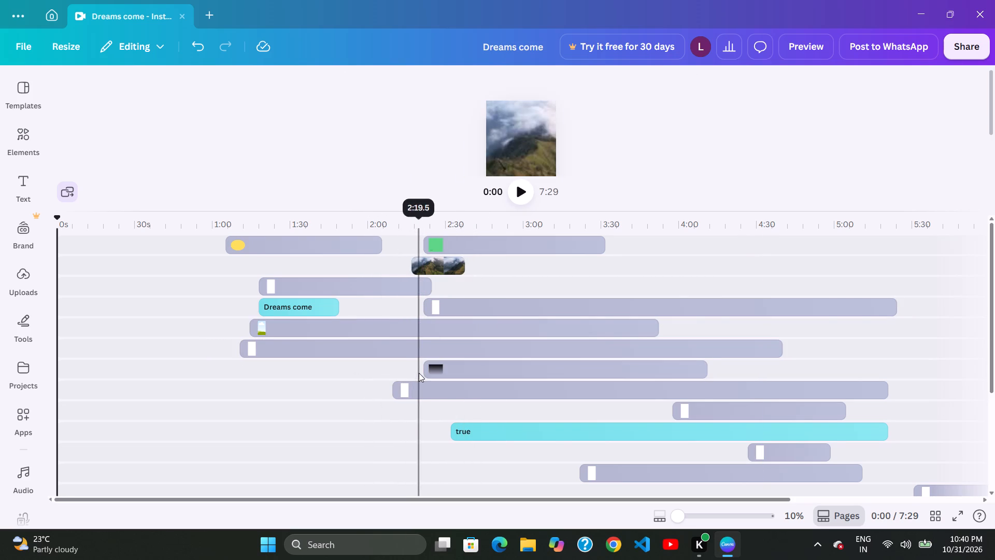
{"action": "left_click_drag", "start_coordinate": [380, 375], "coordinate": [401, 371]}
Shift the 3:29 white clip slightly earlier on its track to start at about 1:08.
{"action": "left_click_drag", "start_coordinate": [427, 355], "coordinate": [414, 361]}
{"action": "left_click_drag", "start_coordinate": [374, 372], "coordinate": [380, 373]}
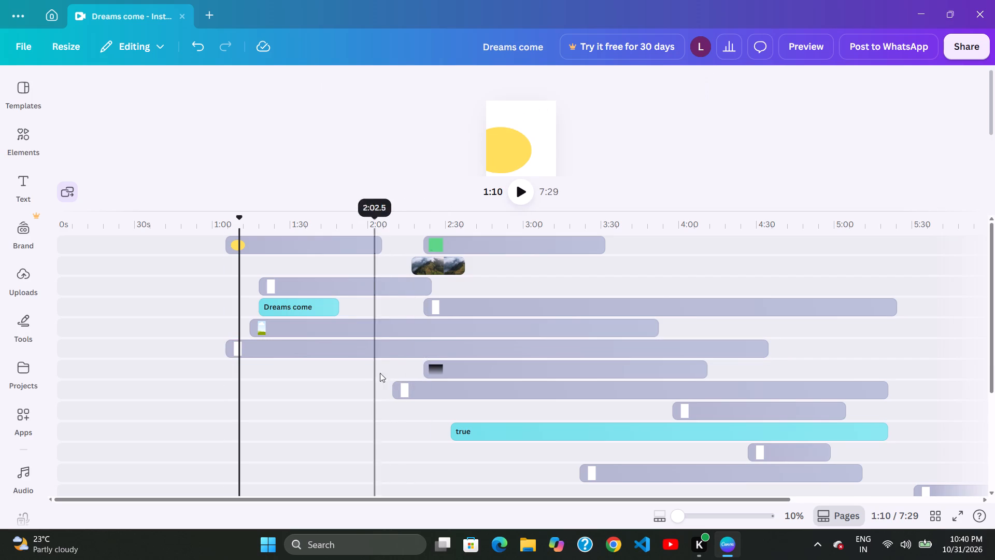
{"action": "left_click_drag", "start_coordinate": [380, 373], "coordinate": [388, 372]}
{"action": "left_click_drag", "start_coordinate": [417, 361], "coordinate": [423, 362]}
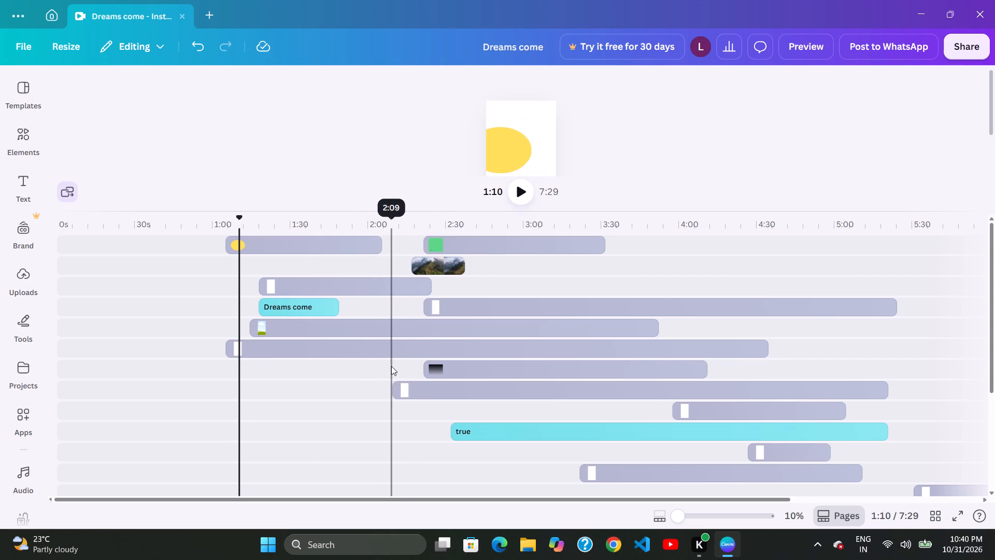
{"action": "left_click_drag", "start_coordinate": [397, 365], "coordinate": [402, 367]}
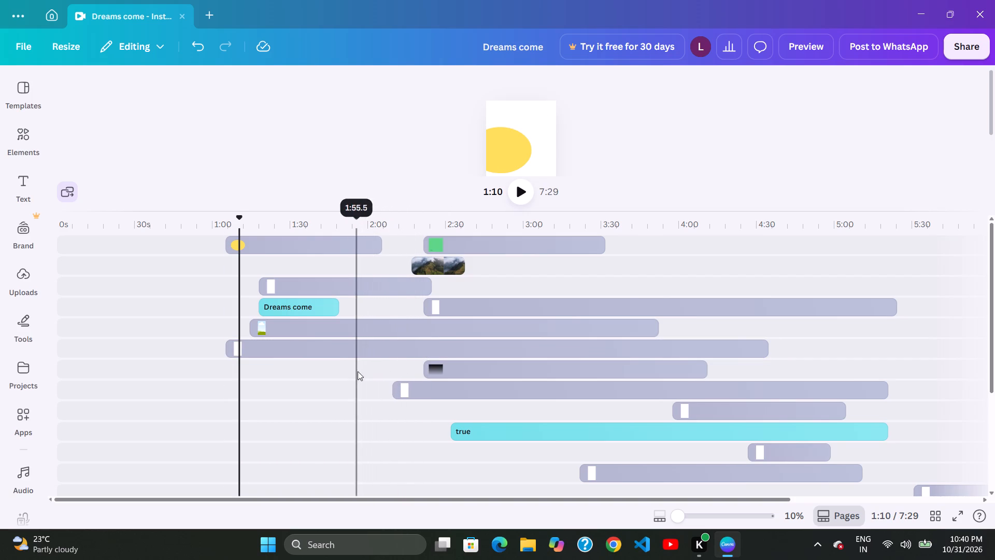
{"action": "left_click_drag", "start_coordinate": [387, 347], "coordinate": [394, 345]}
Shift the 2:38 frame clip slightly earlier on its track to start at about 1:10.
{"action": "left_click_drag", "start_coordinate": [445, 321], "coordinate": [434, 323]}
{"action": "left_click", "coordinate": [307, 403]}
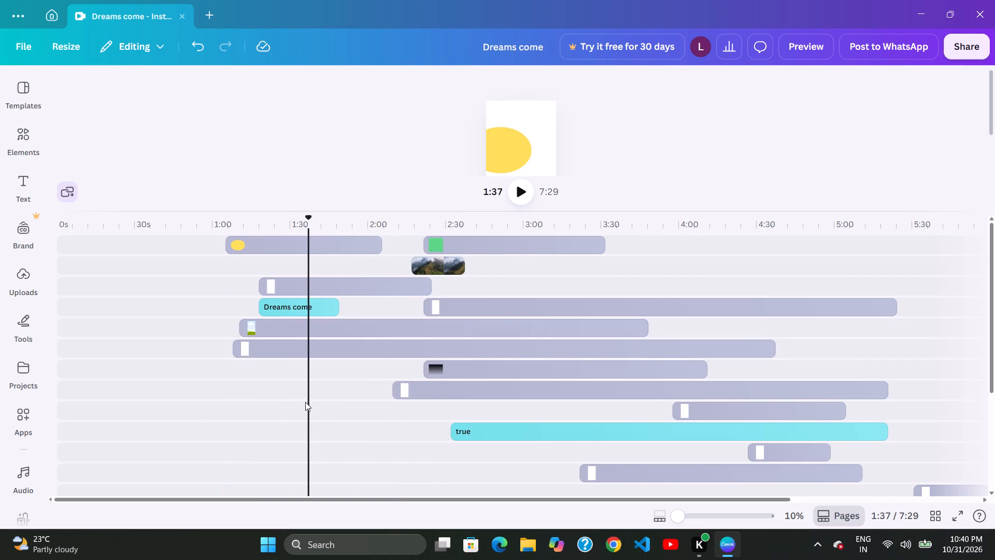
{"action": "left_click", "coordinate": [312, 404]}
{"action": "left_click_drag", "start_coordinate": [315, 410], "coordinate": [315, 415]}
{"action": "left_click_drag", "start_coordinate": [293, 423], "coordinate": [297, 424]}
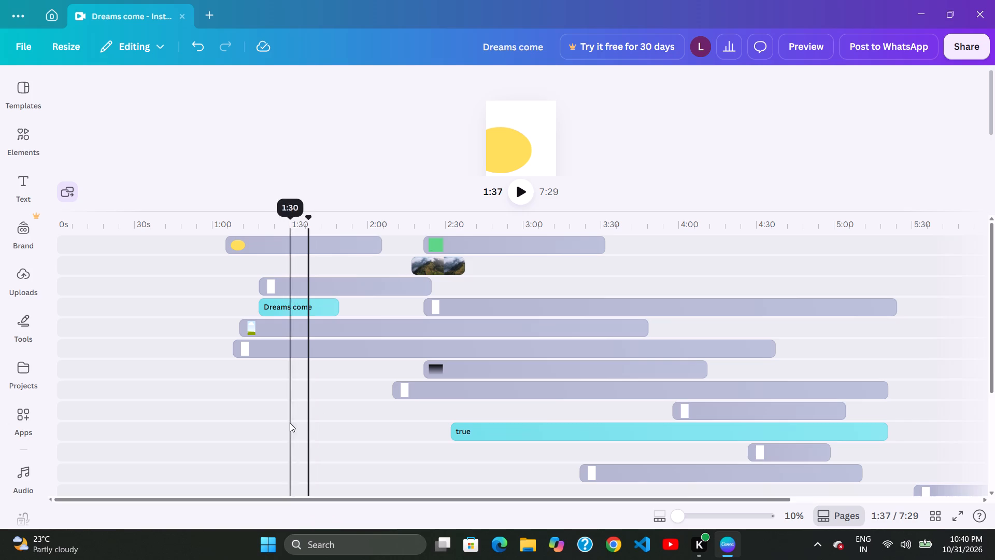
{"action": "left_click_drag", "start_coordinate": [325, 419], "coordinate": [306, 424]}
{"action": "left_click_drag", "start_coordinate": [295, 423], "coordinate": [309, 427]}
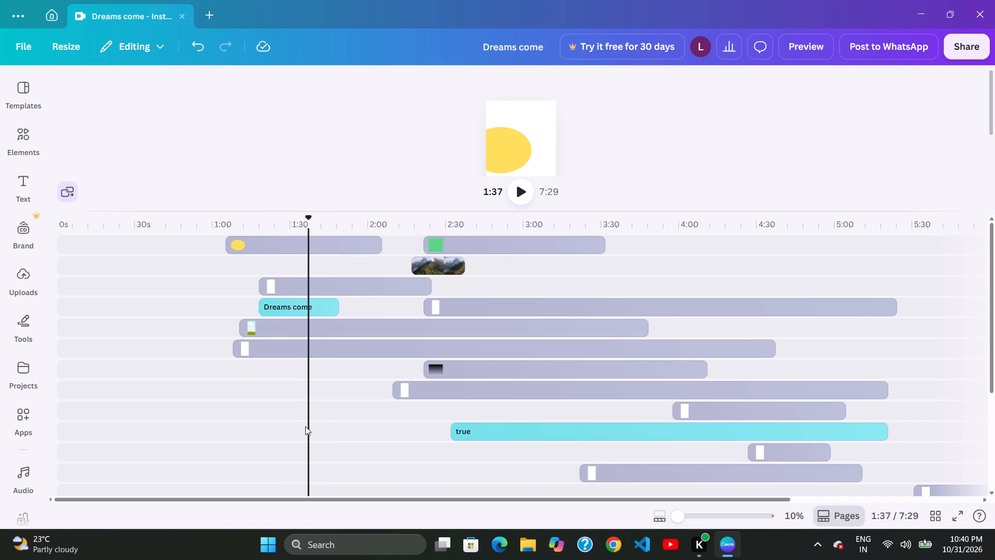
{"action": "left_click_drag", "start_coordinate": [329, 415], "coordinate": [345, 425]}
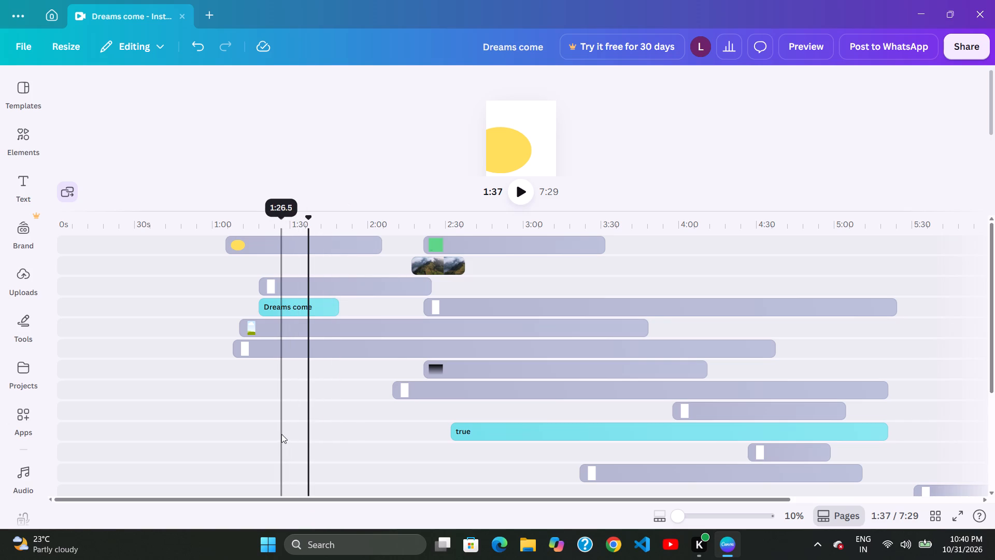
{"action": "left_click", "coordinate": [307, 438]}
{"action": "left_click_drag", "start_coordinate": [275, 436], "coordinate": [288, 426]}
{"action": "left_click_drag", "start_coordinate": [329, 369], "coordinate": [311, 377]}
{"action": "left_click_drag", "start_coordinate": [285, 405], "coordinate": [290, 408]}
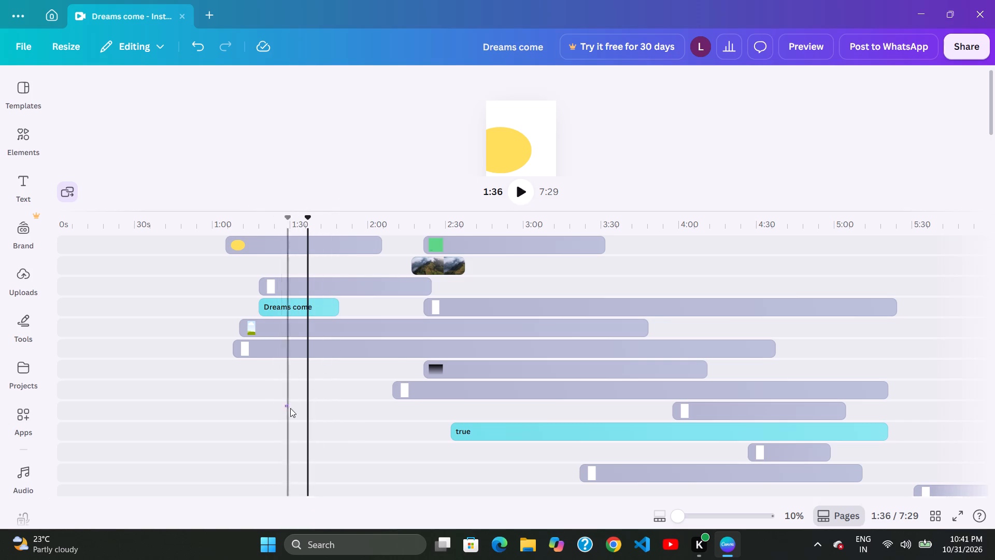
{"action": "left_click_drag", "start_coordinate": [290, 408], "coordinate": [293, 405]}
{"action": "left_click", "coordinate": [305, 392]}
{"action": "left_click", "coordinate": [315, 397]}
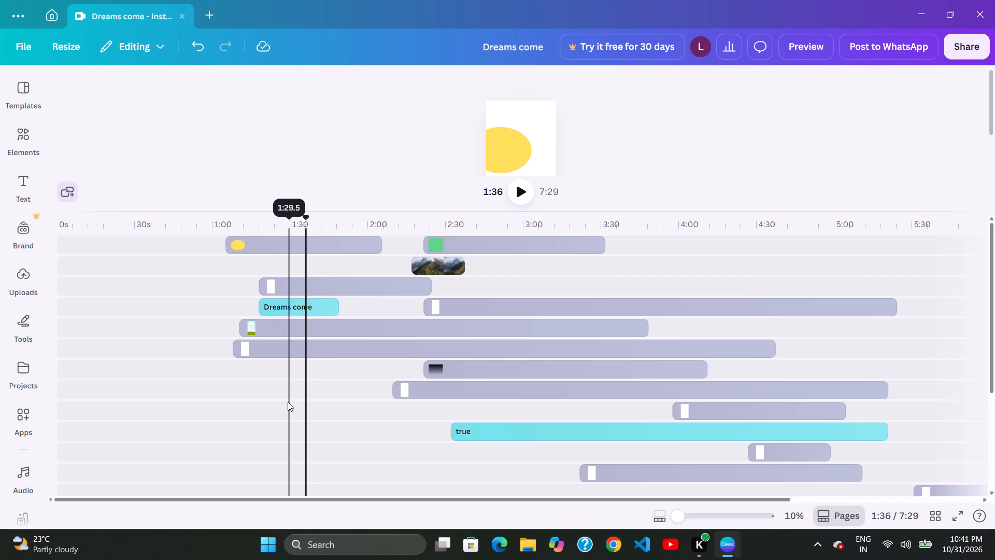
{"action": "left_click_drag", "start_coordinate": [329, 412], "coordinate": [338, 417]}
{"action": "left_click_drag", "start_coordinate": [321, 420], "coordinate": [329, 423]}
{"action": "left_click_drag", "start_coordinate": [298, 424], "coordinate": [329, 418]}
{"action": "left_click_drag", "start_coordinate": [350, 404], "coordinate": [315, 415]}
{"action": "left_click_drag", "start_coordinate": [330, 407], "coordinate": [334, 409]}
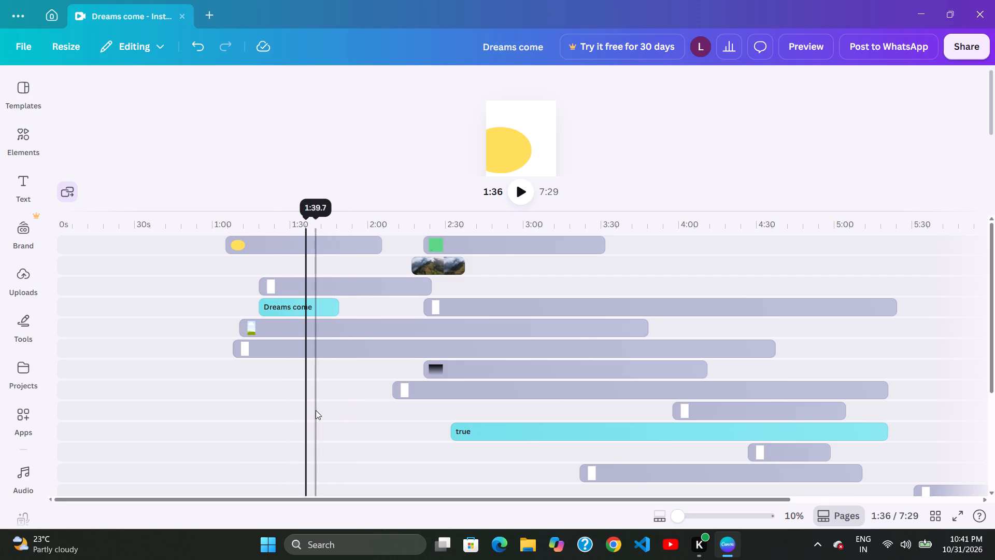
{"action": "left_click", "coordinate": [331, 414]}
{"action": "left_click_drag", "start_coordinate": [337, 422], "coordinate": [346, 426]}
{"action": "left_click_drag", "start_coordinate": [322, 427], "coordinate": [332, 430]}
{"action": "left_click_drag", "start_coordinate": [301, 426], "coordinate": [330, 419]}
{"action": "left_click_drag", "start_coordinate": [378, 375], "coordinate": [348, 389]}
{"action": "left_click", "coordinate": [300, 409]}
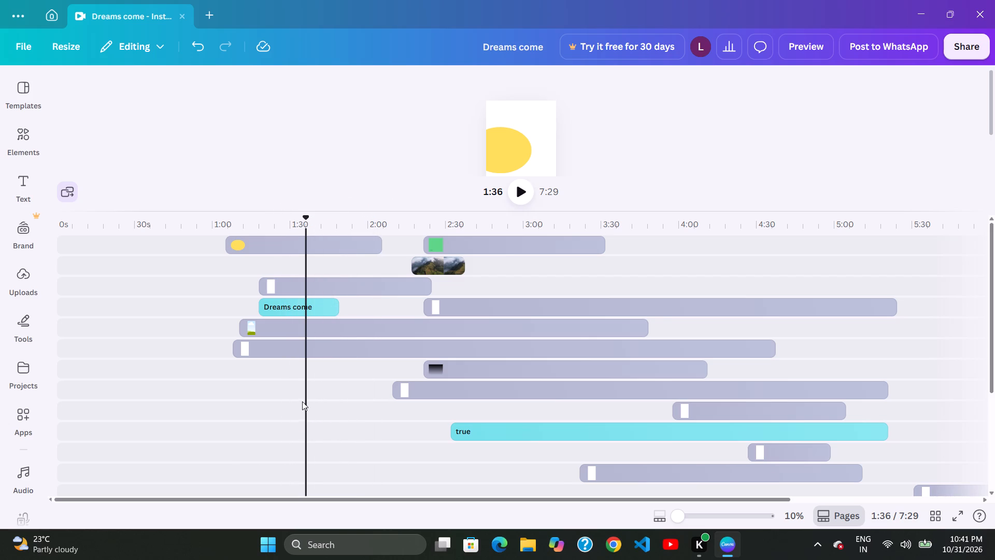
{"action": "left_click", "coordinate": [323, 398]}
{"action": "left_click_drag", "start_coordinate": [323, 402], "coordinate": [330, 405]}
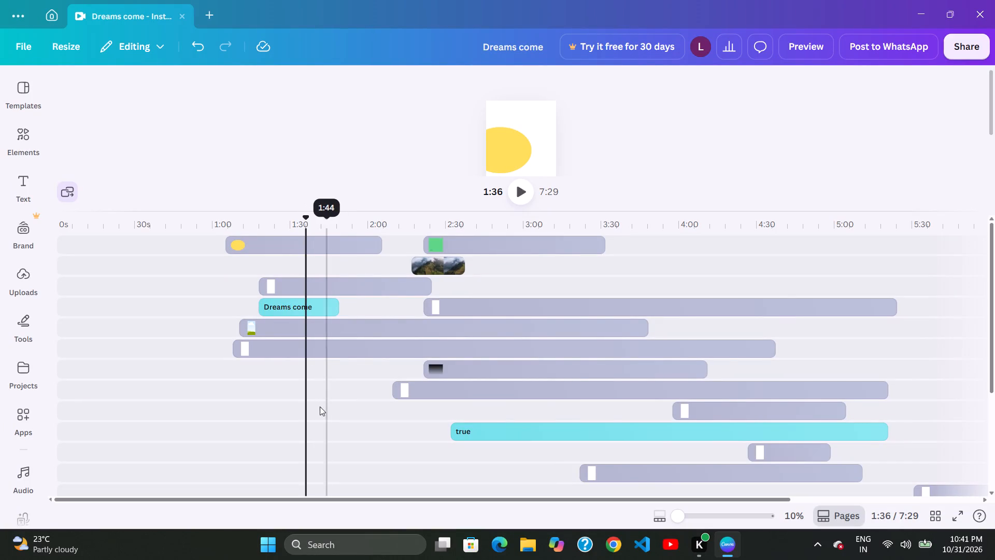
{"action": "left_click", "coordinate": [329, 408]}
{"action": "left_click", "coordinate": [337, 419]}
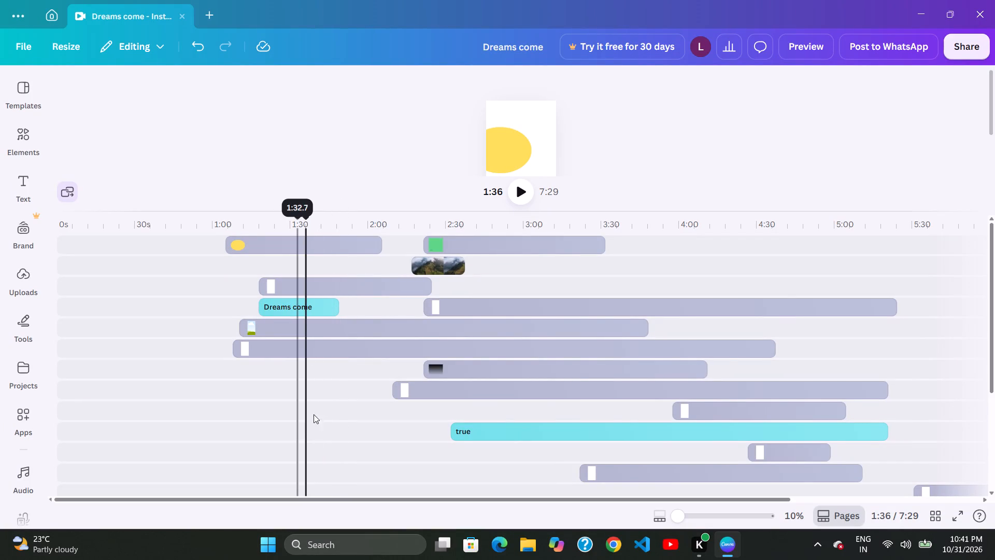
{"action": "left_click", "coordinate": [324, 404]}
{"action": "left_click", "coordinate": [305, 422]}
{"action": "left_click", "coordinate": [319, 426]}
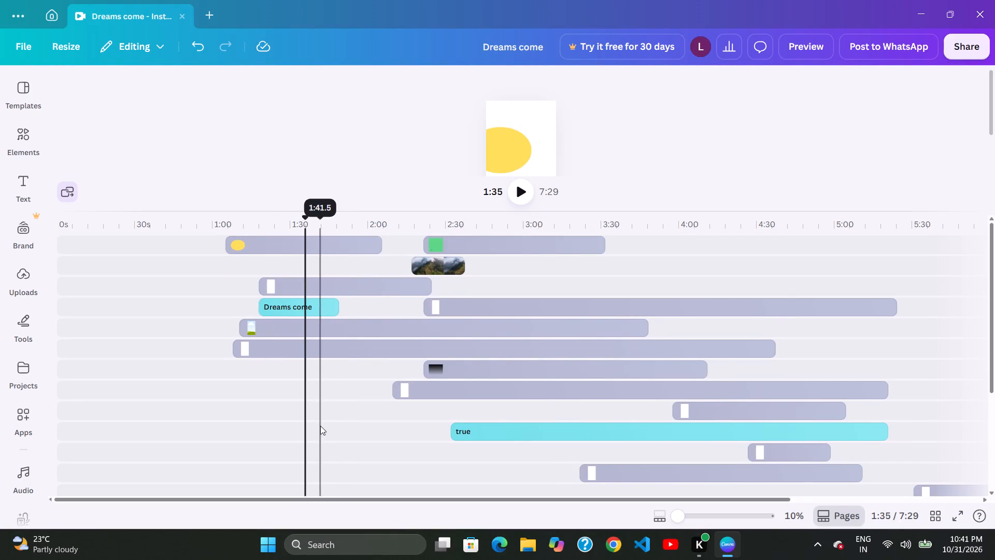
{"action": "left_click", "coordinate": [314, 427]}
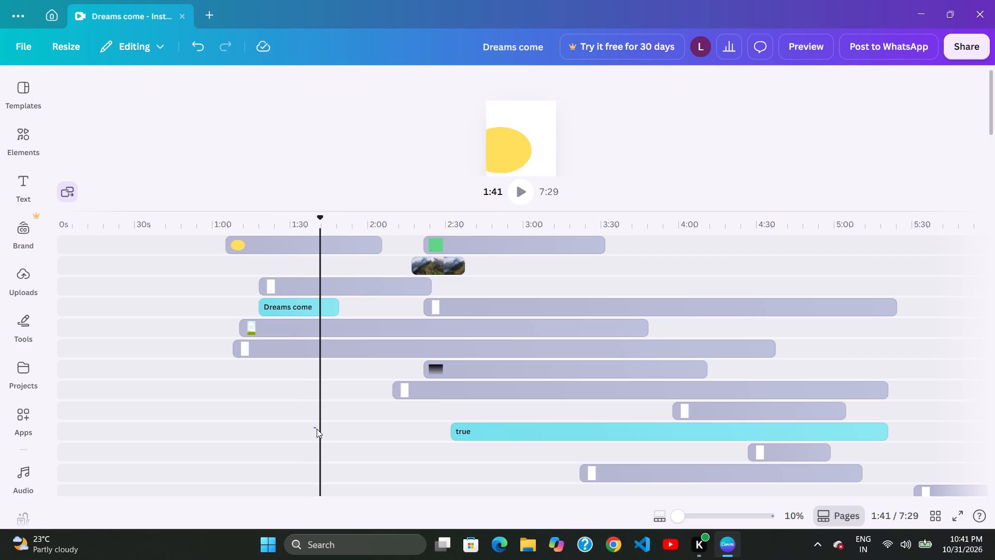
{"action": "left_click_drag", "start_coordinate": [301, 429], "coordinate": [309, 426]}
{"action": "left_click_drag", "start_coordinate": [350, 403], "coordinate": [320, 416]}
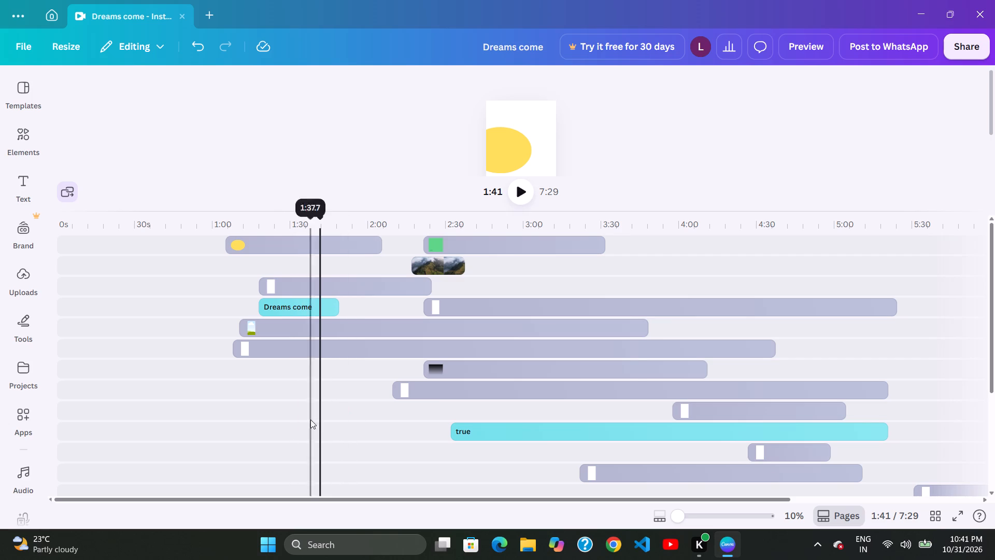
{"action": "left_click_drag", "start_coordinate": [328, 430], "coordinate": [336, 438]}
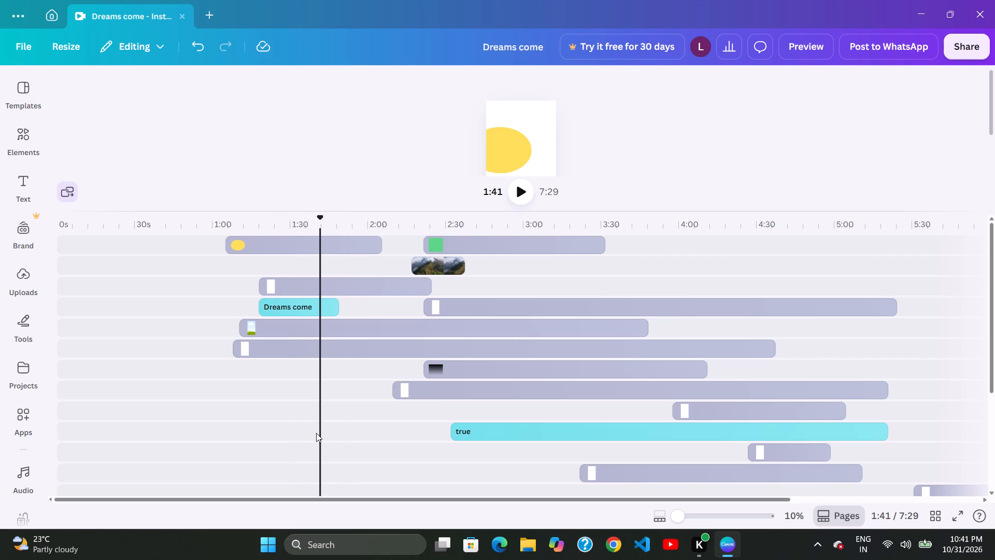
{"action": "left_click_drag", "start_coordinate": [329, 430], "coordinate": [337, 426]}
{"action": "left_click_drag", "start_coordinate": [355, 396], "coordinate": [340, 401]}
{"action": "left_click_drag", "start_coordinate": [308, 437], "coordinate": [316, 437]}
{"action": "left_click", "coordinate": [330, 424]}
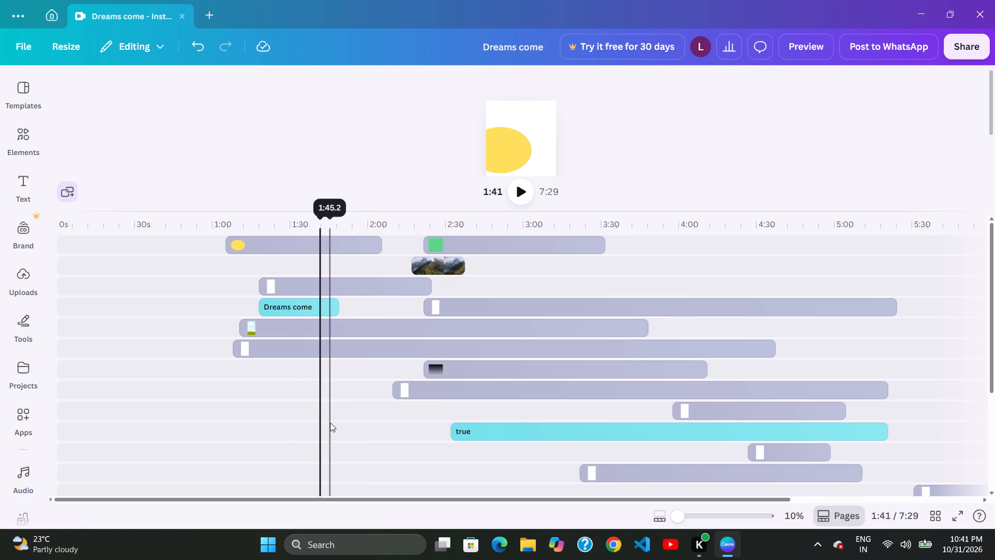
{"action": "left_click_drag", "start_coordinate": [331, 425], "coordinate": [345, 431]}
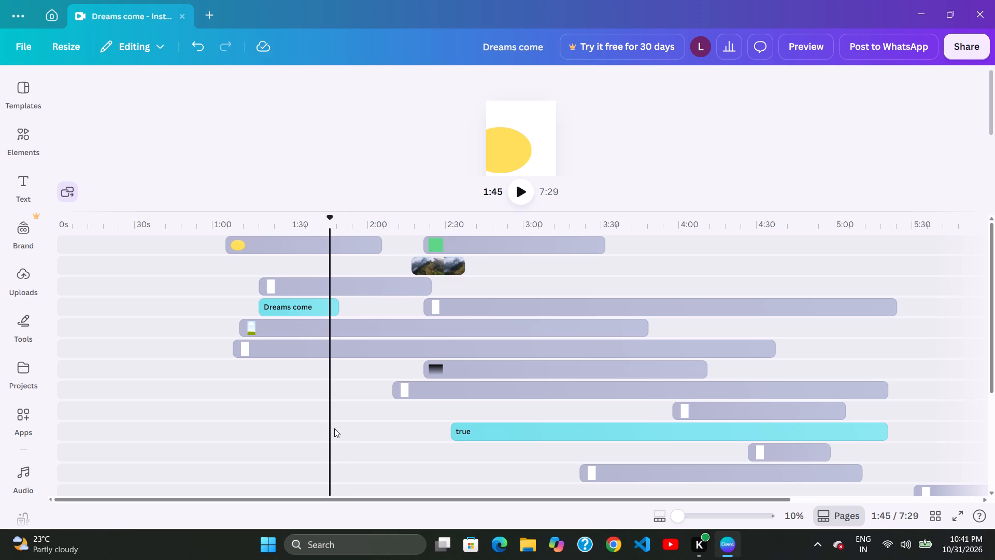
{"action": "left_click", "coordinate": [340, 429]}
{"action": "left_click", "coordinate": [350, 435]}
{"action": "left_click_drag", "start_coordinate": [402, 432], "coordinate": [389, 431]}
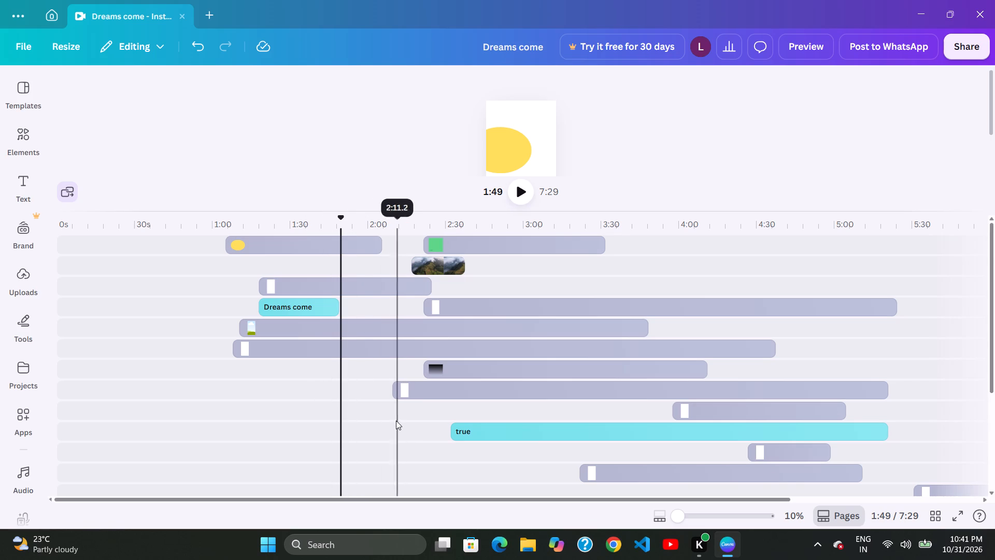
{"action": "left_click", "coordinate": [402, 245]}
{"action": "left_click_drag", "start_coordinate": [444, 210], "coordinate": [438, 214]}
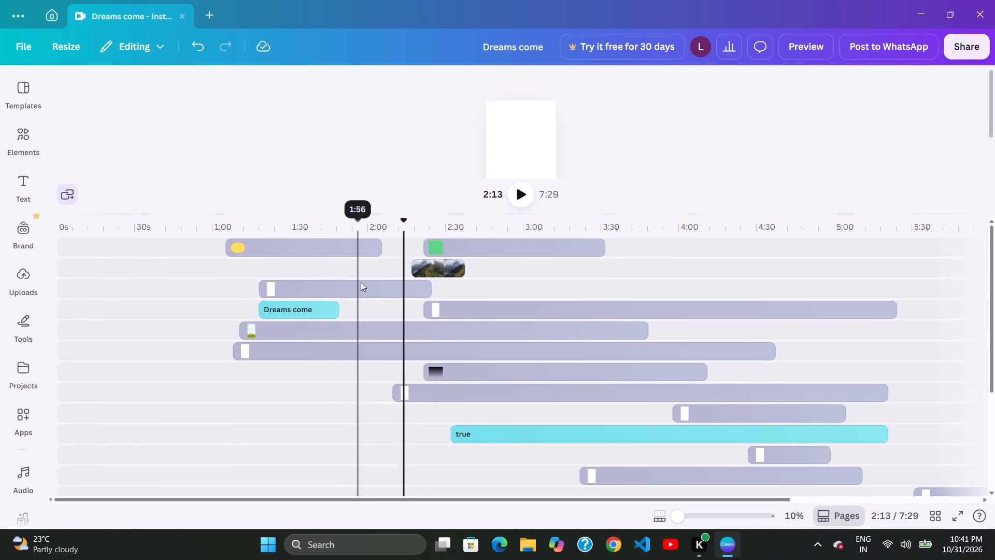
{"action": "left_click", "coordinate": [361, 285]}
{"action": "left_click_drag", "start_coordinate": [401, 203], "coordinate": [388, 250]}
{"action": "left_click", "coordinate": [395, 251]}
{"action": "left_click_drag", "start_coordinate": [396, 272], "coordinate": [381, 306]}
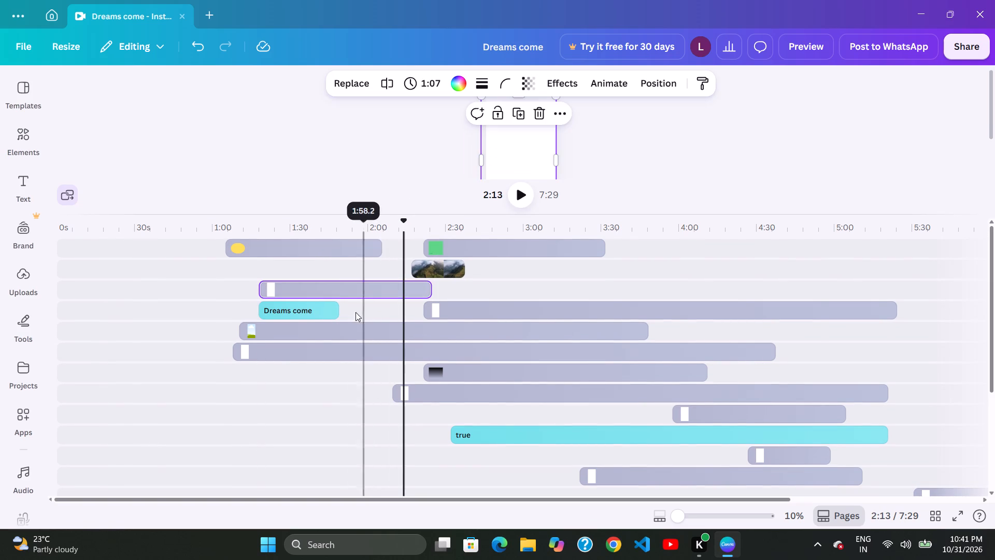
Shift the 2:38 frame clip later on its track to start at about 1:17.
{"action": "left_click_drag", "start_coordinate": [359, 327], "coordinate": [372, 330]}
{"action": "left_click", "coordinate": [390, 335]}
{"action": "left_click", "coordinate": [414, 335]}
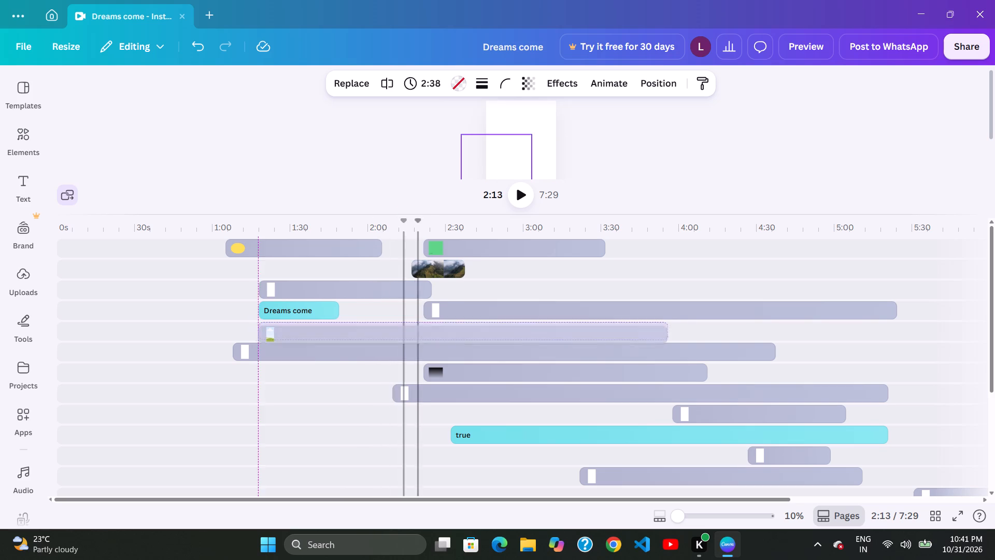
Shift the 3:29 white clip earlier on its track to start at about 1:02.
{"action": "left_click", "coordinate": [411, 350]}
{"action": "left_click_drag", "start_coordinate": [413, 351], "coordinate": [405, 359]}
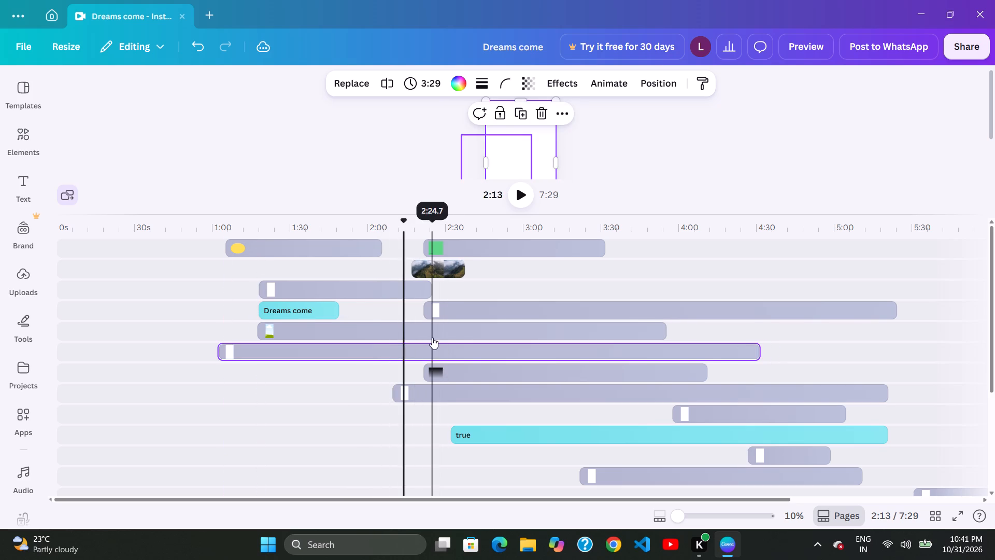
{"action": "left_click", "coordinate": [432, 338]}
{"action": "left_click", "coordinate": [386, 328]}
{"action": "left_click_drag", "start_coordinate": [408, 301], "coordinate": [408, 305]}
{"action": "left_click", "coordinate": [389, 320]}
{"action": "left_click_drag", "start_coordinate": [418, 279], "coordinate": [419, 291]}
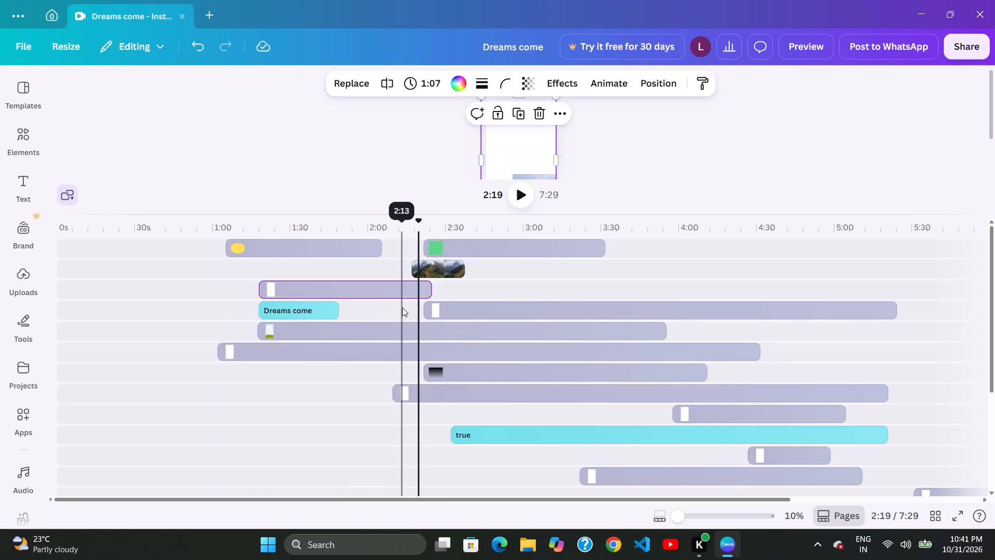
Shift the 2:38 frame clip later on its track to start at about 1:21.
{"action": "left_click", "coordinate": [417, 321]}
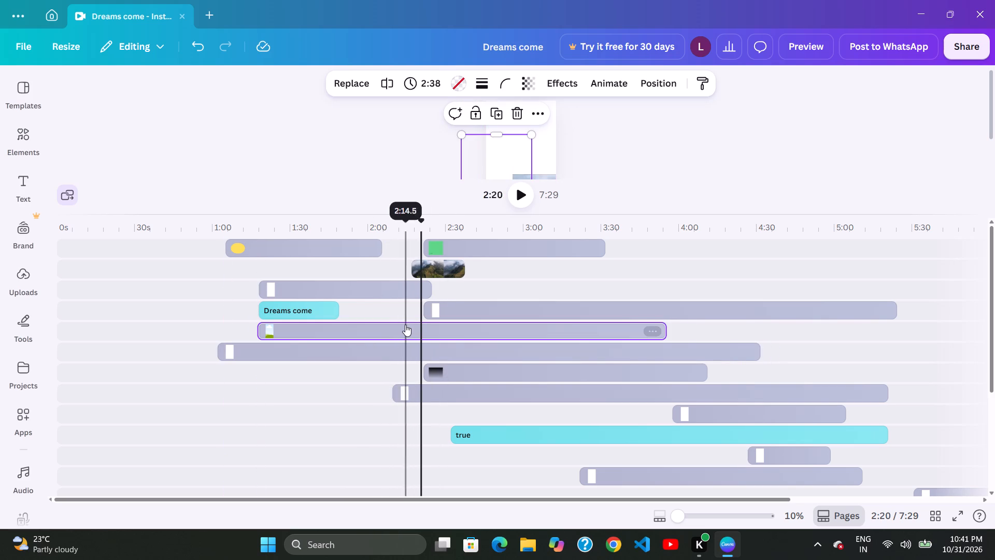
{"action": "left_click", "coordinate": [416, 326]}
{"action": "left_click_drag", "start_coordinate": [425, 328], "coordinate": [433, 331]}
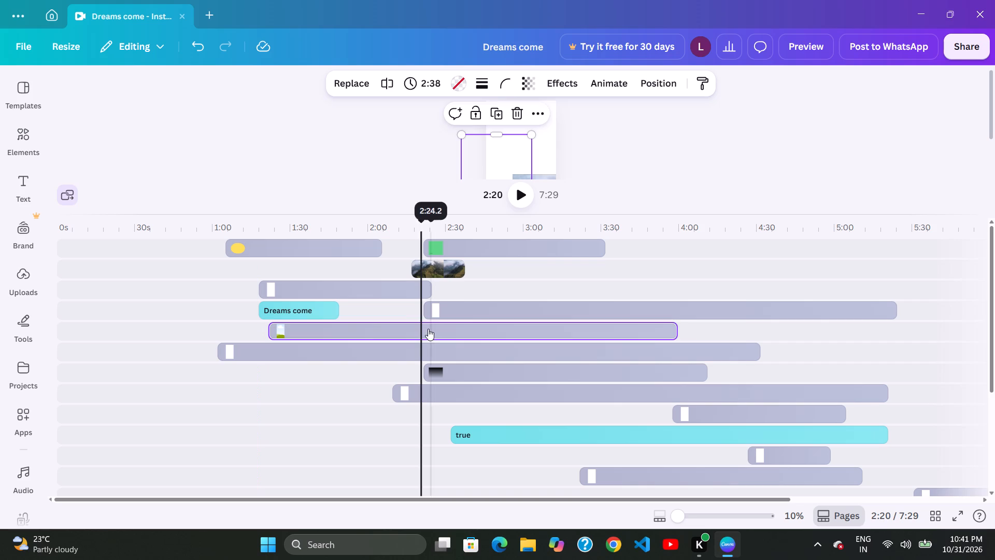
Shift the 1:07 white clip later to start at about 1:21, in line with the start of the 2:38 frame clip.
{"action": "left_click", "coordinate": [443, 321]}
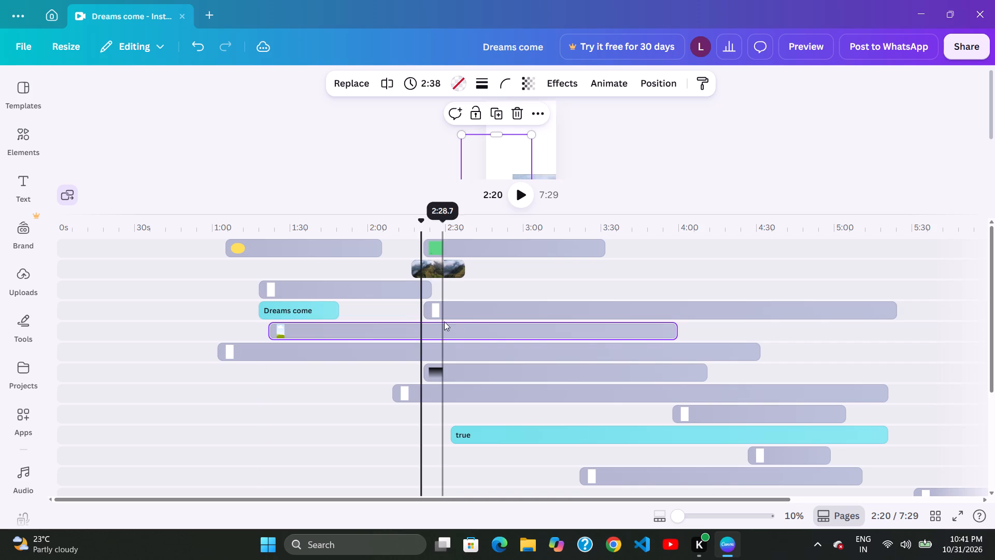
{"action": "left_click_drag", "start_coordinate": [438, 319], "coordinate": [440, 311]}
{"action": "left_click_drag", "start_coordinate": [400, 290], "coordinate": [412, 293]}
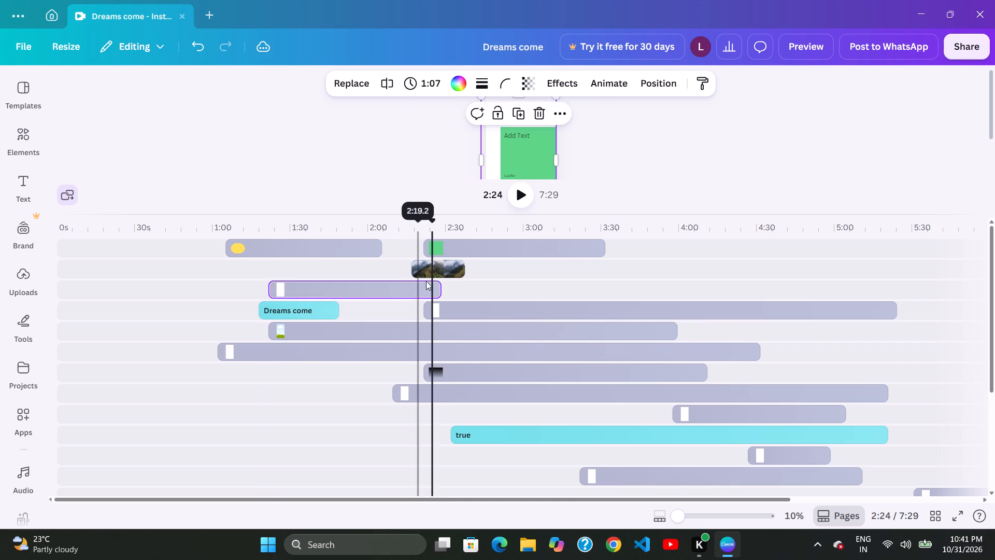
{"action": "left_click", "coordinate": [432, 285]}
{"action": "left_click", "coordinate": [427, 290]}
{"action": "left_click_drag", "start_coordinate": [439, 301], "coordinate": [446, 304]}
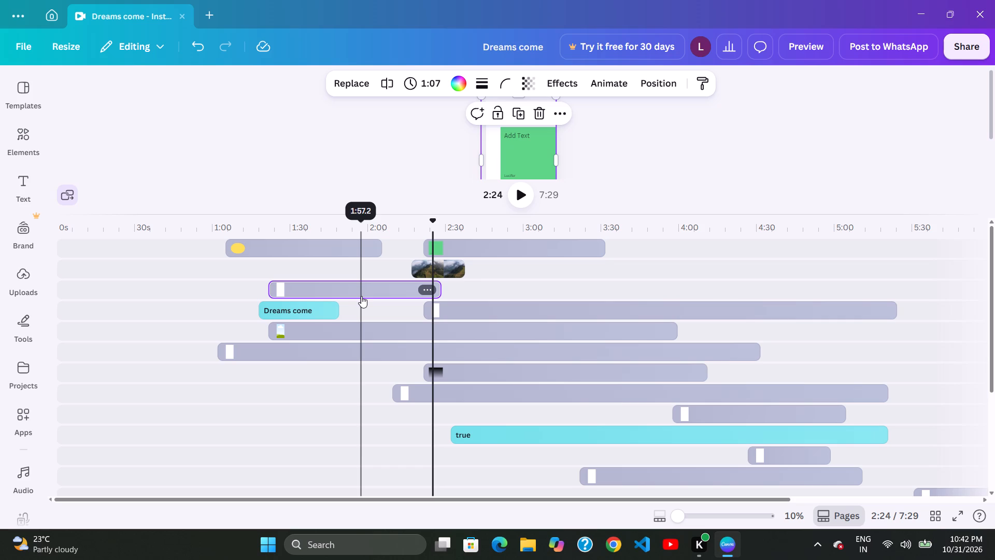
Move the 20.8s mountain video clip onto the "Dreams come" text track, starting at about 2:00.
{"action": "left_click", "coordinate": [437, 268]}
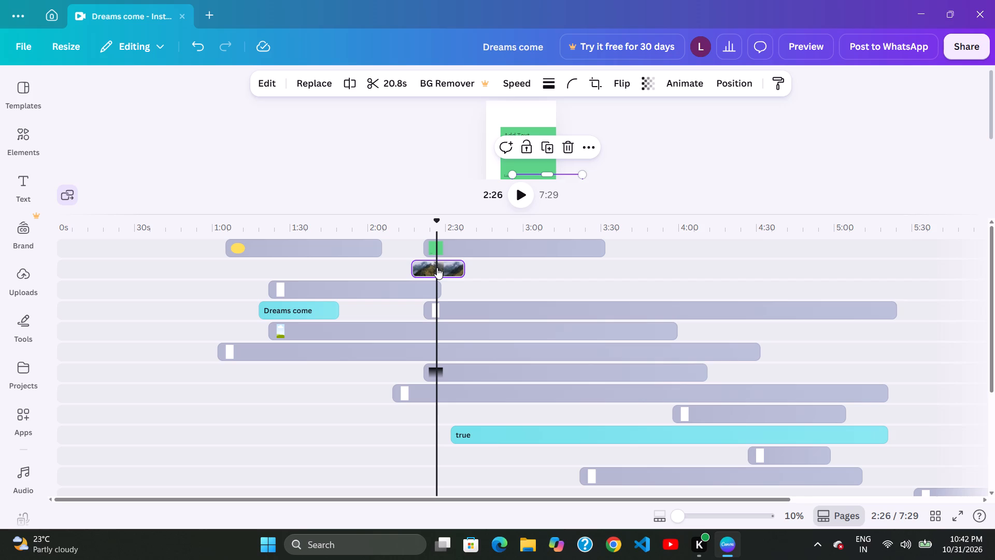
{"action": "left_click", "coordinate": [346, 317]}
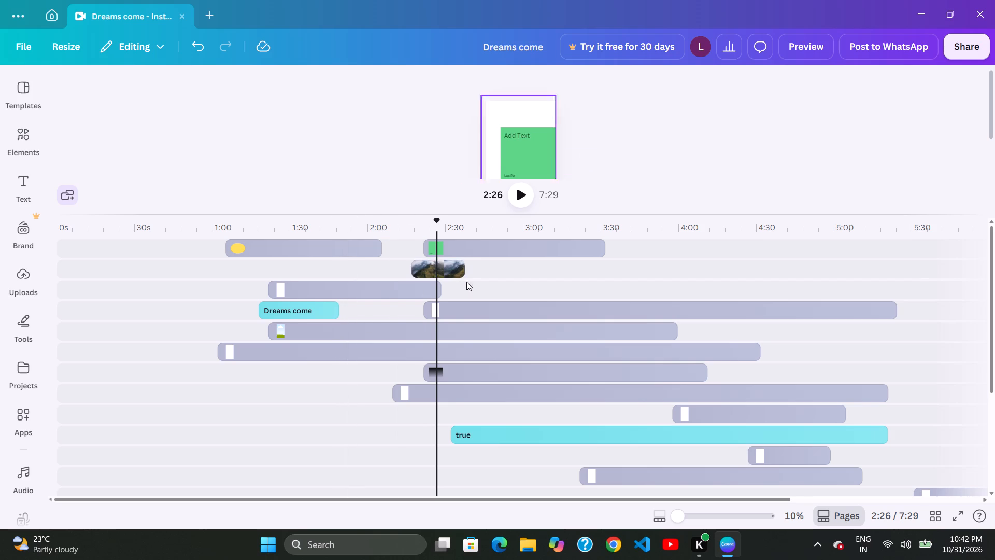
{"action": "left_click_drag", "start_coordinate": [464, 264], "coordinate": [417, 295]}
{"action": "left_click", "coordinate": [425, 305]}
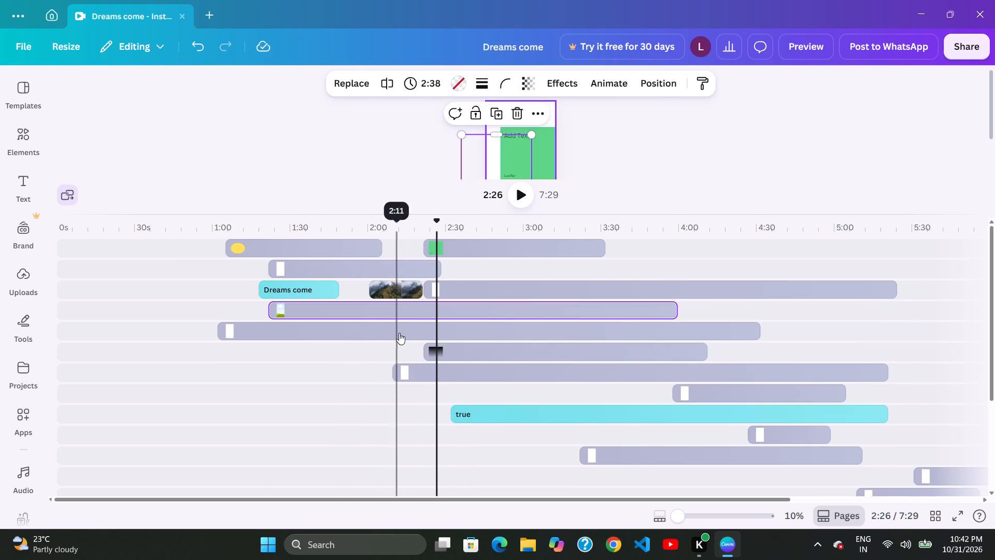
Shift the 3:29 white clip earlier on its track to start at about 0:57.
{"action": "left_click_drag", "start_coordinate": [427, 334], "coordinate": [416, 345]}
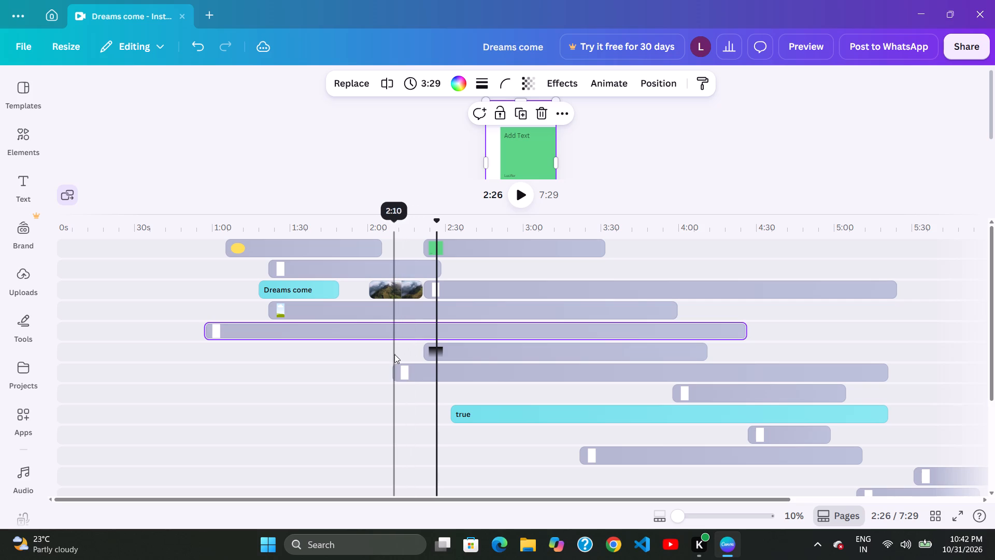
Trim the start of the white clip below the black gradient clip to a 3:08 length and shift it to start at about 2:15.
{"action": "left_click_drag", "start_coordinate": [367, 359], "coordinate": [388, 364]}
{"action": "left_click_drag", "start_coordinate": [393, 366], "coordinate": [401, 366]}
{"action": "left_click_drag", "start_coordinate": [439, 365], "coordinate": [453, 370]}
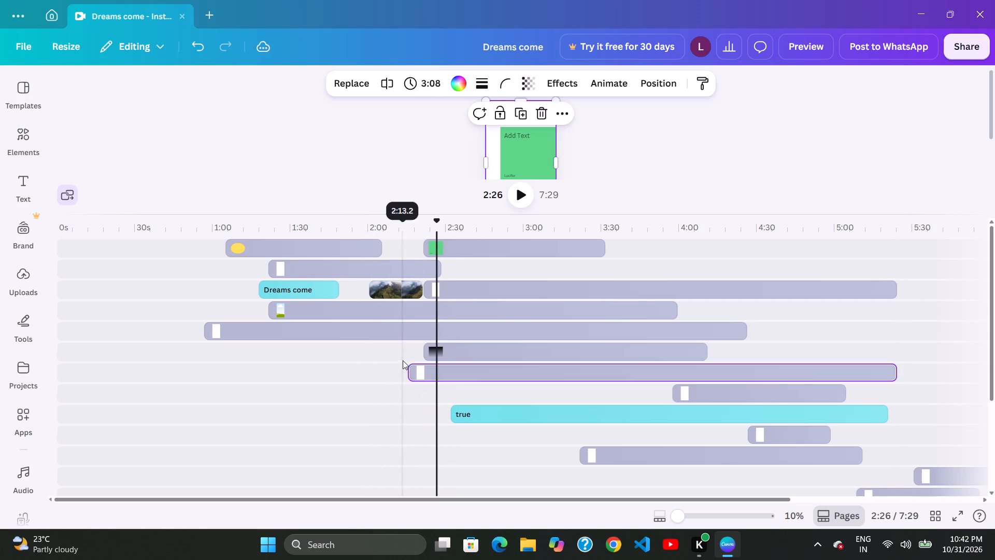
Shift the 1:49 black gradient clip slightly earlier on its track to start at about 2:20.
{"action": "left_click_drag", "start_coordinate": [402, 361], "coordinate": [465, 357]}
{"action": "left_click_drag", "start_coordinate": [470, 345], "coordinate": [466, 351]}
{"action": "left_click", "coordinate": [468, 347]}
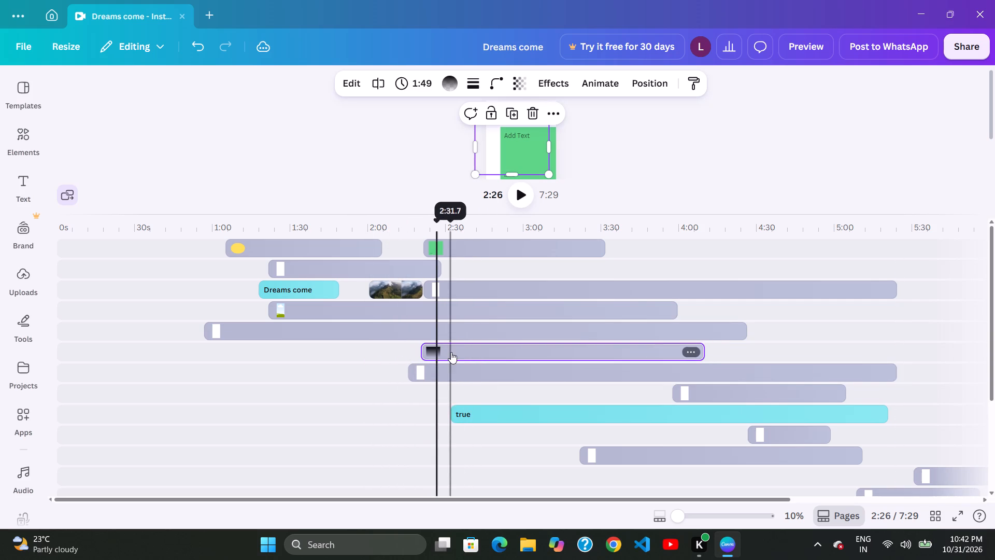
{"action": "left_click", "coordinate": [452, 353]}
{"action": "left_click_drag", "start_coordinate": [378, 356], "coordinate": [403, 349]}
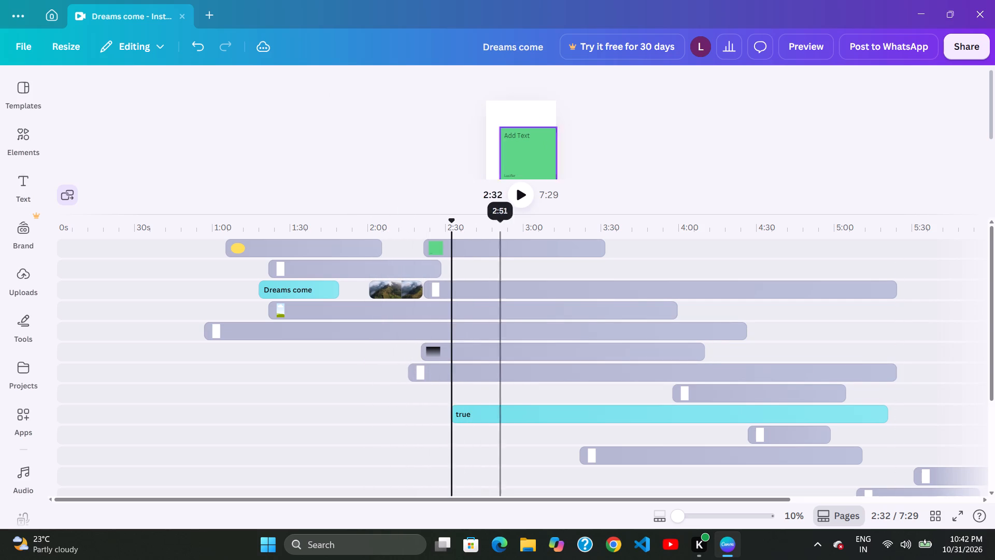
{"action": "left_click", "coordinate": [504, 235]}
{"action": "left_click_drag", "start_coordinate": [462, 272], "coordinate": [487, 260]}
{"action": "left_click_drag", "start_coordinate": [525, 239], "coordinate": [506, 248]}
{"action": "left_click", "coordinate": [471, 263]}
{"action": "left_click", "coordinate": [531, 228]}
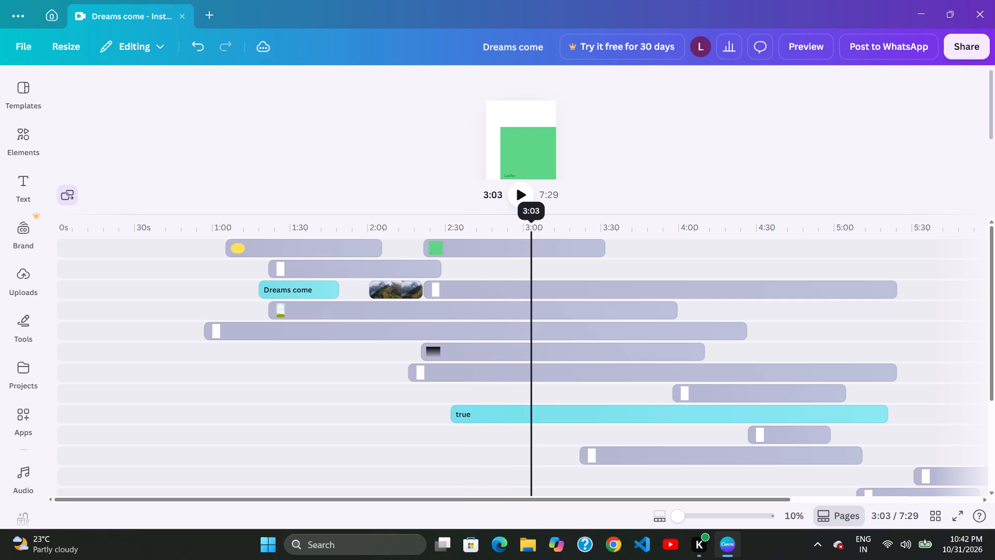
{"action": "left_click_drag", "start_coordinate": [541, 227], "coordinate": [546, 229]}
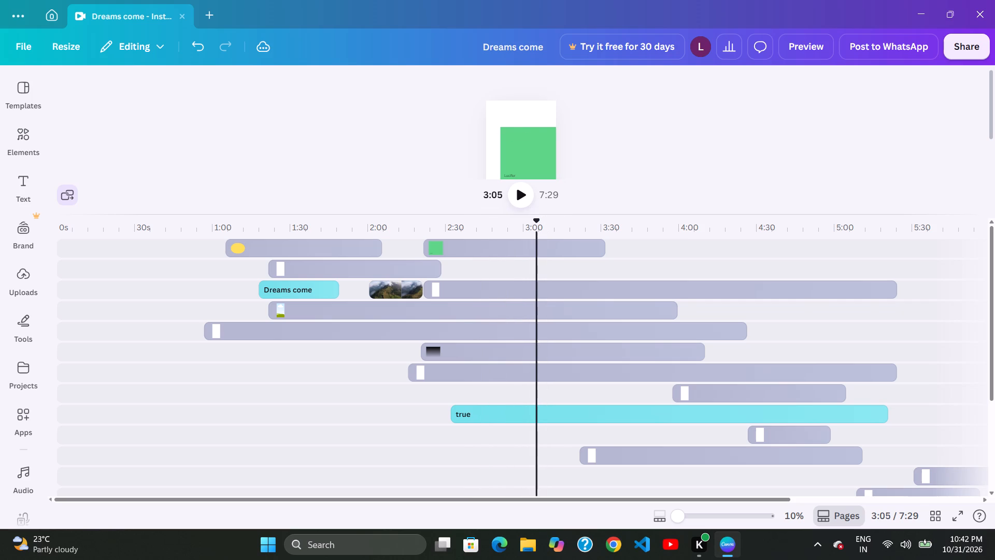
Shift the green note clip slightly later on its track to start at about 2:25.
{"action": "left_click_drag", "start_coordinate": [484, 250], "coordinate": [493, 244]}
{"action": "left_click_drag", "start_coordinate": [581, 198], "coordinate": [574, 202]}
{"action": "left_click_drag", "start_coordinate": [535, 217], "coordinate": [529, 213]}
{"action": "left_click_drag", "start_coordinate": [591, 173], "coordinate": [574, 184]}
{"action": "left_click_drag", "start_coordinate": [506, 229], "coordinate": [507, 229]}
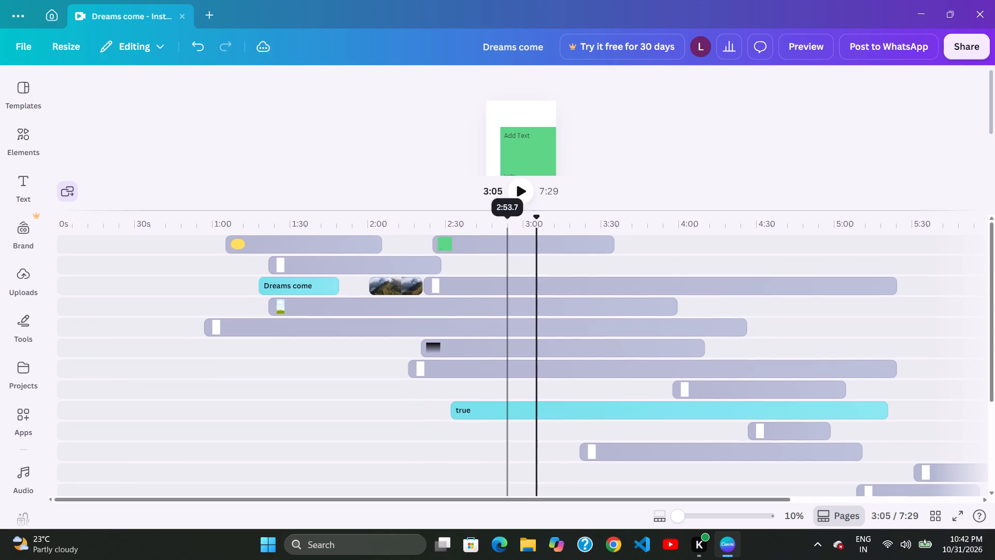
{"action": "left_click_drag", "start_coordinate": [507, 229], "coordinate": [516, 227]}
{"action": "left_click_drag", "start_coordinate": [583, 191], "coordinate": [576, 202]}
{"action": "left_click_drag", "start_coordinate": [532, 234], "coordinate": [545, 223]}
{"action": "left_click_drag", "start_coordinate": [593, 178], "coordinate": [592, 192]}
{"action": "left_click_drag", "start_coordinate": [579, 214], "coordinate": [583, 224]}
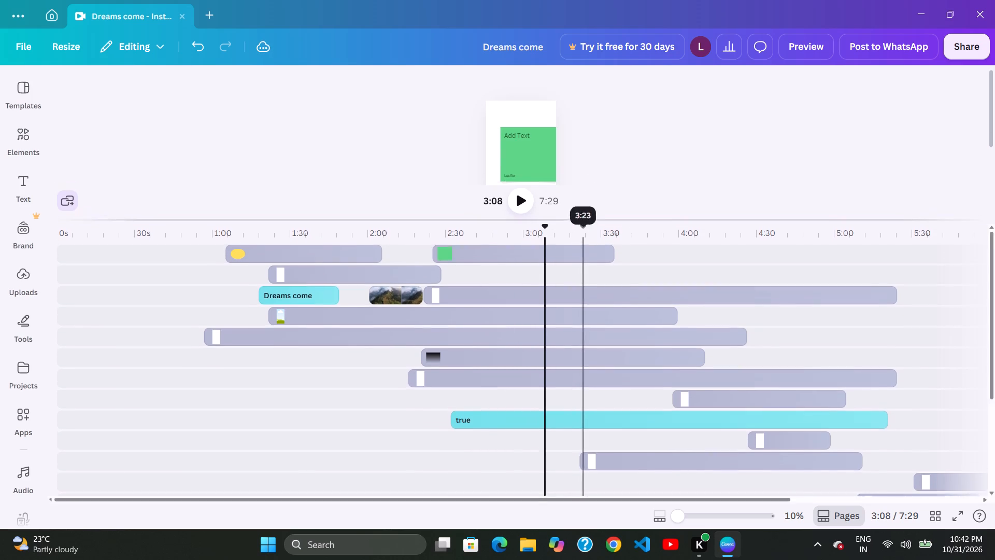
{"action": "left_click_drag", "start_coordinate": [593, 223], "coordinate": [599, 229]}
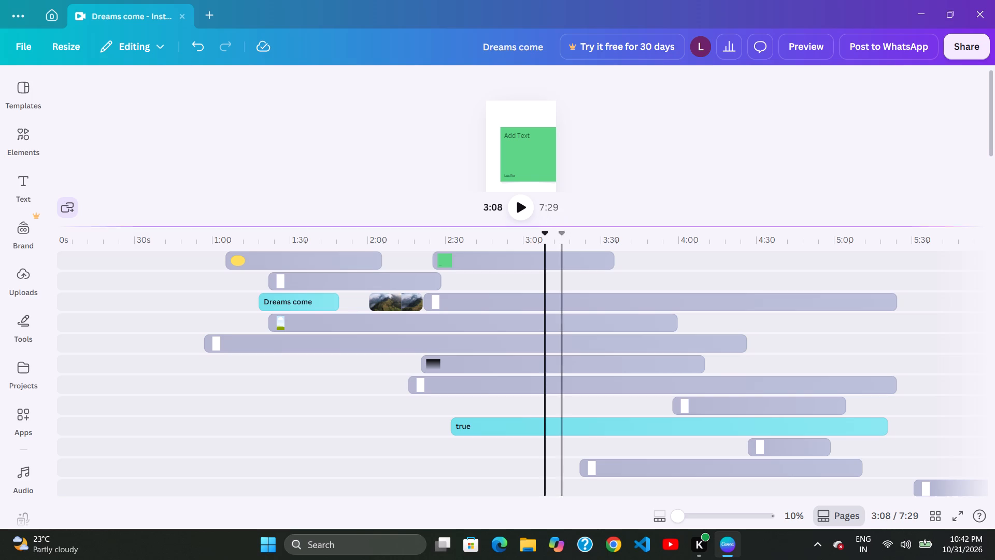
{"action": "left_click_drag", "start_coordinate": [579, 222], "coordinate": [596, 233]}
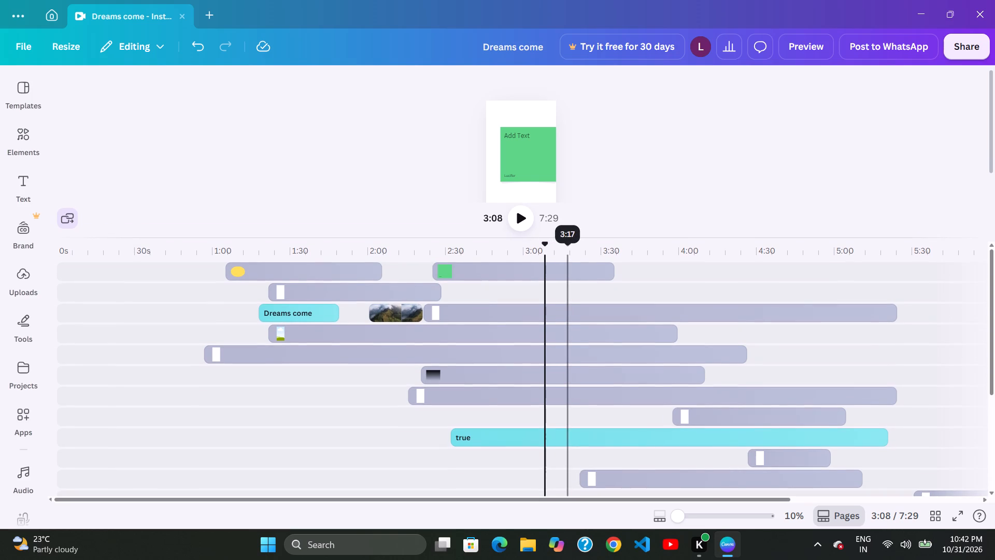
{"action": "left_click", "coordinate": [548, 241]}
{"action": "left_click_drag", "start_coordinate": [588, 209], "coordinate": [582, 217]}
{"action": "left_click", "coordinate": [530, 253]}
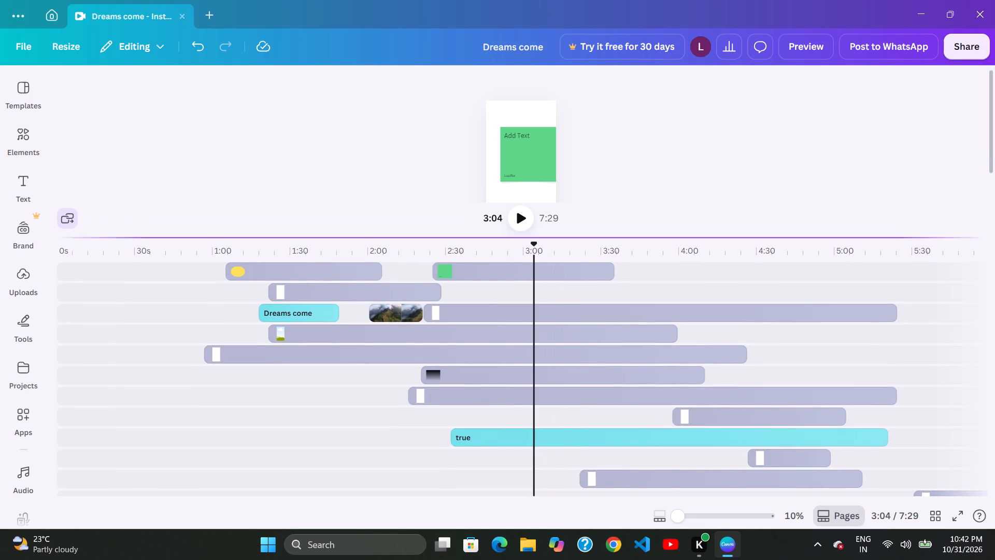
Move the 3:03 white clip onto its own track just below the mountain video's track, starting at about 2:15.
{"action": "left_click_drag", "start_coordinate": [493, 332], "coordinate": [504, 328]}
{"action": "left_click_drag", "start_coordinate": [576, 297], "coordinate": [557, 301]}
{"action": "left_click_drag", "start_coordinate": [422, 347], "coordinate": [442, 347]}
{"action": "left_click_drag", "start_coordinate": [527, 320], "coordinate": [511, 320]}
{"action": "left_click", "coordinate": [445, 352]}
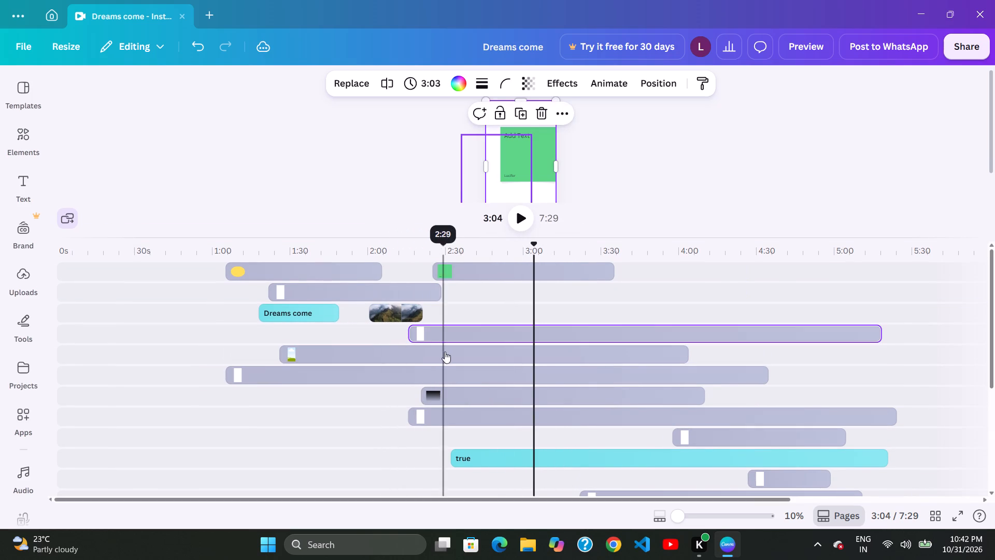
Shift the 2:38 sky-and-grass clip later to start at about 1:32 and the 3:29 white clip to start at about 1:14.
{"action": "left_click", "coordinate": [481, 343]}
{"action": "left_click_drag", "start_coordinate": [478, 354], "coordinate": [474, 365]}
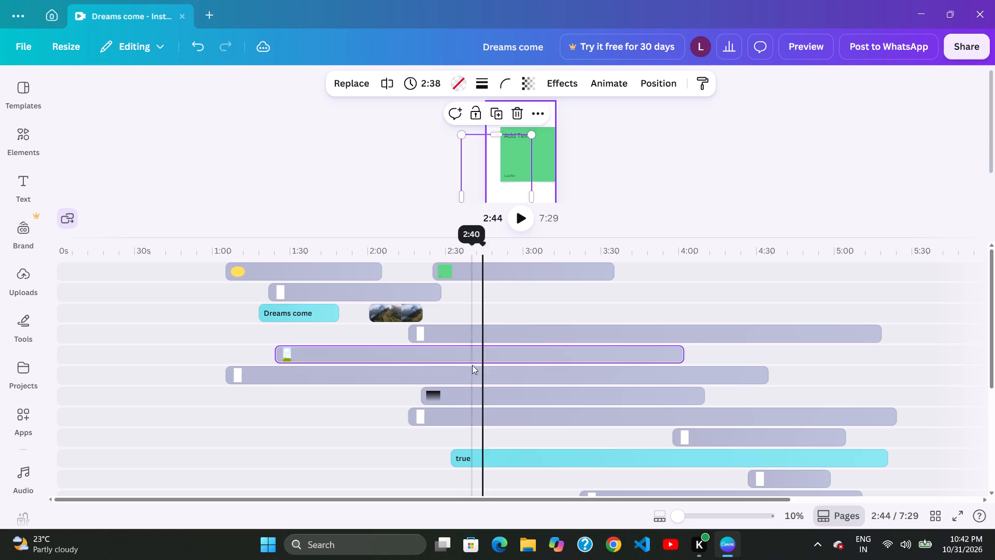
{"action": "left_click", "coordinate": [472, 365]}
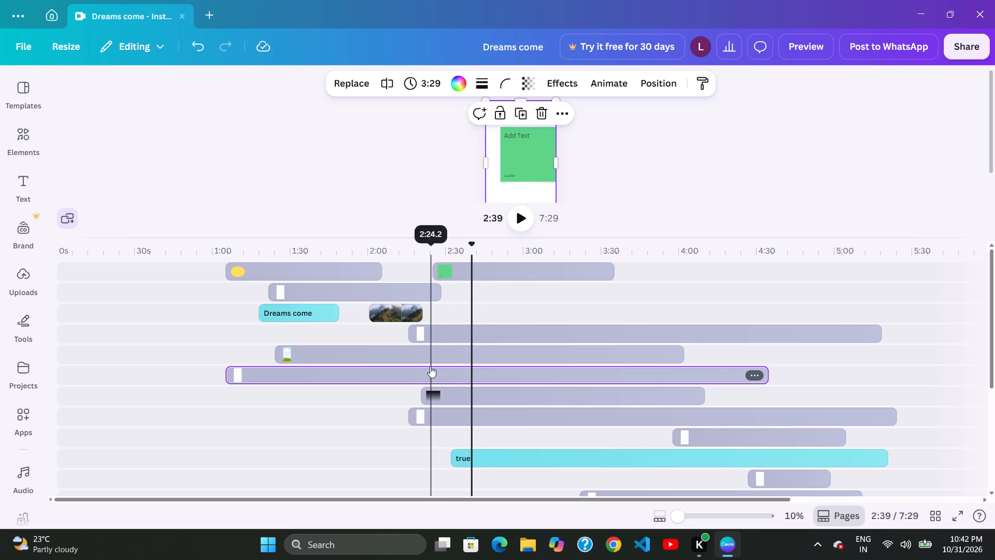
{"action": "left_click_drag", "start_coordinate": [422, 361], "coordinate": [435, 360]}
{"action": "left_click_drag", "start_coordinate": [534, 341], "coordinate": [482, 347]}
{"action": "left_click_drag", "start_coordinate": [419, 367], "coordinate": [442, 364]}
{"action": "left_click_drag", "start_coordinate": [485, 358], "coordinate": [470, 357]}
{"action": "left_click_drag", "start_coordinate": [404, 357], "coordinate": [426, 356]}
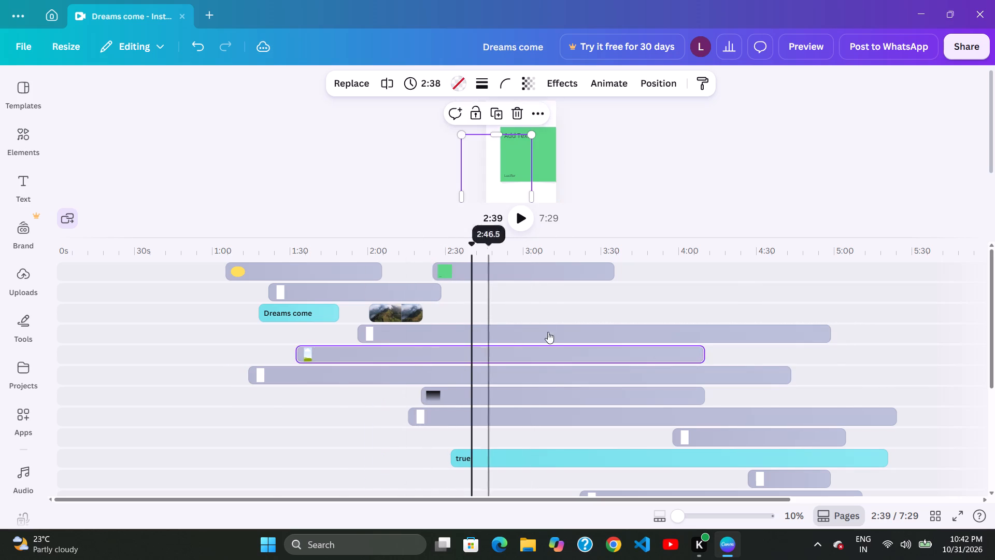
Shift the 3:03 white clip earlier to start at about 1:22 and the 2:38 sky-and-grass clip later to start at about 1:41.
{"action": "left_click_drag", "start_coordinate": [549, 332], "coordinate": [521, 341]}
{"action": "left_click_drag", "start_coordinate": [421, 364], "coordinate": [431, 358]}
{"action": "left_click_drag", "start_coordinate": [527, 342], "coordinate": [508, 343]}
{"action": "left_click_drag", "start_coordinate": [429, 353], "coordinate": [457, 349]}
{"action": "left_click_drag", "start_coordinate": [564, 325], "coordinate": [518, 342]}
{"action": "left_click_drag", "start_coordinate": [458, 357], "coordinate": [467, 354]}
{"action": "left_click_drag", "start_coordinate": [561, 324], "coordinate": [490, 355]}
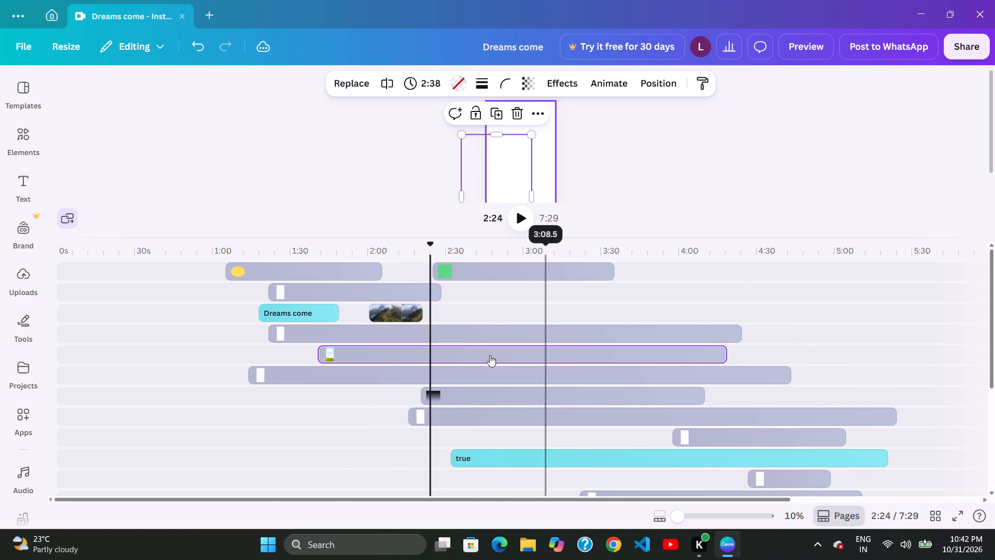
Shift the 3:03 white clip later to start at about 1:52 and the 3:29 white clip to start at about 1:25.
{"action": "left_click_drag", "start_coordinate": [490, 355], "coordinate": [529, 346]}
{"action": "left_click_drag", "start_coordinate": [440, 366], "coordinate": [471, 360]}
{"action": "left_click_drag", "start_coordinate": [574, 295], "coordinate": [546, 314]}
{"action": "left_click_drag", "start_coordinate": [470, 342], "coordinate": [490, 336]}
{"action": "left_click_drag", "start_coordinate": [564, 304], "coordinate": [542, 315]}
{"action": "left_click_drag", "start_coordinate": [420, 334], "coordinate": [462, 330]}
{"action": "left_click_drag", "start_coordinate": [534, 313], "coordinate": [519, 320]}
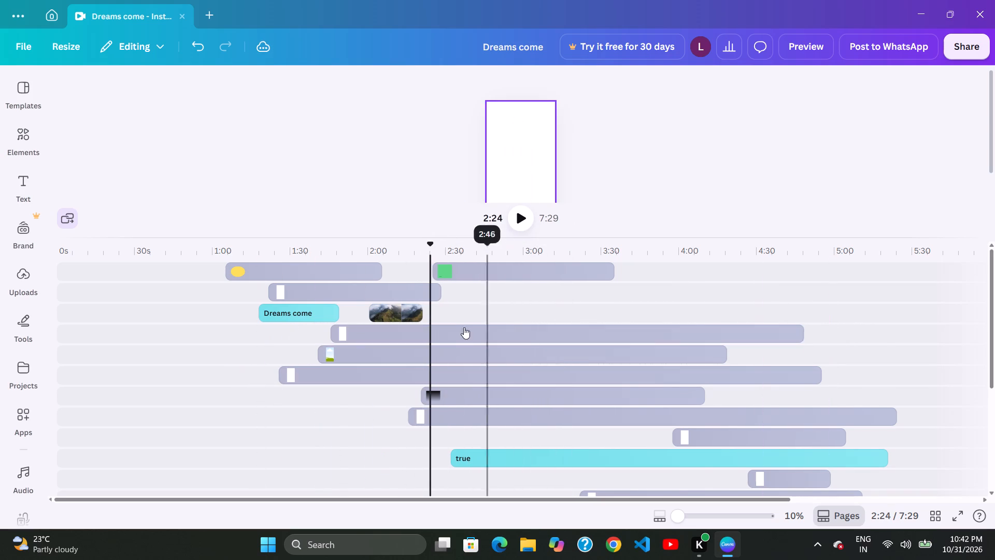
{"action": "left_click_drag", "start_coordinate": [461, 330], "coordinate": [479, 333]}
Shift the black gradient clip later on its track to start at about 2:49.
{"action": "left_click_drag", "start_coordinate": [541, 372], "coordinate": [473, 390]}
{"action": "left_click_drag", "start_coordinate": [436, 390], "coordinate": [506, 377]}
{"action": "left_click_drag", "start_coordinate": [543, 360], "coordinate": [532, 363]}
{"action": "left_click_drag", "start_coordinate": [484, 379], "coordinate": [515, 369]}
{"action": "left_click_drag", "start_coordinate": [584, 339], "coordinate": [577, 342]}
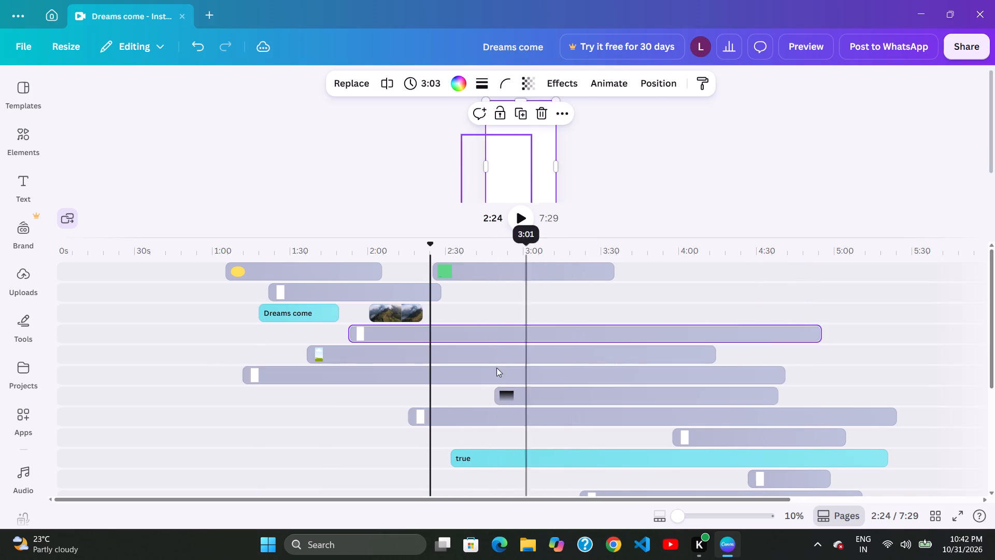
Shift the 3:29 white clip later on its track to start at about 2:36.
{"action": "left_click_drag", "start_coordinate": [492, 371], "coordinate": [536, 362]}
{"action": "left_click_drag", "start_coordinate": [562, 356], "coordinate": [557, 357]}
{"action": "left_click_drag", "start_coordinate": [394, 381], "coordinate": [414, 376]}
{"action": "left_click", "coordinate": [509, 359]}
{"action": "left_click_drag", "start_coordinate": [424, 378], "coordinate": [491, 371]}
{"action": "left_click_drag", "start_coordinate": [562, 358], "coordinate": [556, 361]}
{"action": "left_click_drag", "start_coordinate": [472, 371], "coordinate": [491, 365]}
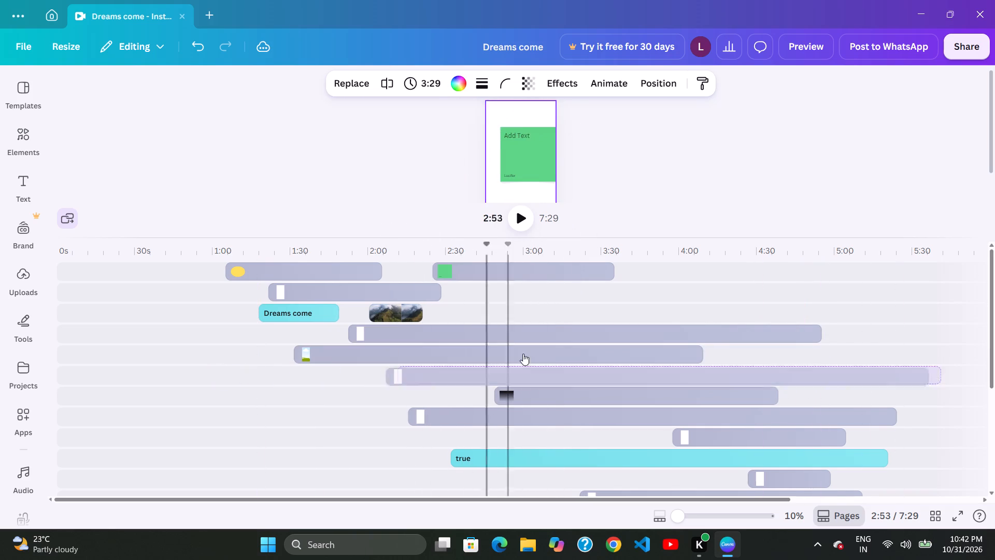
{"action": "left_click_drag", "start_coordinate": [556, 344], "coordinate": [534, 357]}
{"action": "left_click_drag", "start_coordinate": [431, 380], "coordinate": [484, 372]}
Shift the 2:38 sky-and-grass clip earlier on its track to start at about 1:18.
{"action": "left_click_drag", "start_coordinate": [579, 334], "coordinate": [549, 352]}
{"action": "left_click_drag", "start_coordinate": [346, 377], "coordinate": [368, 373]}
{"action": "left_click_drag", "start_coordinate": [509, 349], "coordinate": [495, 355]}
{"action": "left_click", "coordinate": [381, 380]}
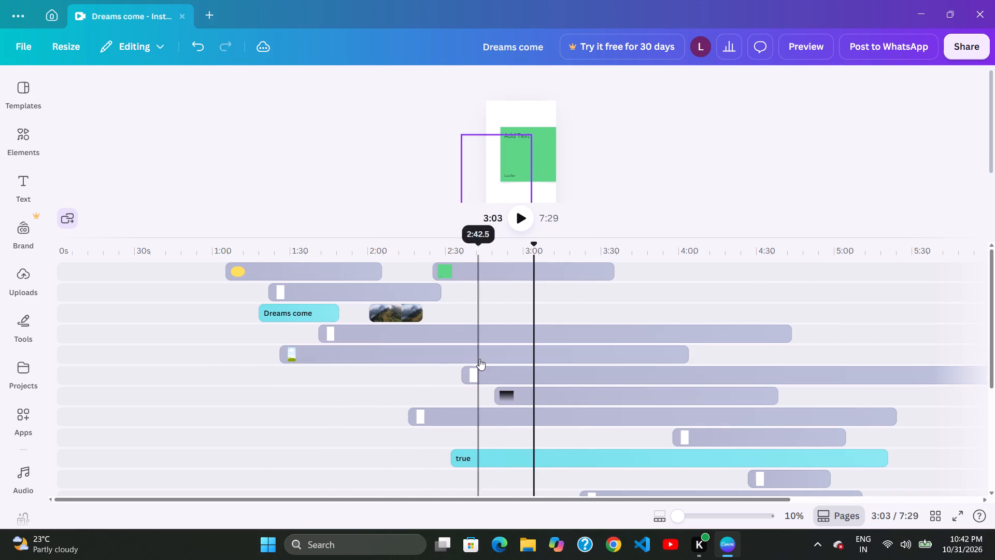
{"action": "left_click_drag", "start_coordinate": [479, 359], "coordinate": [464, 365]}
{"action": "left_click_drag", "start_coordinate": [346, 391], "coordinate": [381, 384]}
{"action": "left_click", "coordinate": [476, 365]}
{"action": "left_click", "coordinate": [330, 377]}
{"action": "left_click_drag", "start_coordinate": [437, 357], "coordinate": [411, 366]}
{"action": "left_click_drag", "start_coordinate": [308, 387], "coordinate": [330, 383]}
{"action": "left_click_drag", "start_coordinate": [422, 367], "coordinate": [415, 369]}
{"action": "left_click_drag", "start_coordinate": [303, 381], "coordinate": [320, 379]}
{"action": "left_click_drag", "start_coordinate": [443, 356], "coordinate": [426, 360]}
{"action": "left_click_drag", "start_coordinate": [329, 370], "coordinate": [389, 358]}
{"action": "left_click_drag", "start_coordinate": [500, 326], "coordinate": [478, 336]}
{"action": "left_click_drag", "start_coordinate": [345, 352], "coordinate": [368, 348]}
{"action": "left_click_drag", "start_coordinate": [476, 330], "coordinate": [471, 330]}
{"action": "left_click_drag", "start_coordinate": [317, 349], "coordinate": [325, 348]}
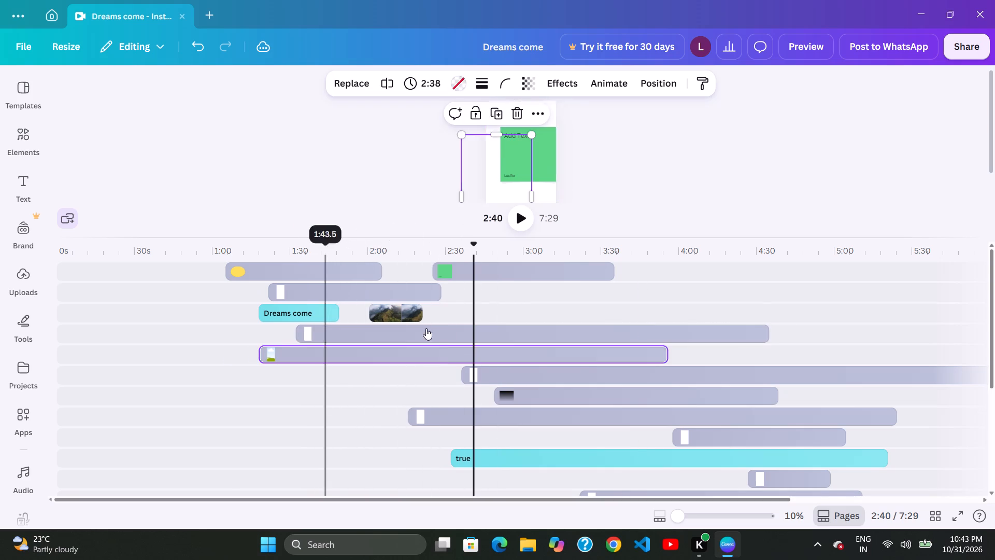
Shift the 3:03 white clip earlier on its track to start at about 1:22.
{"action": "left_click_drag", "start_coordinate": [450, 325], "coordinate": [443, 326]}
{"action": "left_click", "coordinate": [334, 351]}
{"action": "left_click_drag", "start_coordinate": [421, 321], "coordinate": [401, 328]}
{"action": "left_click", "coordinate": [254, 358]}
{"action": "left_click_drag", "start_coordinate": [347, 341], "coordinate": [336, 344]}
{"action": "left_click_drag", "start_coordinate": [249, 361], "coordinate": [258, 361]}
{"action": "left_click_drag", "start_coordinate": [380, 339], "coordinate": [371, 341]}
{"action": "left_click", "coordinate": [297, 355]}
{"action": "left_click_drag", "start_coordinate": [451, 306], "coordinate": [441, 320]}
{"action": "left_click", "coordinate": [351, 347]}
{"action": "left_click_drag", "start_coordinate": [447, 310], "coordinate": [437, 313]}
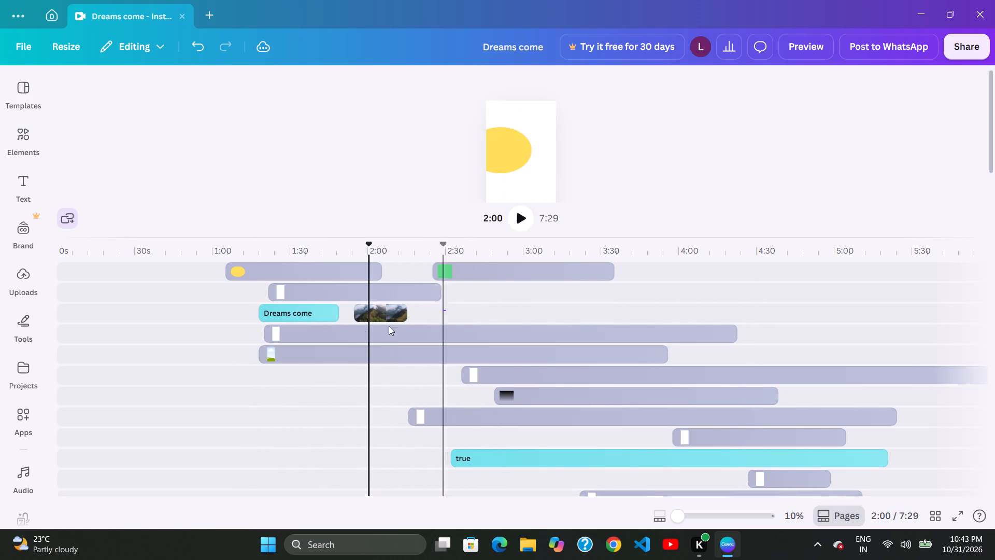
{"action": "left_click", "coordinate": [358, 330]}
Move the mountain video clip onto its own track below the "Dreams come" text clip, starting at about 1:28.
{"action": "left_click_drag", "start_coordinate": [468, 290], "coordinate": [457, 293]}
{"action": "left_click_drag", "start_coordinate": [364, 313], "coordinate": [298, 333]}
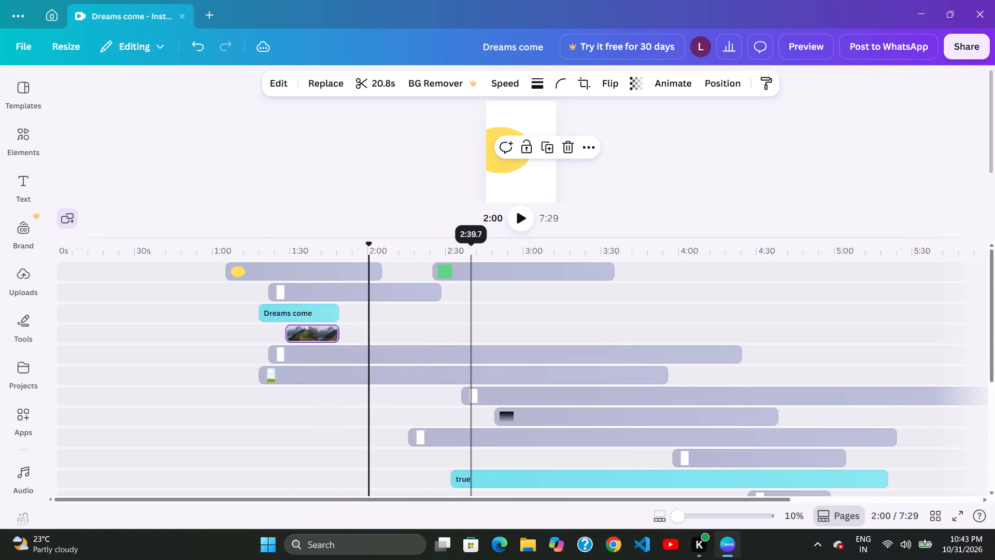
Shift the green note clip slightly later on its track to start at about 2:28.
{"action": "left_click", "coordinate": [453, 270]}
{"action": "left_click", "coordinate": [468, 272]}
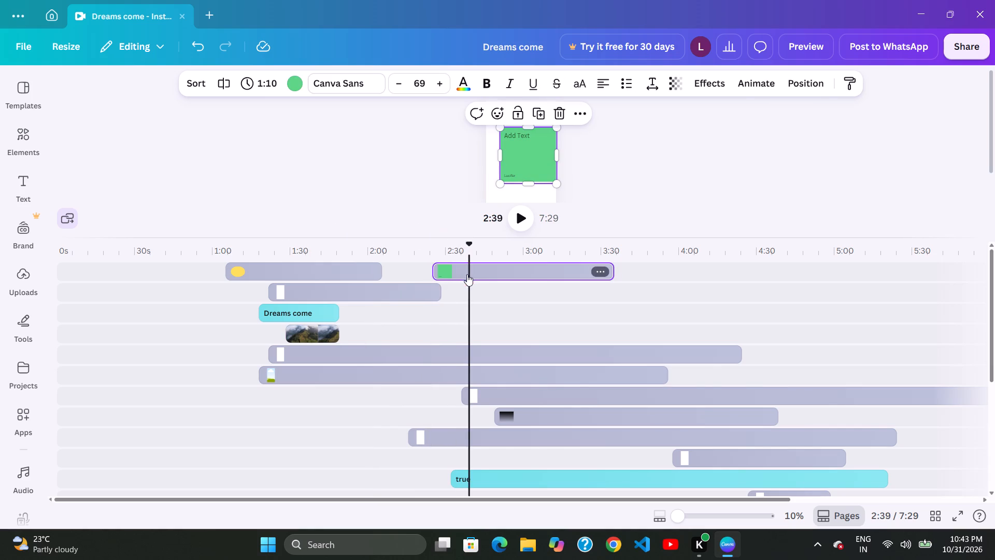
{"action": "left_click", "coordinate": [478, 269]}
{"action": "left_click_drag", "start_coordinate": [464, 262], "coordinate": [474, 264]}
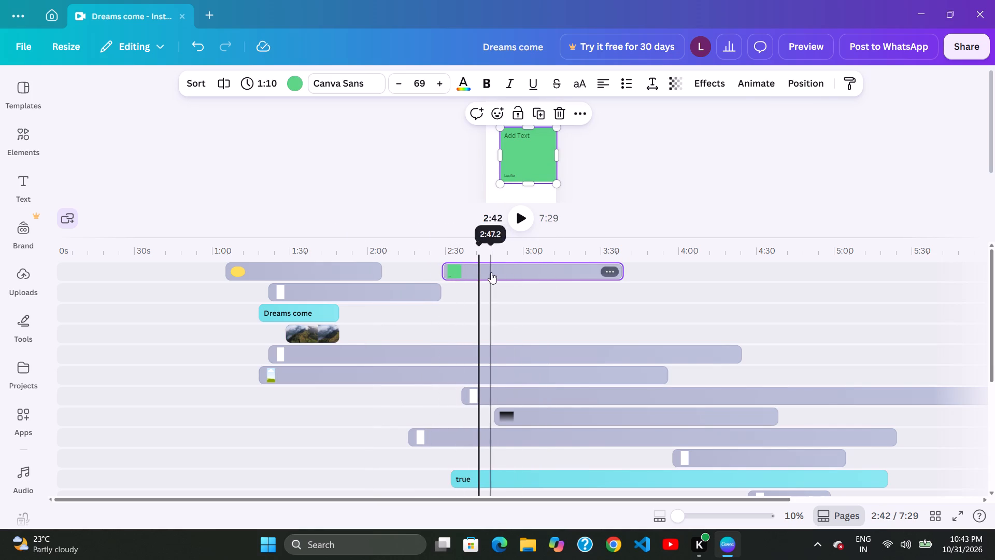
Shift the yellow shape clip later on its track to start at about 1:22.
{"action": "left_click_drag", "start_coordinate": [353, 274], "coordinate": [394, 263]}
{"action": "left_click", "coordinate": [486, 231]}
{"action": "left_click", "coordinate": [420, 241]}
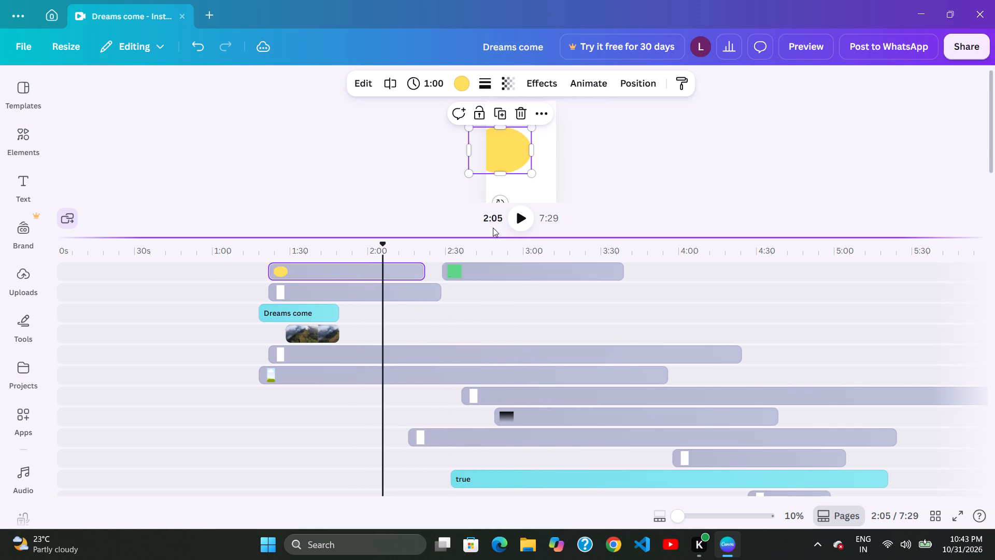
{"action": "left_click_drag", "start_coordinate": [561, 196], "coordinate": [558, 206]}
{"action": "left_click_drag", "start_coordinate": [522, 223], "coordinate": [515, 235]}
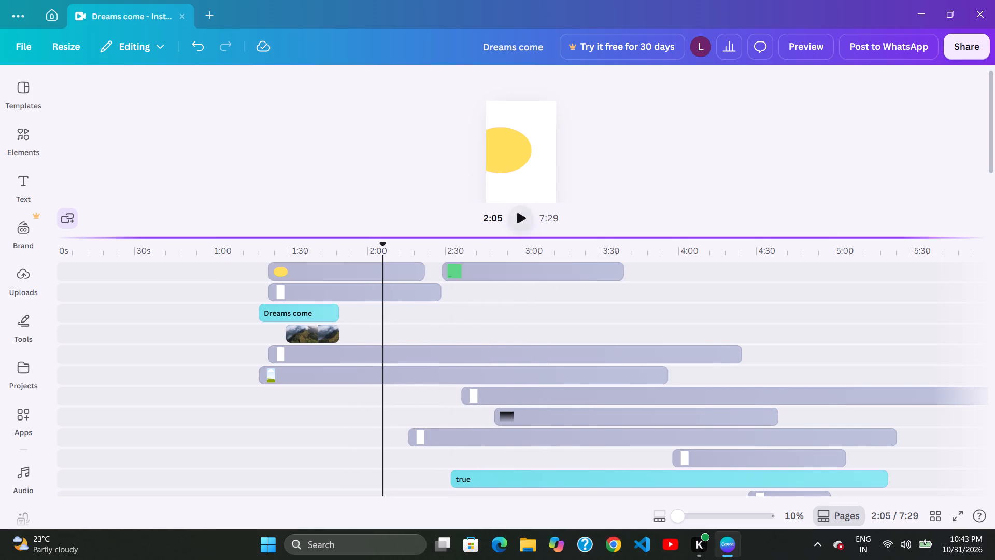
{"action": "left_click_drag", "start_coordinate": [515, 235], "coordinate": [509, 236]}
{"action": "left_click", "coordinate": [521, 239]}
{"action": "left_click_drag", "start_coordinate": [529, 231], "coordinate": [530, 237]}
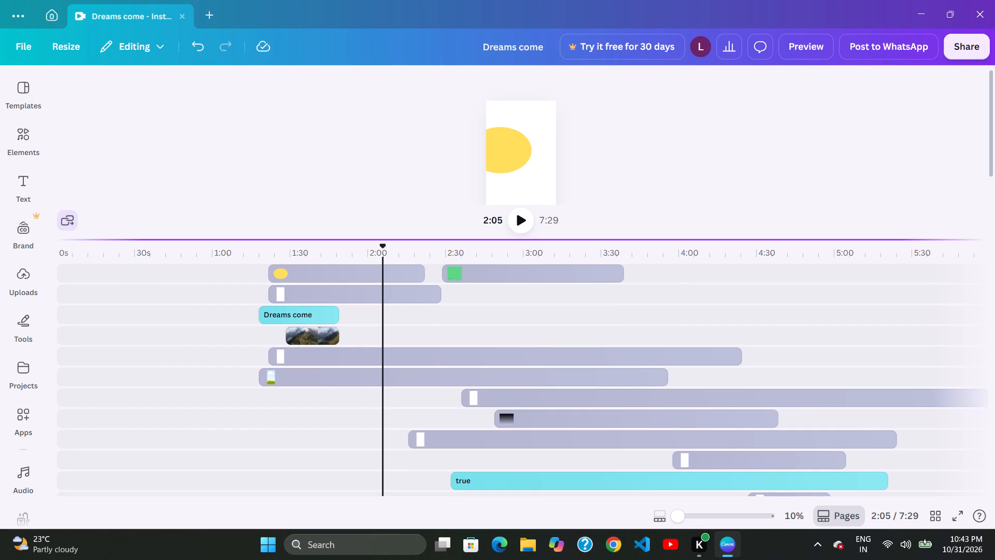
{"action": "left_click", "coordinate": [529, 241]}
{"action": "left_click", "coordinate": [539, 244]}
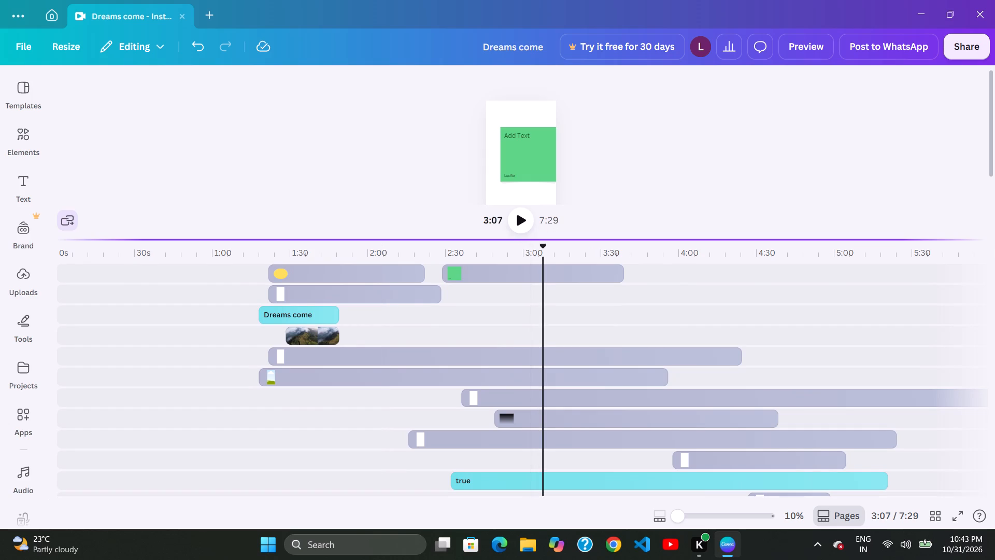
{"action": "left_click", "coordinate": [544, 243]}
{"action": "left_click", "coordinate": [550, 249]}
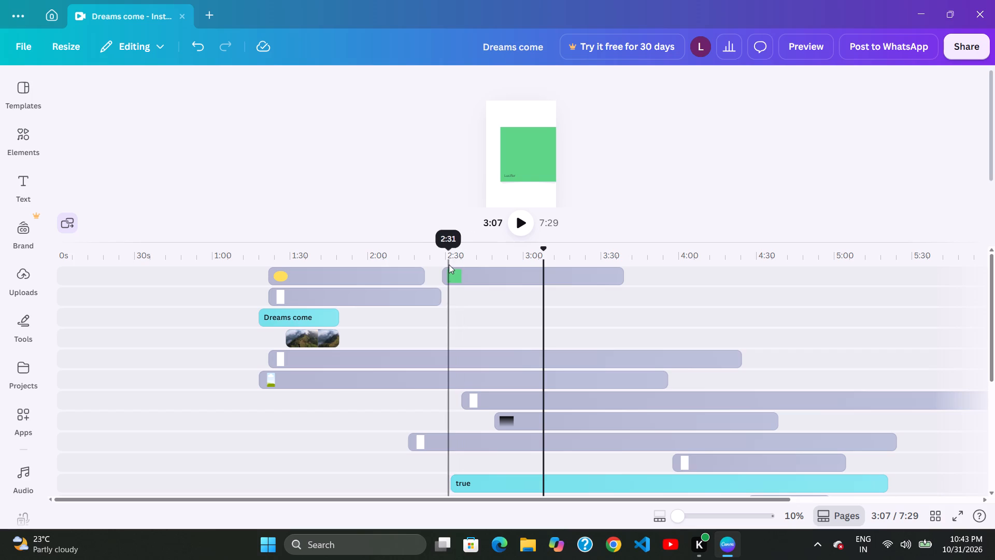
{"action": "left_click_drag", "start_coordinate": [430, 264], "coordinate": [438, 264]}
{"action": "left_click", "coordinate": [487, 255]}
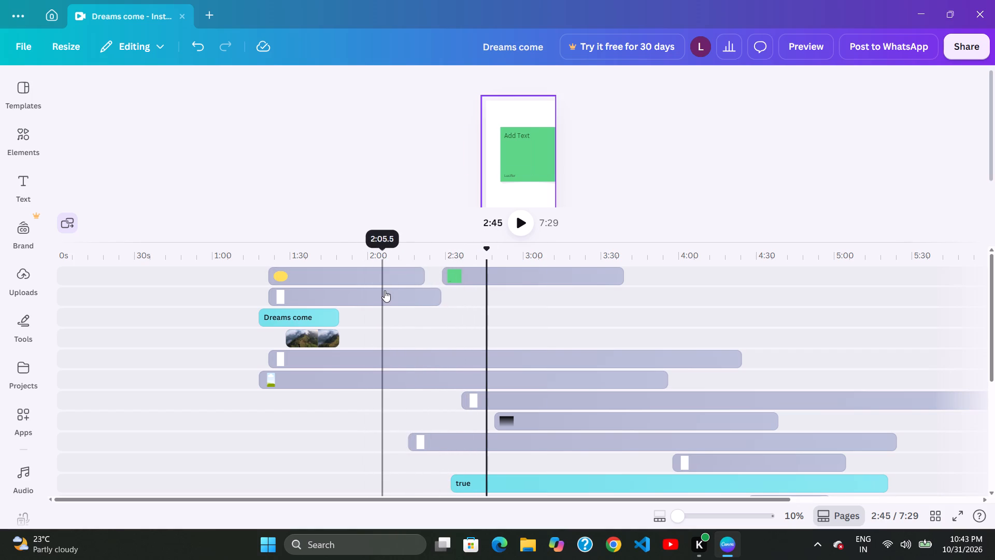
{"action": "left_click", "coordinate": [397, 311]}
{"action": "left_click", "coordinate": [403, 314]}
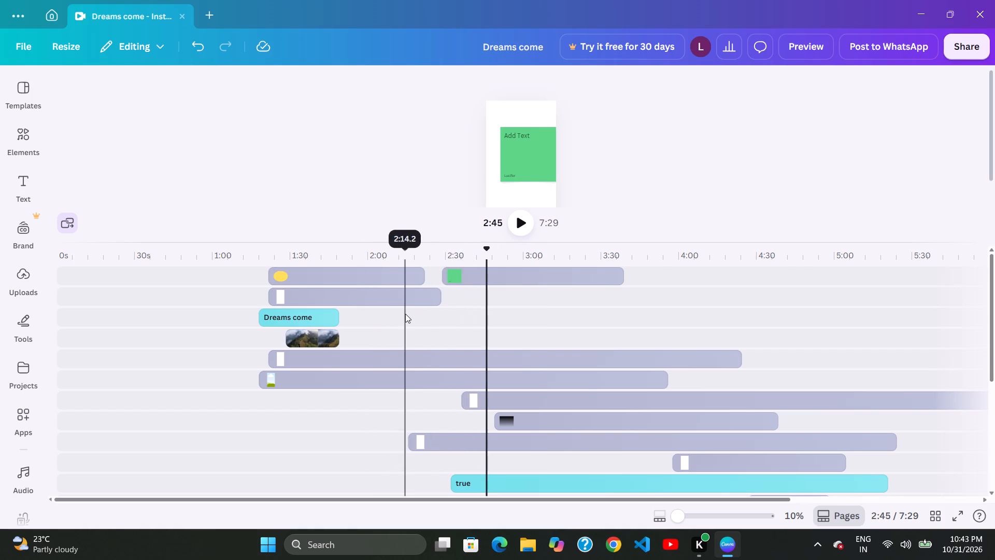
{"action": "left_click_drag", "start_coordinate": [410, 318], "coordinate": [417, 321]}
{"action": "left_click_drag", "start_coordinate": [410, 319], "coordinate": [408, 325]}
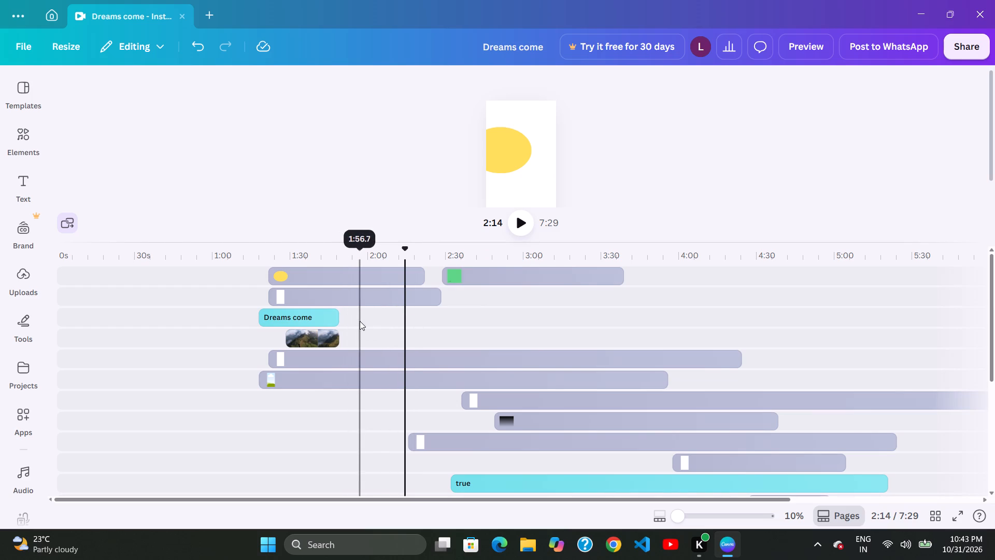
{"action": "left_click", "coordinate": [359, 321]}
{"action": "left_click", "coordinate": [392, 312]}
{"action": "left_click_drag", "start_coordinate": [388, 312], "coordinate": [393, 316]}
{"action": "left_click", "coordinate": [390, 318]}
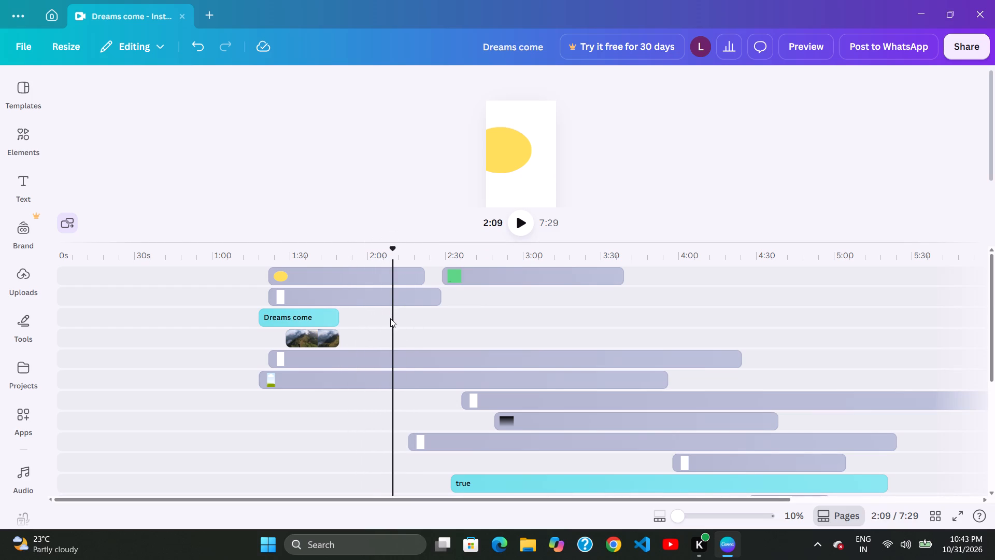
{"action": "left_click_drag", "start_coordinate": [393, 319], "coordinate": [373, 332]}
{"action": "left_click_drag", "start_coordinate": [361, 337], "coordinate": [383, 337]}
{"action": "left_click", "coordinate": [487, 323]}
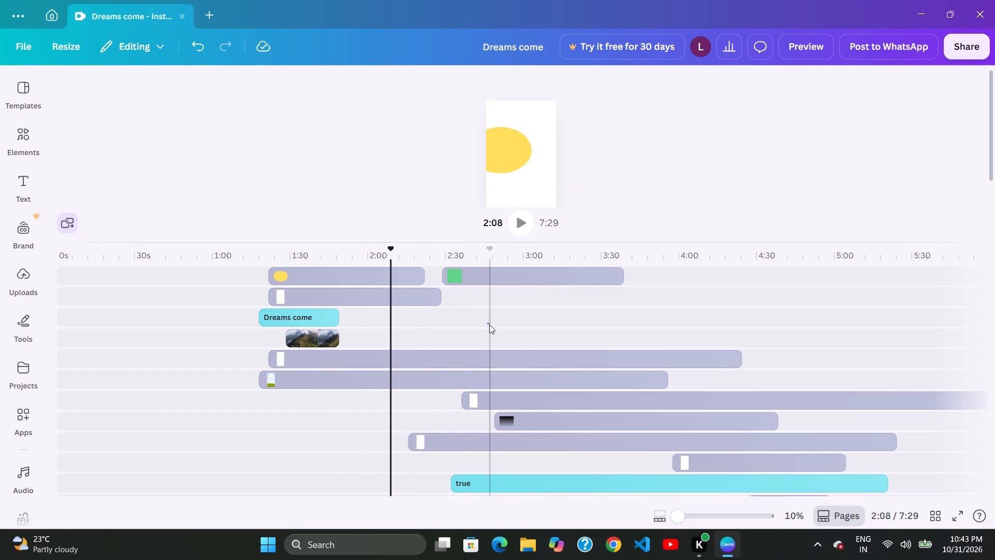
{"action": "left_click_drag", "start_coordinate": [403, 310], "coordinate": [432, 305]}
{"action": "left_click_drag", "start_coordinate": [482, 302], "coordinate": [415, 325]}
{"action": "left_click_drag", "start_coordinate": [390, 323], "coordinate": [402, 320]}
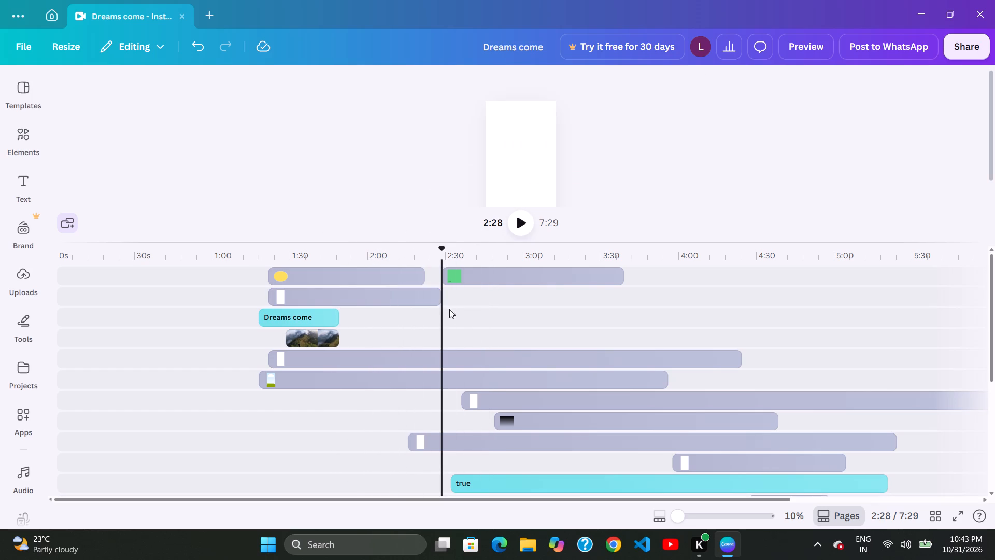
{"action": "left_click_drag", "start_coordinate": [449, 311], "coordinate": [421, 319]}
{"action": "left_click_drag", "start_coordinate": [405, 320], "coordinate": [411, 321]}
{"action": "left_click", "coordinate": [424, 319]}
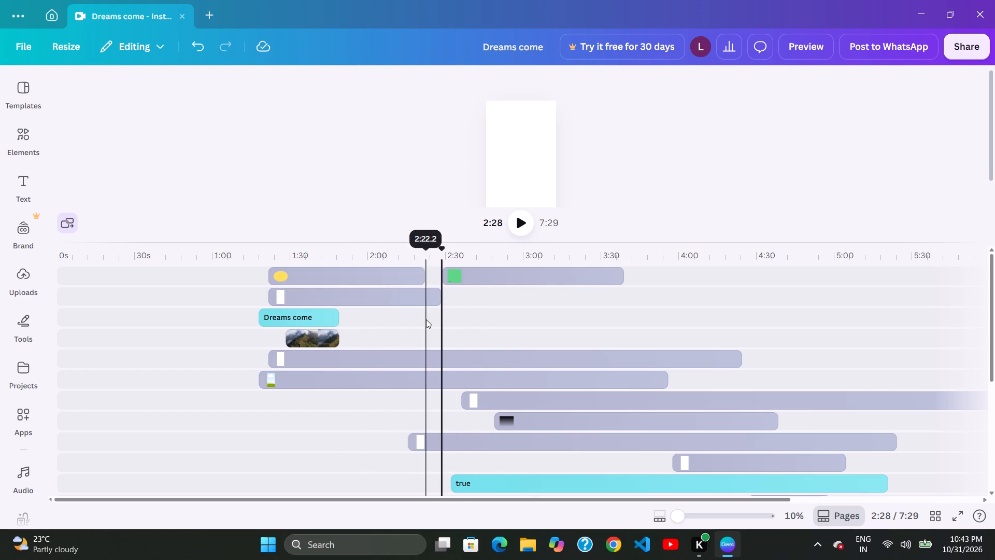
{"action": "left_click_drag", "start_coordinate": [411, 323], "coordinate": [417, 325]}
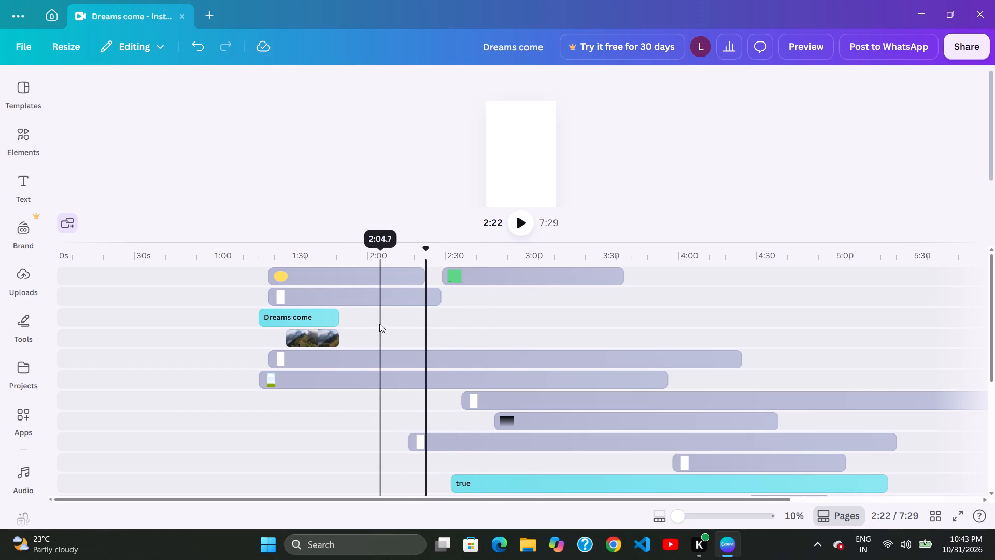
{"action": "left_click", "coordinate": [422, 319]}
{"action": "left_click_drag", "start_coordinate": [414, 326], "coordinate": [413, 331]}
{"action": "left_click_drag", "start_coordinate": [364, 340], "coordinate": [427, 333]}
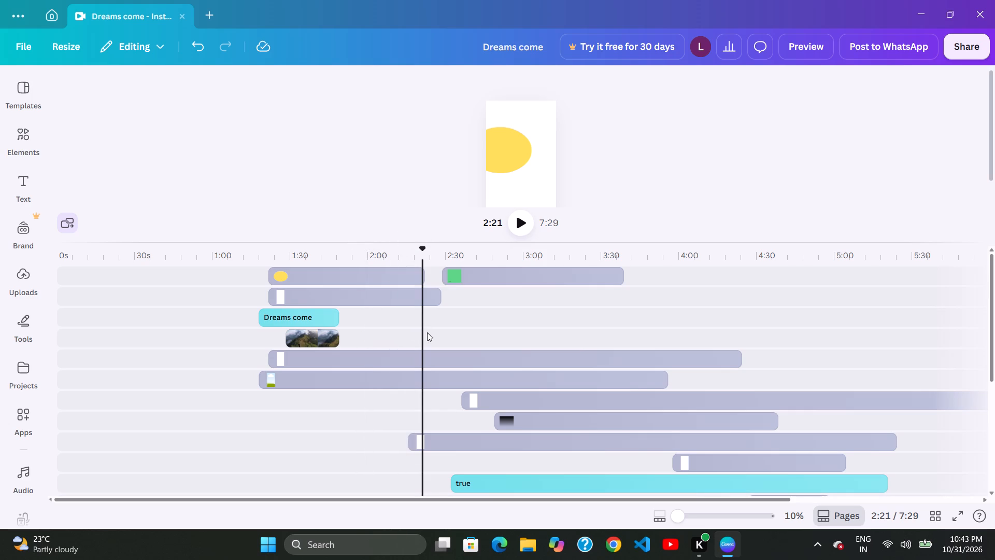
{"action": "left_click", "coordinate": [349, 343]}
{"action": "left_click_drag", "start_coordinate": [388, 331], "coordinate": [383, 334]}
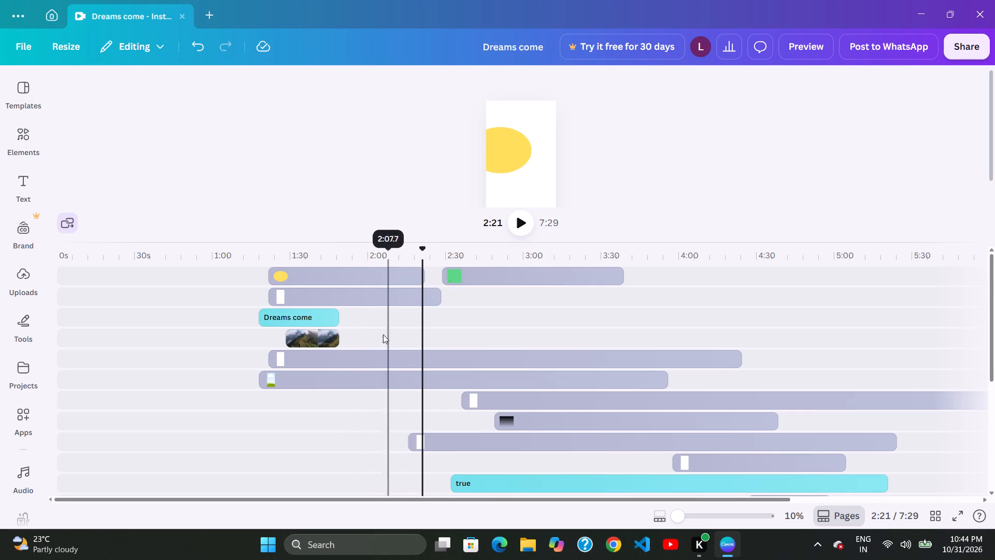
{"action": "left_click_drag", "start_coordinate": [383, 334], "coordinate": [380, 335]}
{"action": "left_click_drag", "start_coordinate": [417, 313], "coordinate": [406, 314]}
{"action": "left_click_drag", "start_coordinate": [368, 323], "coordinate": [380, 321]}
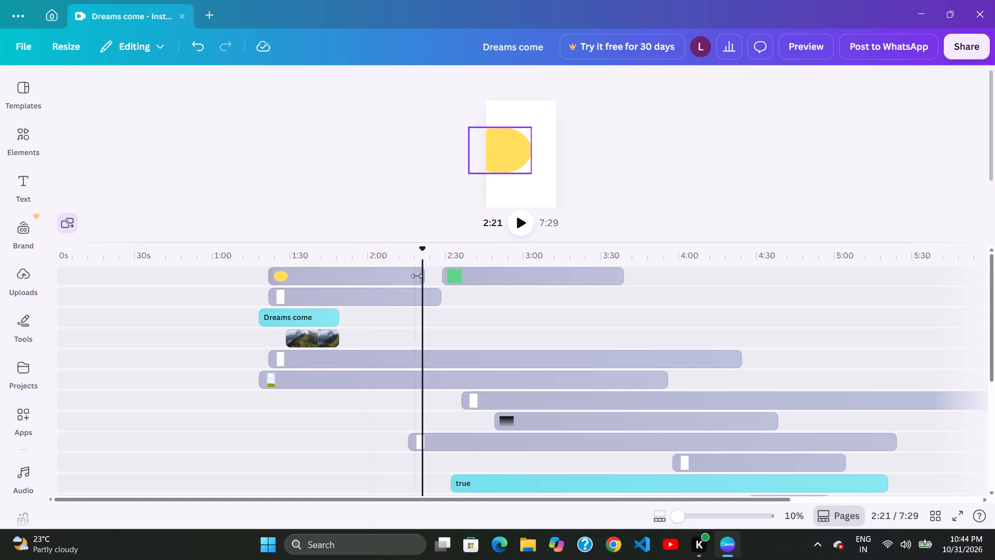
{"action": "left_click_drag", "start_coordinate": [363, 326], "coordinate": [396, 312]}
Trim the end of the white clip below the yellow shape clip to about 2:22, matching the yellow clip's end.
{"action": "left_click_drag", "start_coordinate": [436, 295], "coordinate": [421, 301]}
{"action": "left_click", "coordinate": [433, 307]}
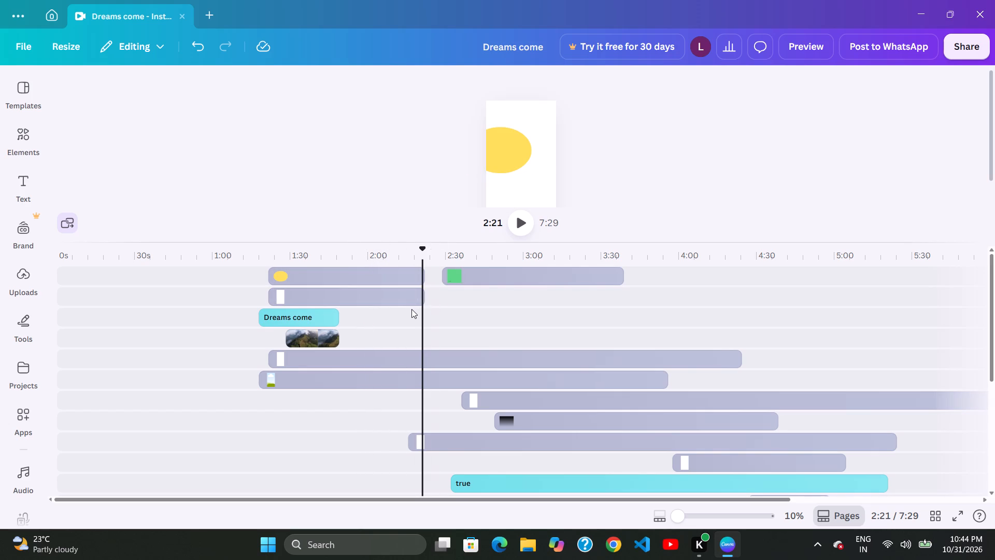
Shift the white clip below the yellow shape clip later on its track to start at about 1:45.
{"action": "left_click_drag", "start_coordinate": [384, 311], "coordinate": [390, 311]}
{"action": "left_click_drag", "start_coordinate": [431, 293], "coordinate": [427, 288]}
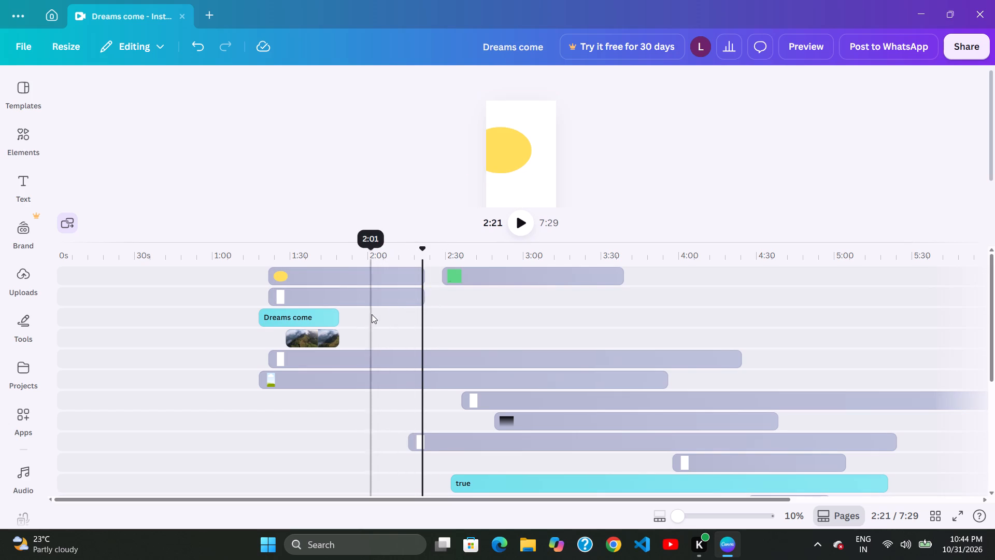
{"action": "left_click", "coordinate": [371, 314]}
{"action": "left_click", "coordinate": [412, 303]}
{"action": "left_click_drag", "start_coordinate": [409, 304], "coordinate": [427, 307]}
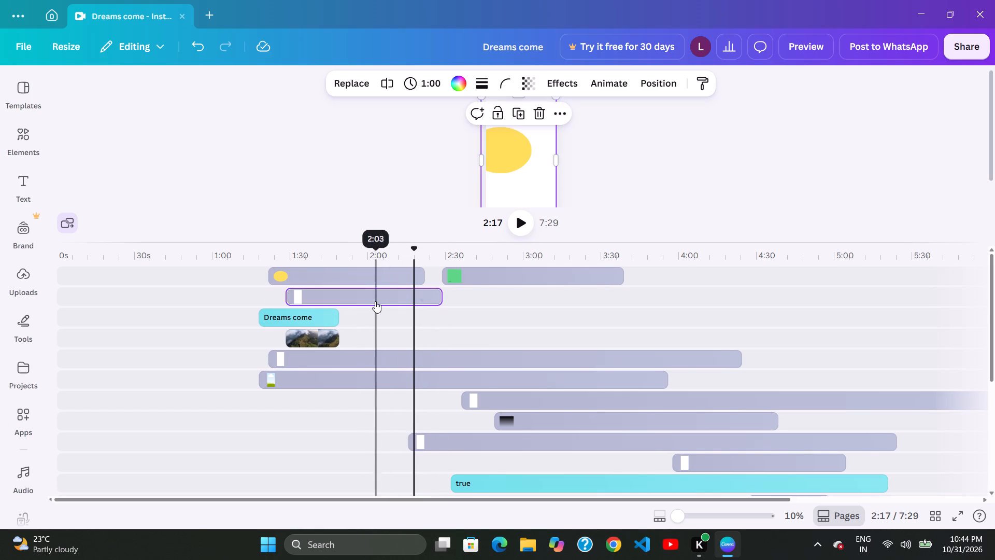
{"action": "left_click", "coordinate": [373, 301]}
{"action": "left_click", "coordinate": [427, 264]}
{"action": "left_click_drag", "start_coordinate": [458, 289], "coordinate": [454, 297]}
{"action": "left_click_drag", "start_coordinate": [443, 296], "coordinate": [451, 297]}
{"action": "left_click_drag", "start_coordinate": [437, 301], "coordinate": [444, 302]}
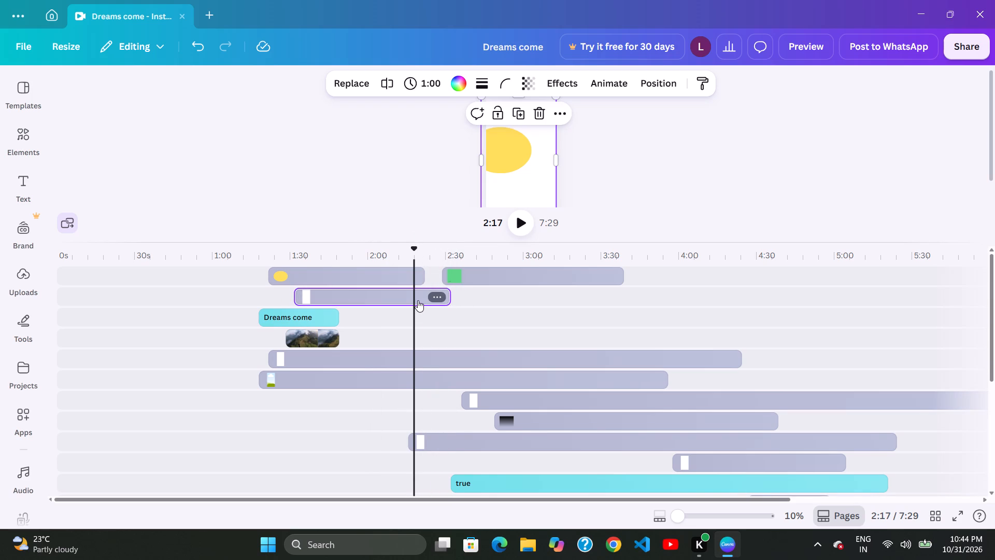
{"action": "left_click_drag", "start_coordinate": [395, 302], "coordinate": [431, 296]}
{"action": "left_click_drag", "start_coordinate": [501, 254], "coordinate": [484, 270]}
{"action": "left_click", "coordinate": [416, 309]}
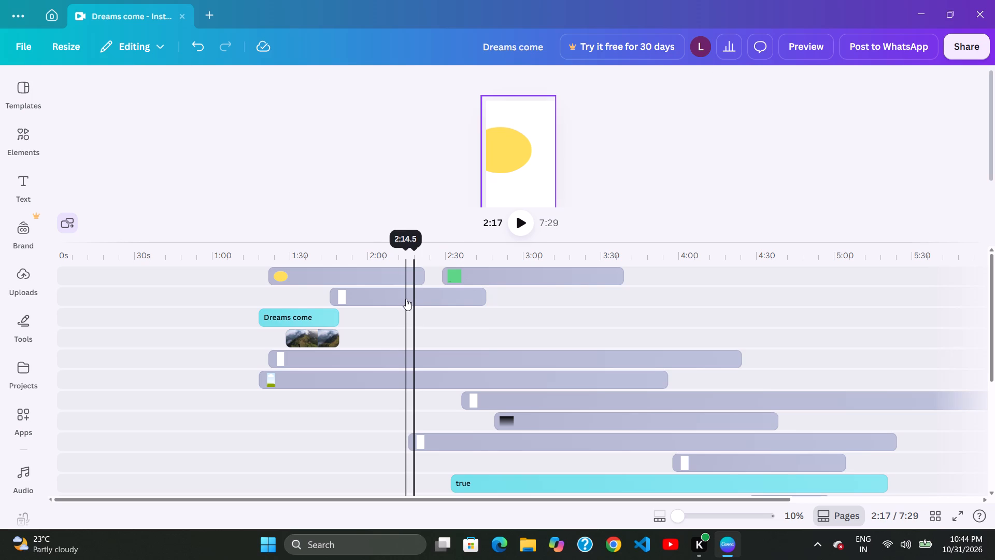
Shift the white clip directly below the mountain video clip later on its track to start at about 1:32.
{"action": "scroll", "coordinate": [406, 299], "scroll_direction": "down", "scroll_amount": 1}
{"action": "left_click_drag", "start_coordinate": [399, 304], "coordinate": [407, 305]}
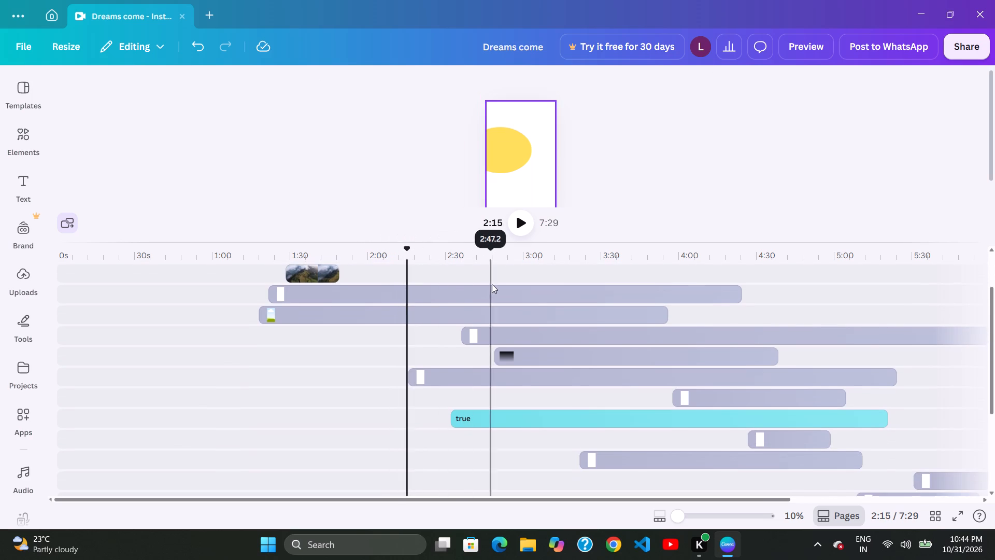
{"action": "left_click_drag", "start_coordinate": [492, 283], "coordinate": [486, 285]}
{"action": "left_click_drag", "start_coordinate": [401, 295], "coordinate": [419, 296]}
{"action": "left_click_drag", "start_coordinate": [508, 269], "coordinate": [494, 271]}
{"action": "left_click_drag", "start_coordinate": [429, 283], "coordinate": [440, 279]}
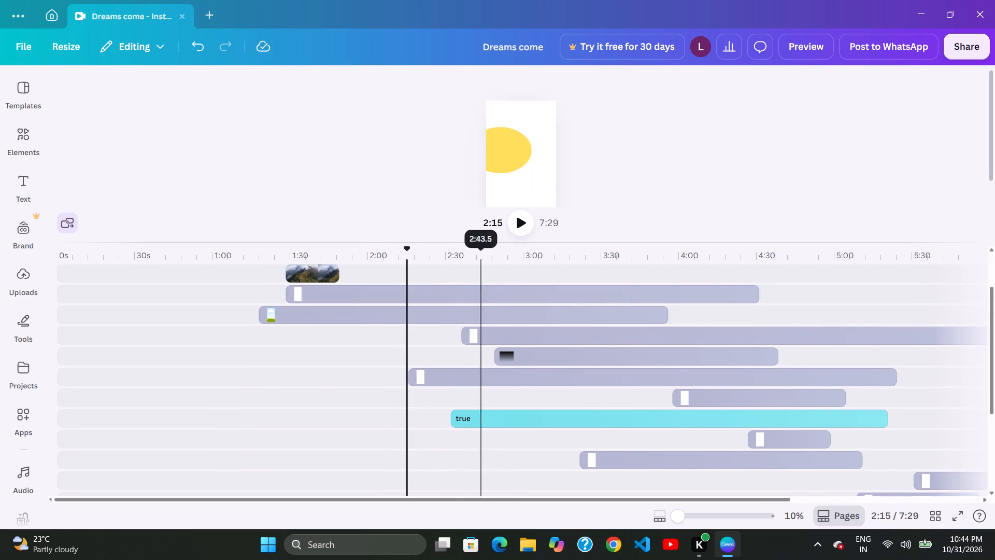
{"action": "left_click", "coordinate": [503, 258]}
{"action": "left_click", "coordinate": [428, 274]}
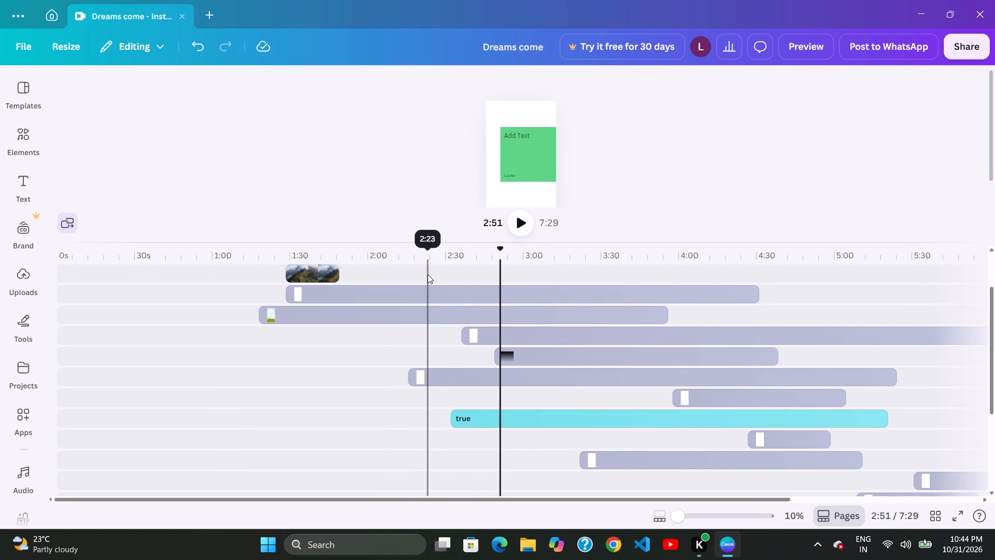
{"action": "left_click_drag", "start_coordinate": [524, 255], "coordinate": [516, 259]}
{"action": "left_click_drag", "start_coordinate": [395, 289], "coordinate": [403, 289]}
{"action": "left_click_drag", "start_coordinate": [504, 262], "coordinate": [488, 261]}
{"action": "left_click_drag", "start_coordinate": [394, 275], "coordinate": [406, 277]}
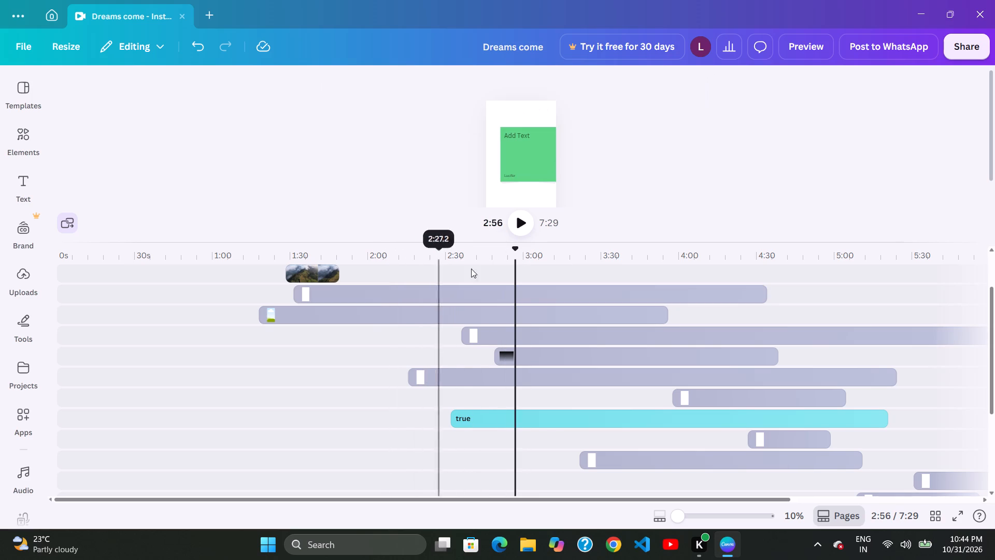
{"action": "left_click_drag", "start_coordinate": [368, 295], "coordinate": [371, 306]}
Shift the white clip below the mountain video earlier to about 1:12 and the sky-and-grass frame clip beneath it later to about 1:39.
{"action": "left_click_drag", "start_coordinate": [473, 317], "coordinate": [459, 317]}
{"action": "left_click_drag", "start_coordinate": [336, 314], "coordinate": [363, 313]}
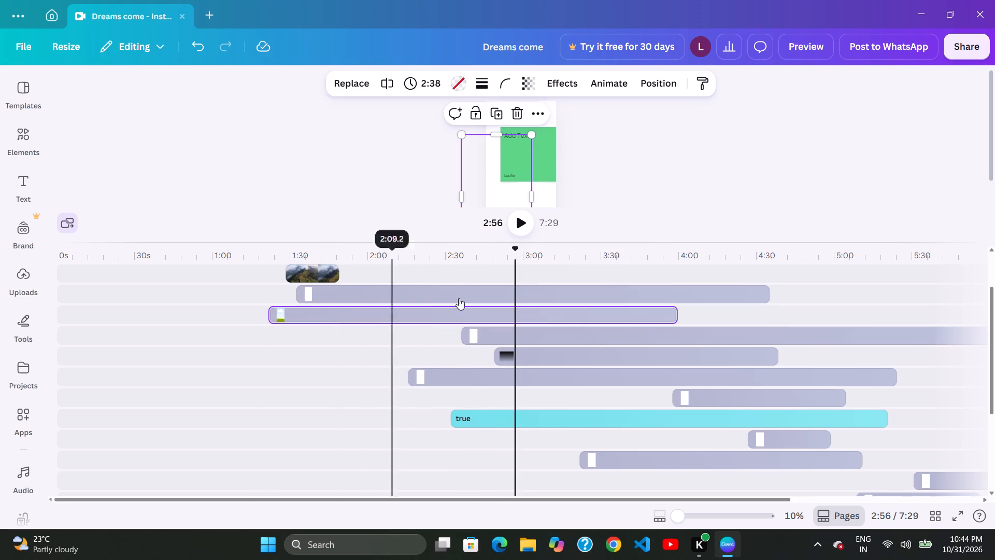
{"action": "left_click_drag", "start_coordinate": [467, 298], "coordinate": [450, 298]}
{"action": "left_click", "coordinate": [355, 310]}
{"action": "left_click_drag", "start_coordinate": [456, 287], "coordinate": [432, 282]}
{"action": "left_click_drag", "start_coordinate": [329, 306], "coordinate": [372, 302]}
{"action": "left_click_drag", "start_coordinate": [445, 278], "coordinate": [433, 281]}
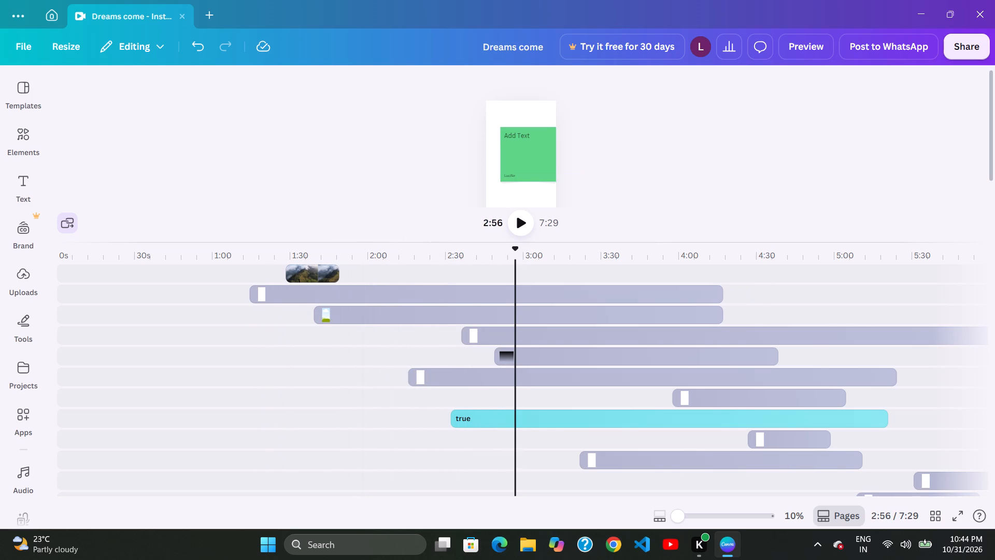
{"action": "left_click", "coordinate": [373, 264]}
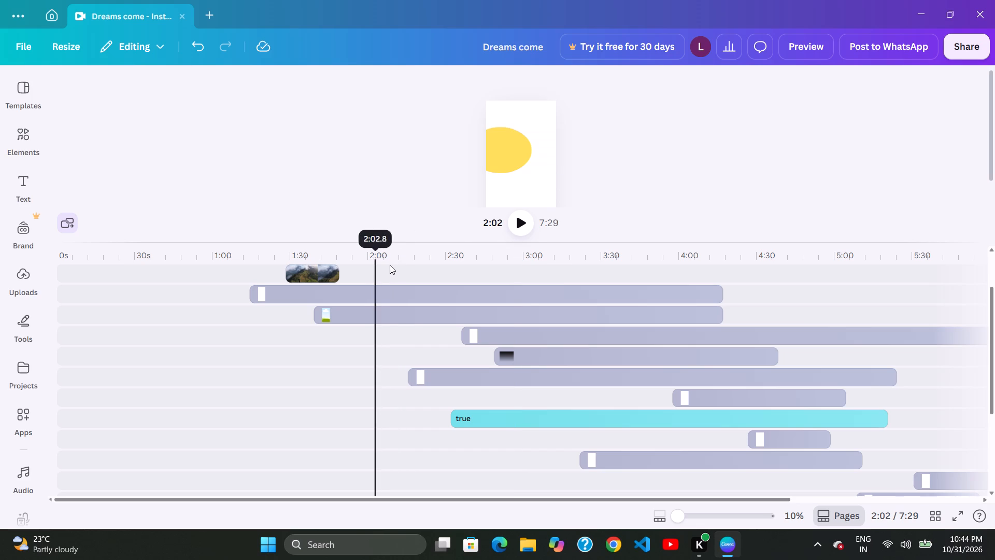
{"action": "left_click_drag", "start_coordinate": [466, 284], "coordinate": [450, 294]}
{"action": "left_click_drag", "start_coordinate": [308, 370], "coordinate": [384, 347]}
{"action": "left_click_drag", "start_coordinate": [424, 327], "coordinate": [375, 334]}
{"action": "left_click", "coordinate": [302, 351]}
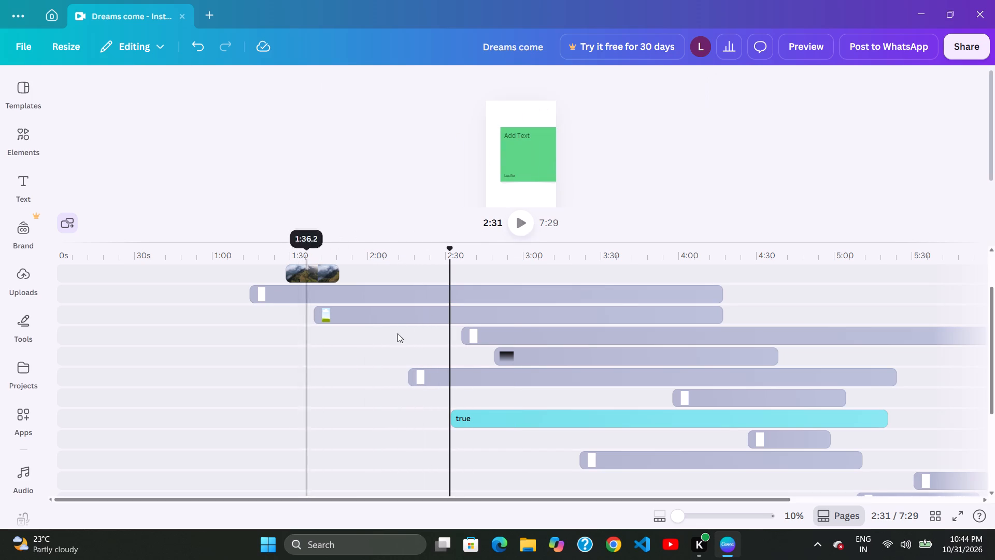
{"action": "left_click_drag", "start_coordinate": [417, 330], "coordinate": [382, 336]}
{"action": "left_click", "coordinate": [316, 349]}
{"action": "left_click_drag", "start_coordinate": [408, 293], "coordinate": [402, 293]}
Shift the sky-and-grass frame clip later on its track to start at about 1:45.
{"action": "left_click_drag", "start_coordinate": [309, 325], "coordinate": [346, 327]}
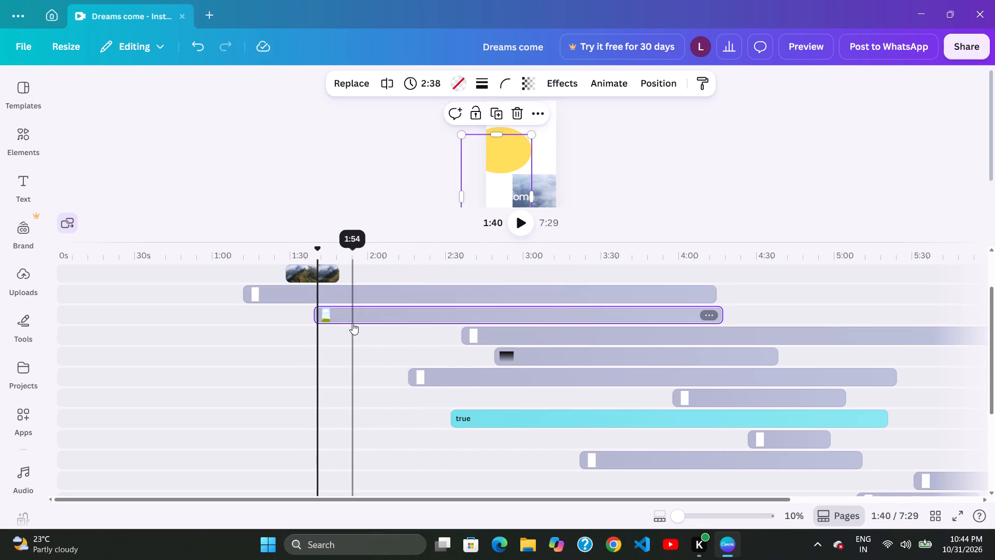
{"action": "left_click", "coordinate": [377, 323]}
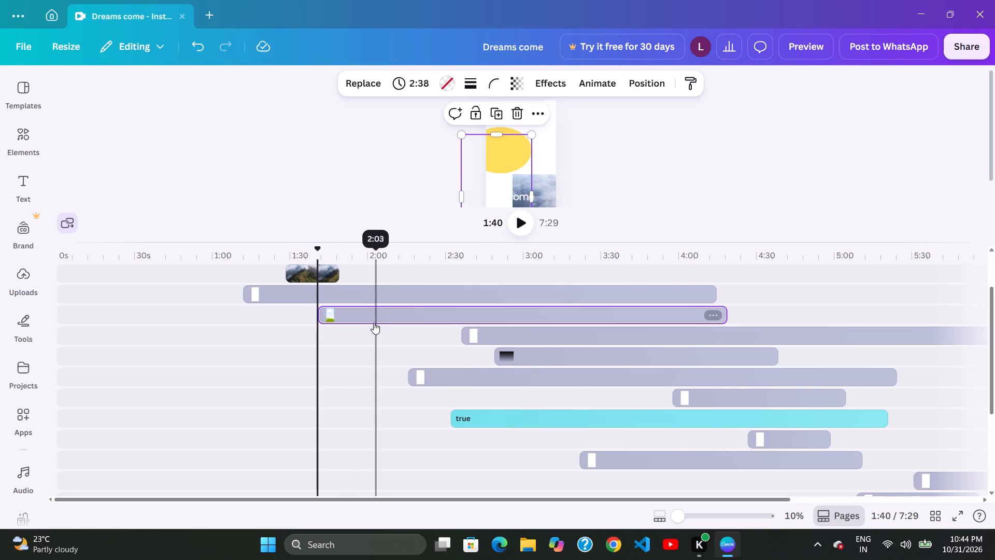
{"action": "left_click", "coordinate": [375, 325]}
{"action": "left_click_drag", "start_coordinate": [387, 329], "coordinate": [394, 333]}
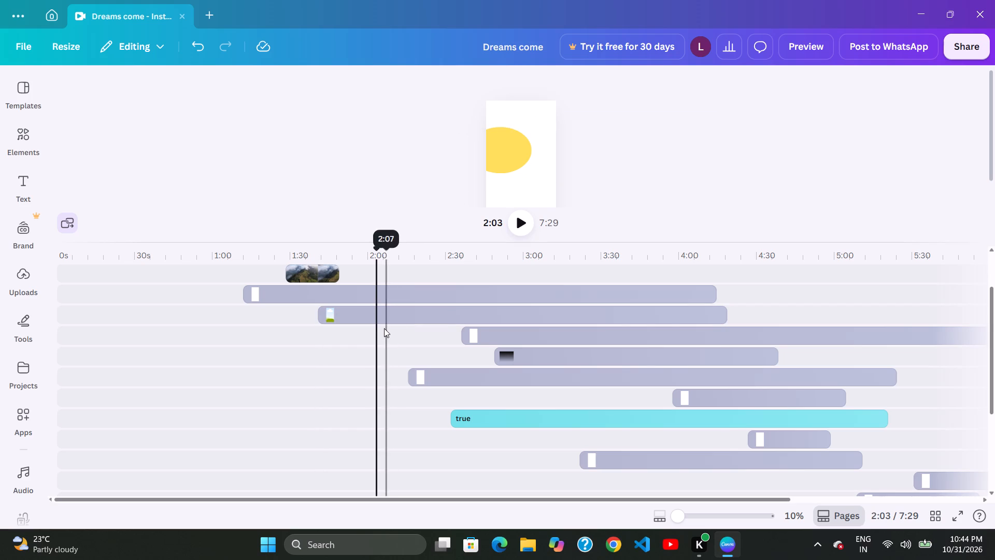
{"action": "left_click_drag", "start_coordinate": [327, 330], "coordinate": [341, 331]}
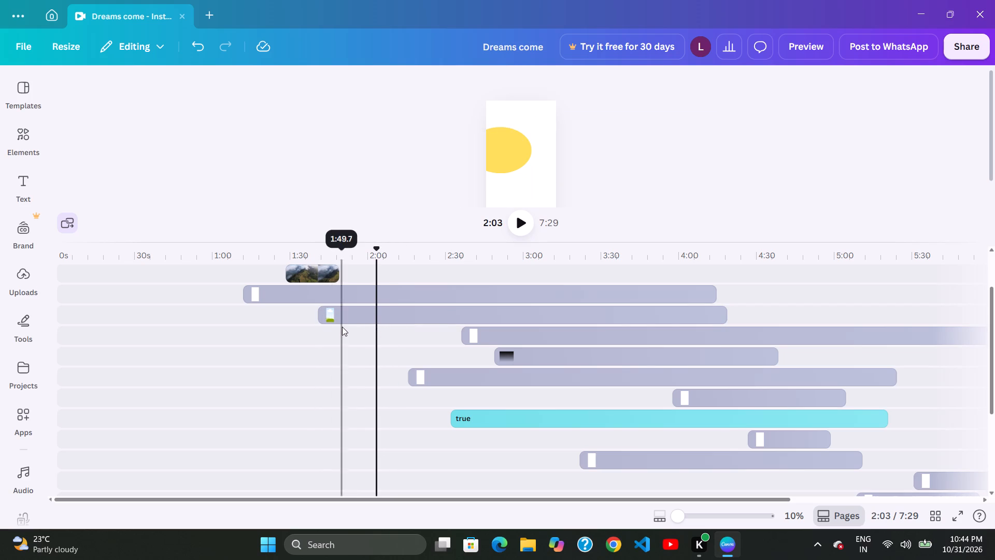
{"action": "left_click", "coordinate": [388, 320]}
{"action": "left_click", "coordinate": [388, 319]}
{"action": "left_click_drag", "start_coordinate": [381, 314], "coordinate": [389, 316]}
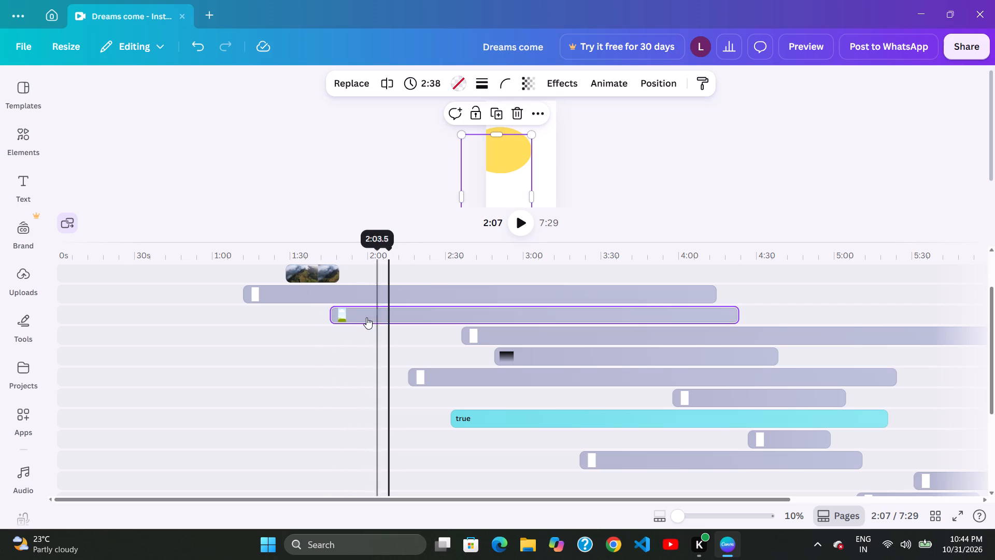
Trim the start of the sky-and-grass frame clip to the playhead at 1:57, giving it a 2:25 duration.
{"action": "left_click", "coordinate": [362, 316]}
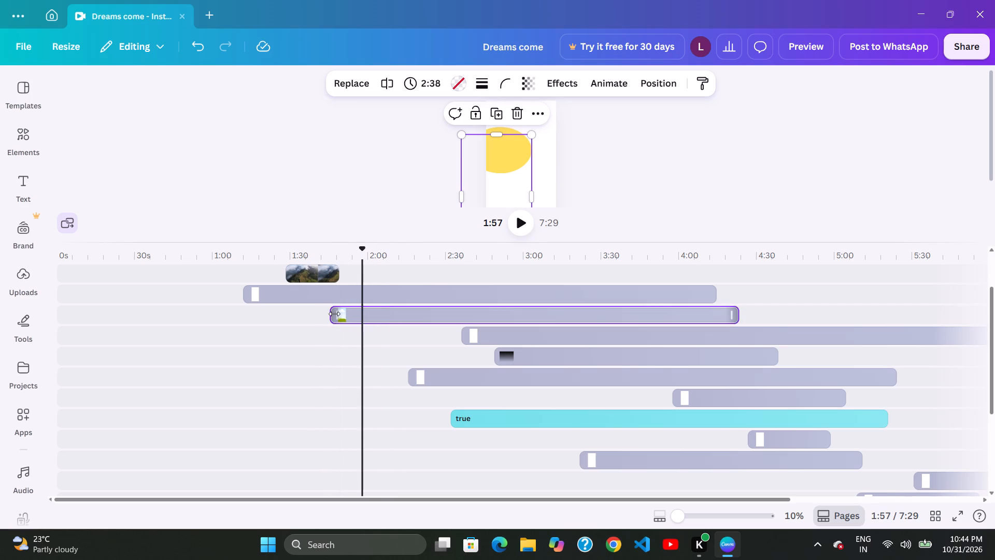
{"action": "left_click_drag", "start_coordinate": [337, 314], "coordinate": [374, 316]}
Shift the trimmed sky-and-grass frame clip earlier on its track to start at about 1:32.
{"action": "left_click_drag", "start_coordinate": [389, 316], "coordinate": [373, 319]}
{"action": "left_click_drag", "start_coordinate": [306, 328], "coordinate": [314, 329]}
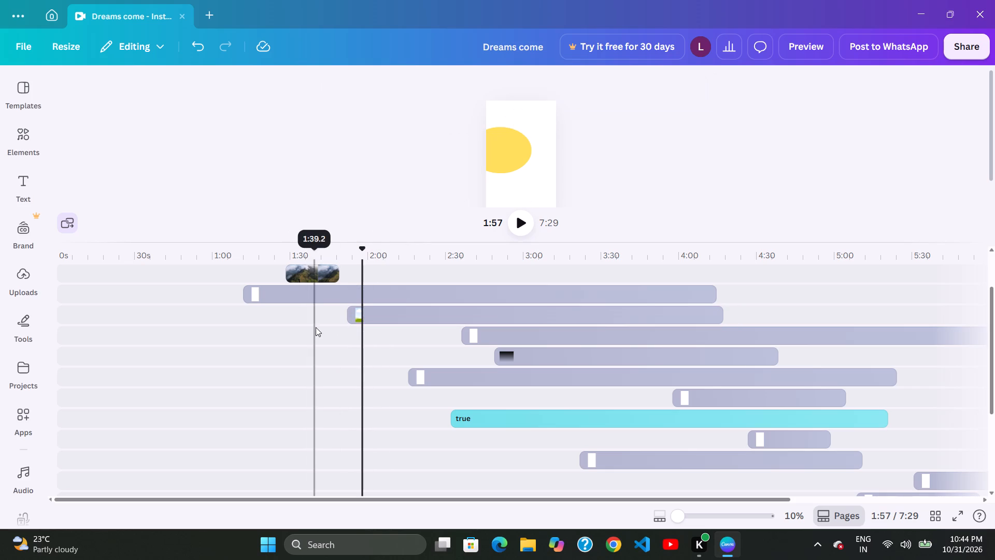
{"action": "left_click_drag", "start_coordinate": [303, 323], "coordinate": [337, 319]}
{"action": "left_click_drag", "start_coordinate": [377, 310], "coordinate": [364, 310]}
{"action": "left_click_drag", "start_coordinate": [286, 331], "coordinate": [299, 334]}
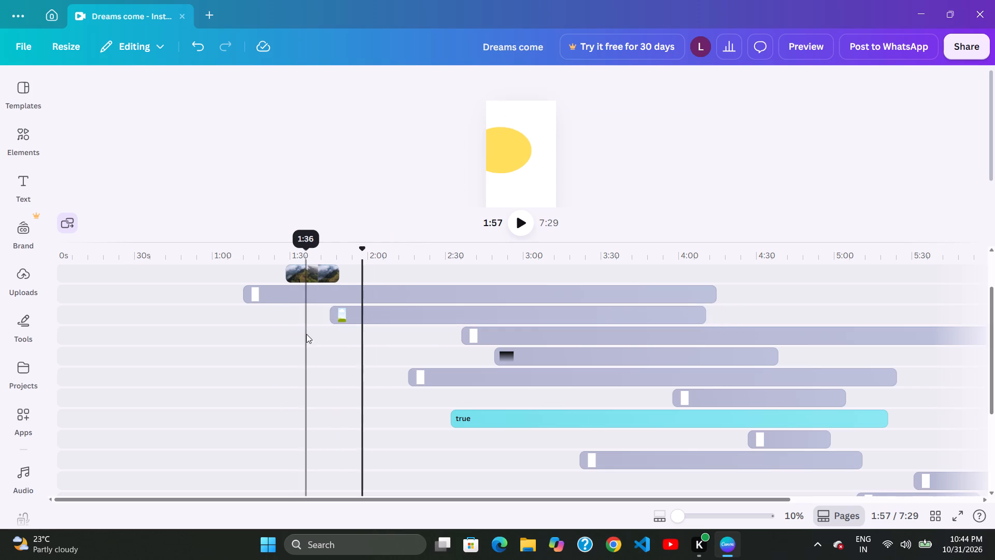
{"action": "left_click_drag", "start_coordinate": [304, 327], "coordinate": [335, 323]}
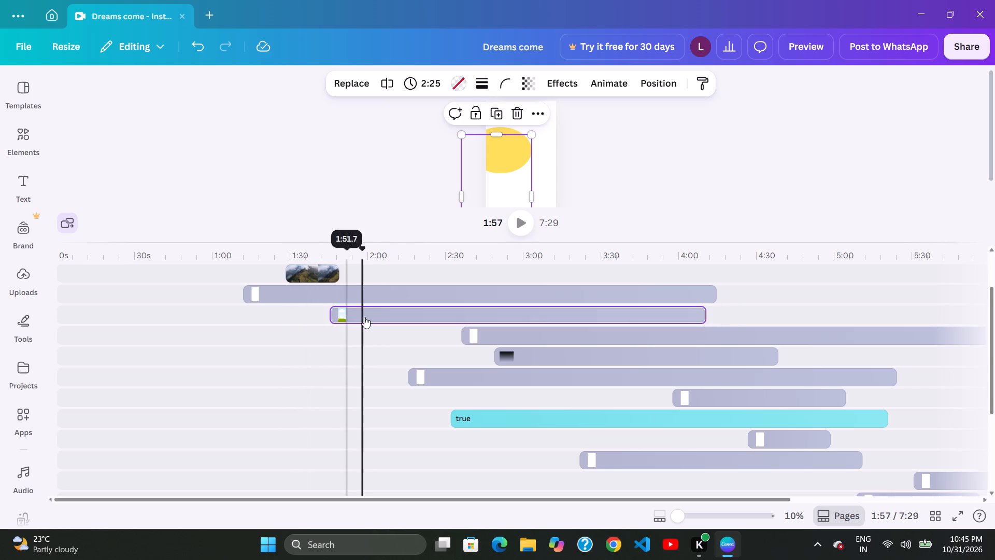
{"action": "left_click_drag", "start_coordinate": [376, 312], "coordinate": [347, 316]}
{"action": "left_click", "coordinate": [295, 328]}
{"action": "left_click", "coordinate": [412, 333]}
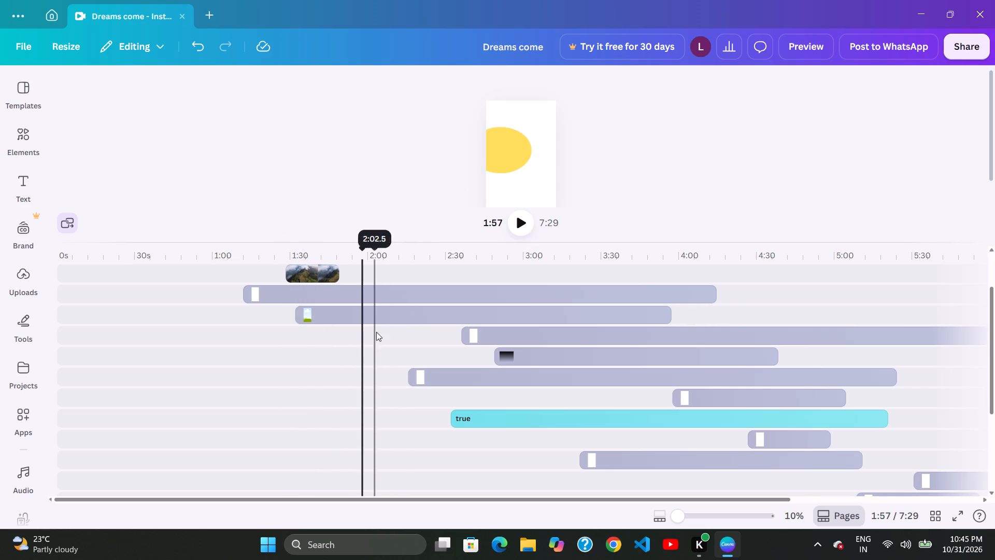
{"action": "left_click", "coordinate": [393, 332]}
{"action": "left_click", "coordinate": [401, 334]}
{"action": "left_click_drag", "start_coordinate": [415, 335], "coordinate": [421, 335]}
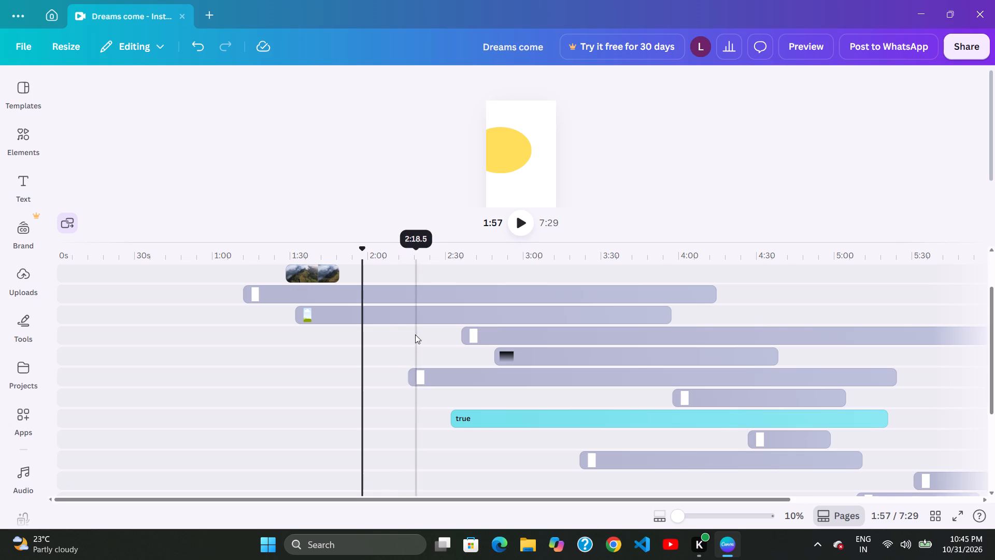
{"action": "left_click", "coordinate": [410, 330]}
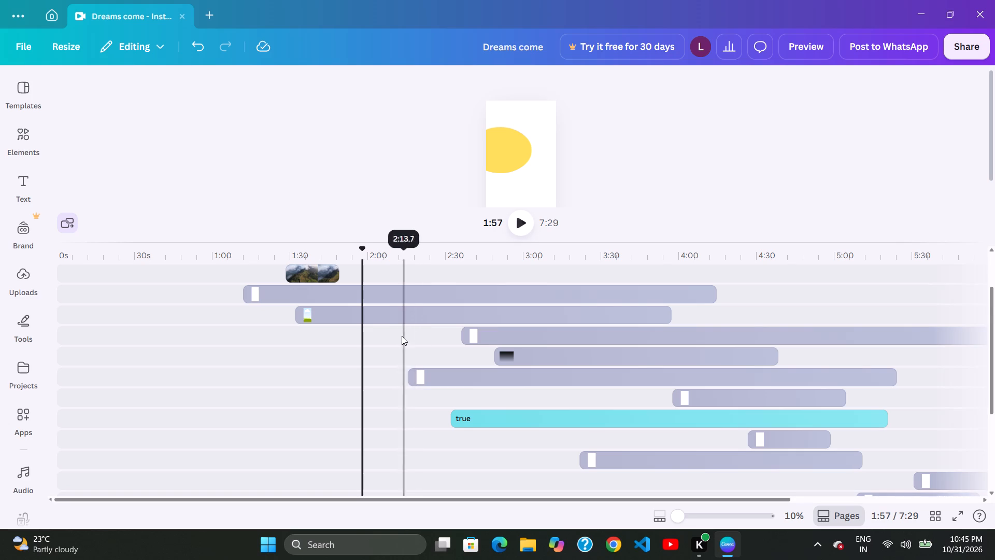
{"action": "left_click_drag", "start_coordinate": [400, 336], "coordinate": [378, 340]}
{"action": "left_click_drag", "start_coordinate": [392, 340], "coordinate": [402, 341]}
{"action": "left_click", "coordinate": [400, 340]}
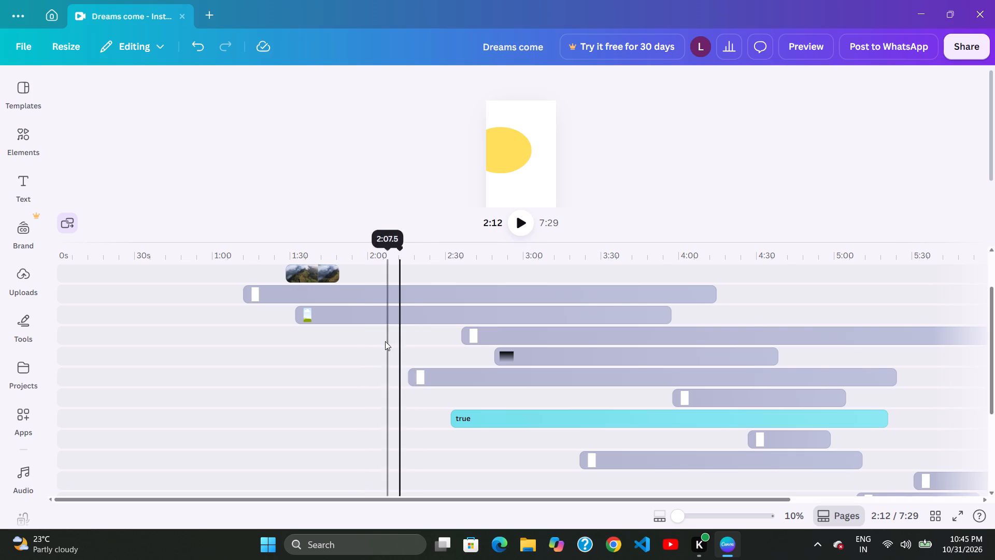
Reposition the sky-and-grass frame clip on its track to start at about 1:38.
{"action": "left_click", "coordinate": [300, 354]}
{"action": "left_click_drag", "start_coordinate": [385, 317], "coordinate": [378, 319]}
{"action": "left_click", "coordinate": [374, 322]}
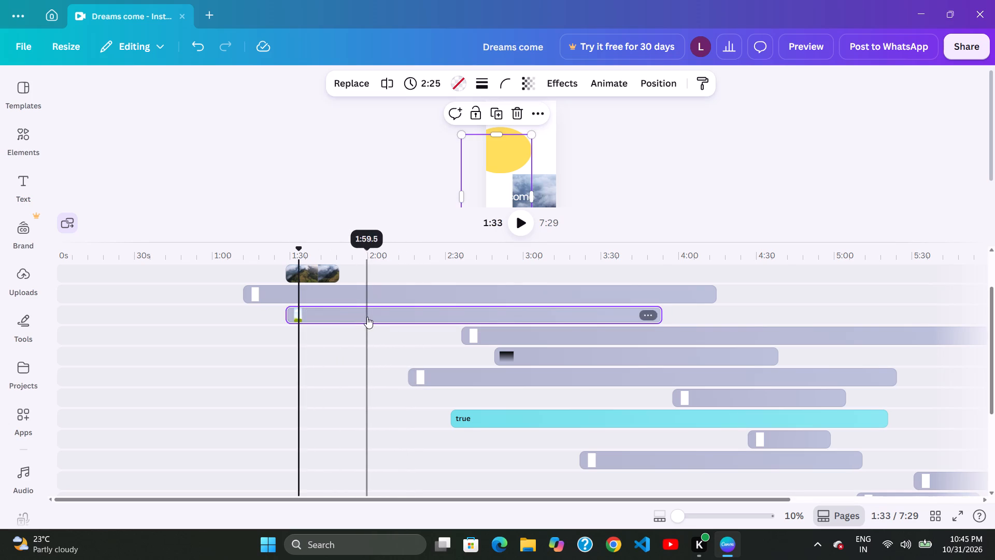
{"action": "left_click_drag", "start_coordinate": [391, 323], "coordinate": [396, 324]}
{"action": "left_click", "coordinate": [397, 330]}
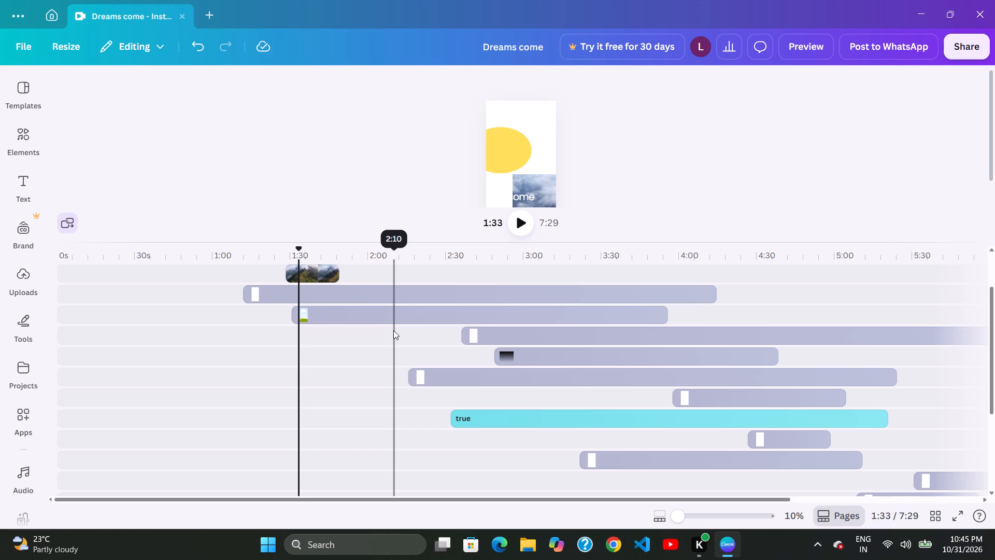
{"action": "left_click", "coordinate": [345, 331]}
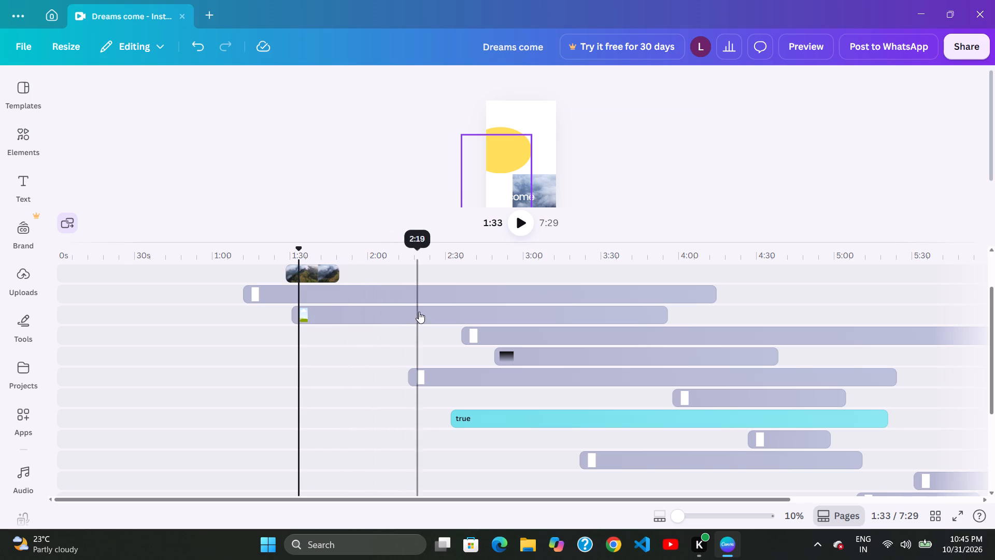
{"action": "left_click_drag", "start_coordinate": [419, 312], "coordinate": [400, 312]}
{"action": "left_click_drag", "start_coordinate": [345, 324], "coordinate": [361, 328]}
{"action": "left_click", "coordinate": [397, 318]}
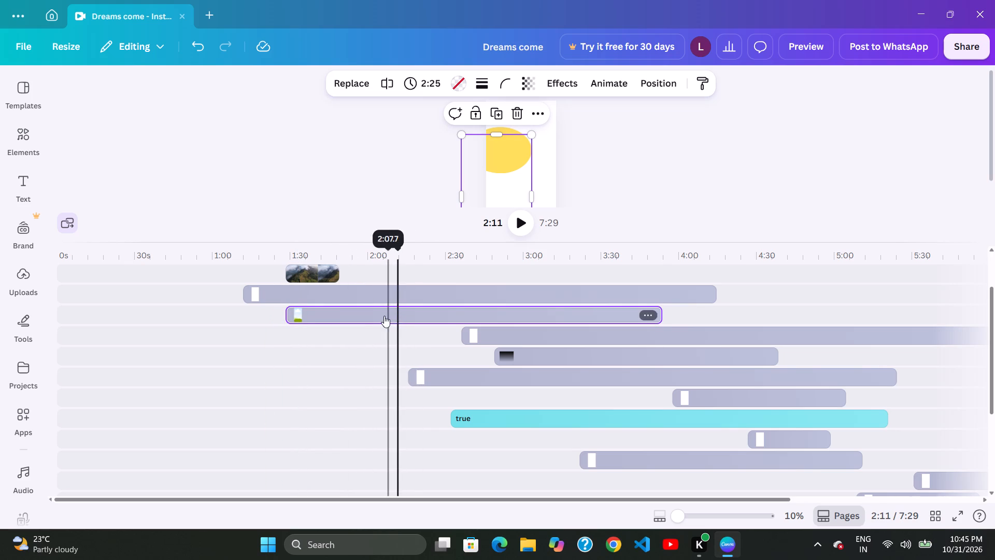
{"action": "left_click", "coordinate": [414, 315]}
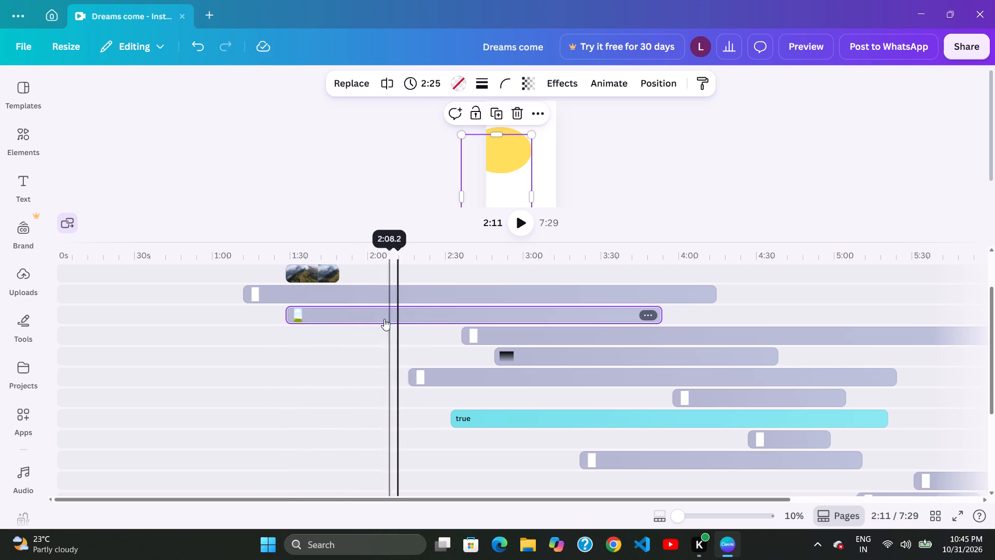
{"action": "left_click_drag", "start_coordinate": [368, 316], "coordinate": [409, 316]}
{"action": "left_click_drag", "start_coordinate": [428, 316], "coordinate": [408, 319]}
{"action": "left_click_drag", "start_coordinate": [338, 333], "coordinate": [354, 332]}
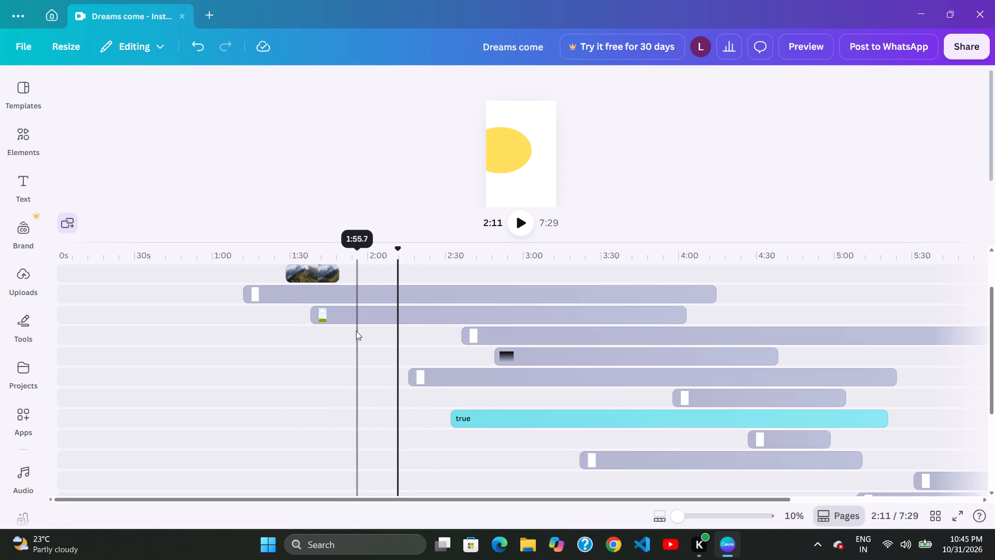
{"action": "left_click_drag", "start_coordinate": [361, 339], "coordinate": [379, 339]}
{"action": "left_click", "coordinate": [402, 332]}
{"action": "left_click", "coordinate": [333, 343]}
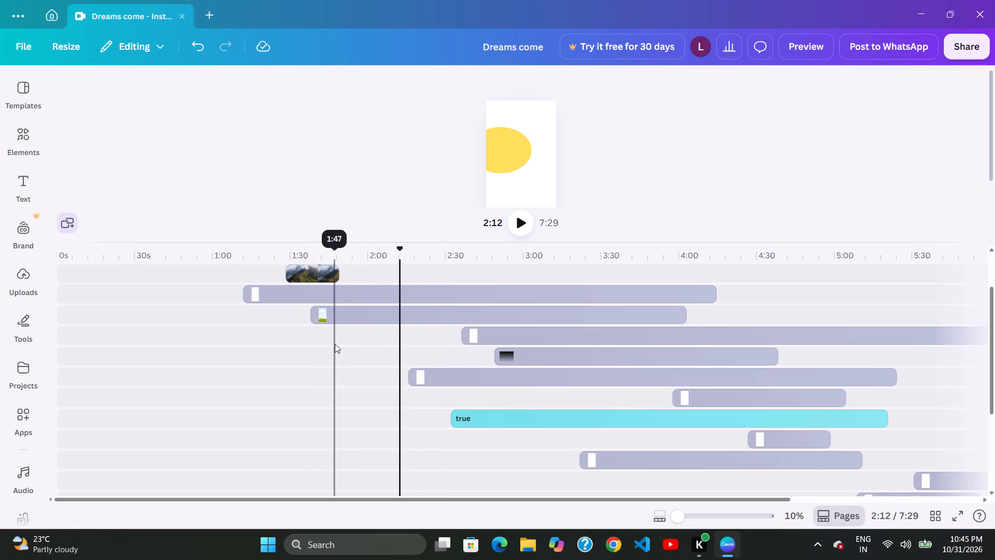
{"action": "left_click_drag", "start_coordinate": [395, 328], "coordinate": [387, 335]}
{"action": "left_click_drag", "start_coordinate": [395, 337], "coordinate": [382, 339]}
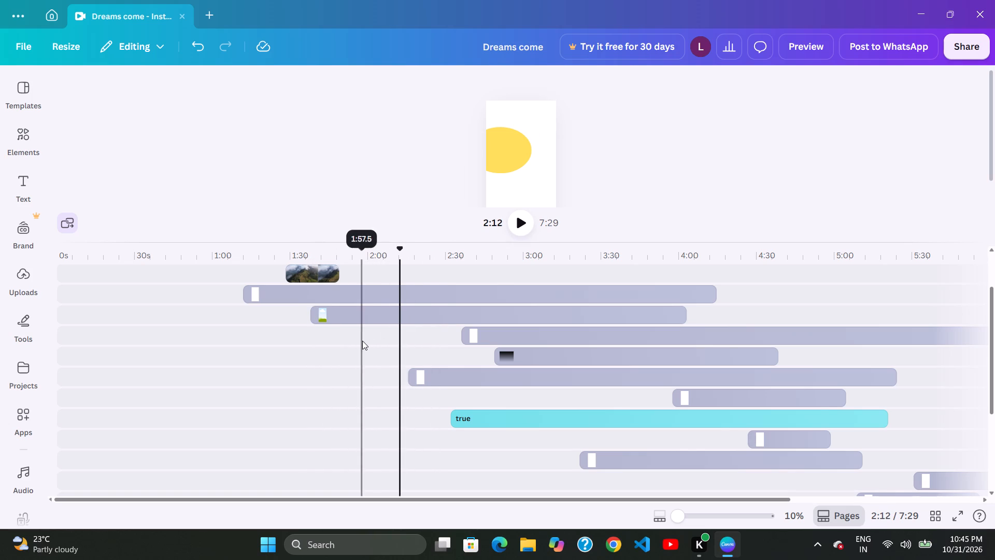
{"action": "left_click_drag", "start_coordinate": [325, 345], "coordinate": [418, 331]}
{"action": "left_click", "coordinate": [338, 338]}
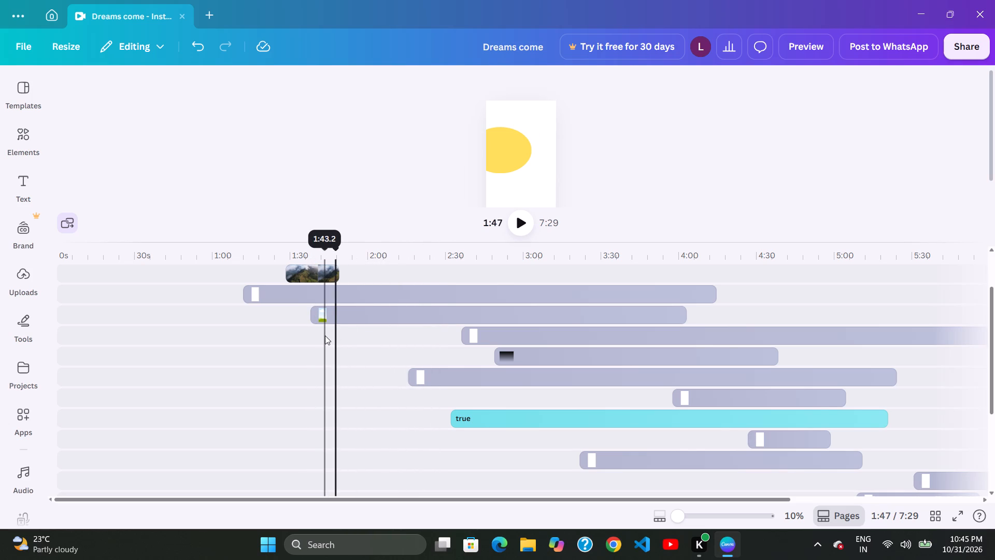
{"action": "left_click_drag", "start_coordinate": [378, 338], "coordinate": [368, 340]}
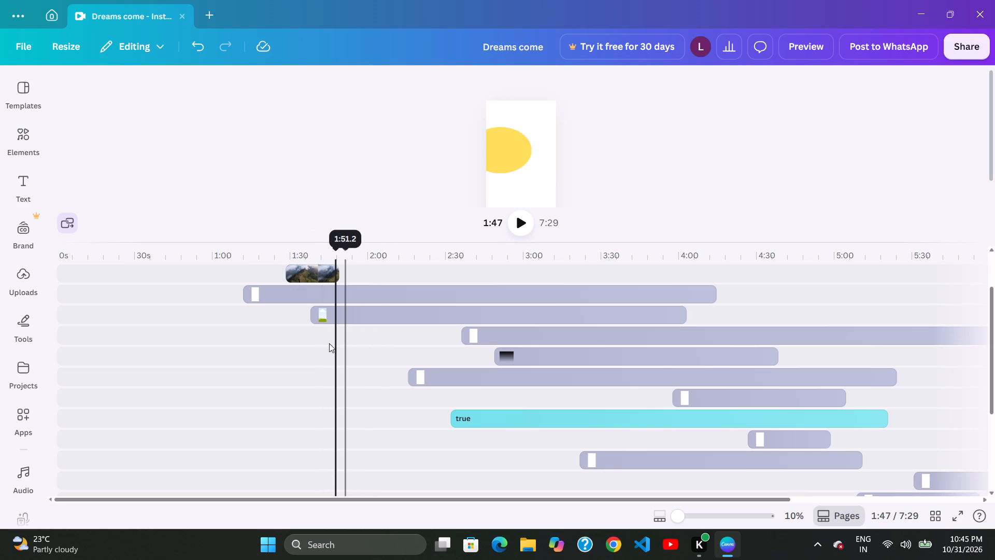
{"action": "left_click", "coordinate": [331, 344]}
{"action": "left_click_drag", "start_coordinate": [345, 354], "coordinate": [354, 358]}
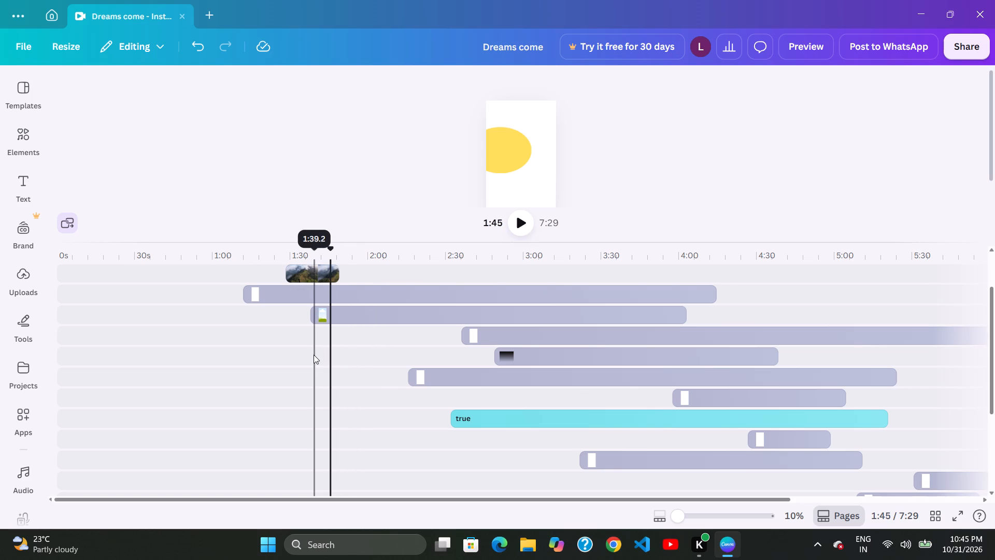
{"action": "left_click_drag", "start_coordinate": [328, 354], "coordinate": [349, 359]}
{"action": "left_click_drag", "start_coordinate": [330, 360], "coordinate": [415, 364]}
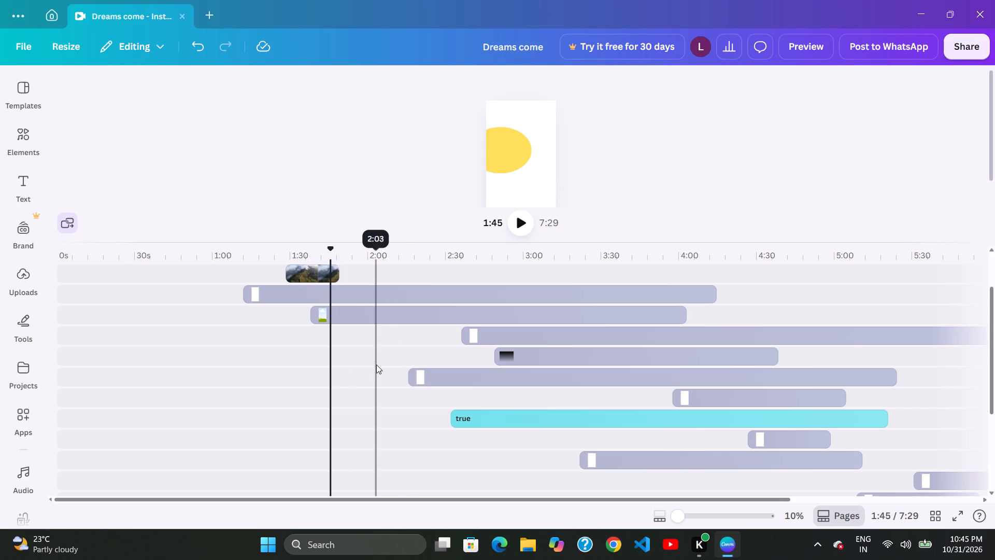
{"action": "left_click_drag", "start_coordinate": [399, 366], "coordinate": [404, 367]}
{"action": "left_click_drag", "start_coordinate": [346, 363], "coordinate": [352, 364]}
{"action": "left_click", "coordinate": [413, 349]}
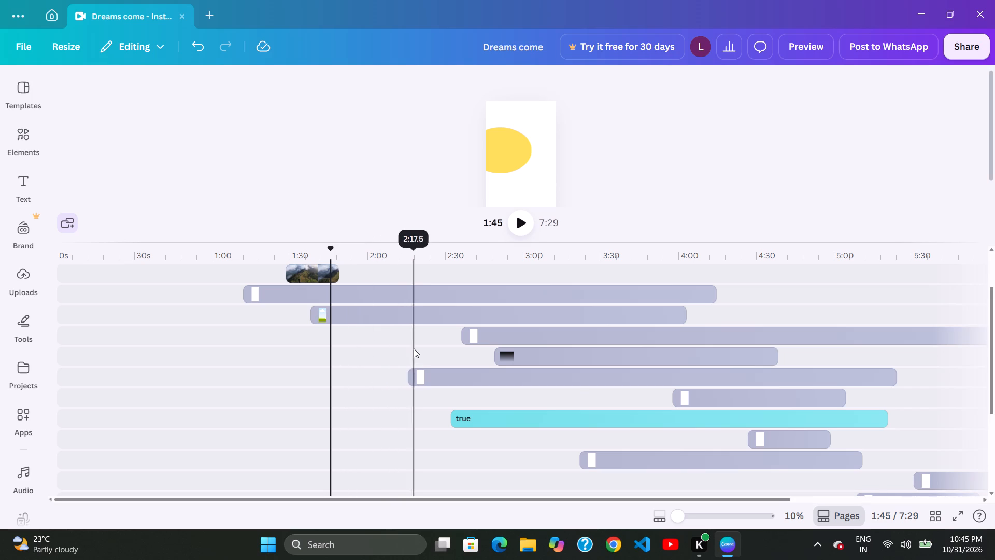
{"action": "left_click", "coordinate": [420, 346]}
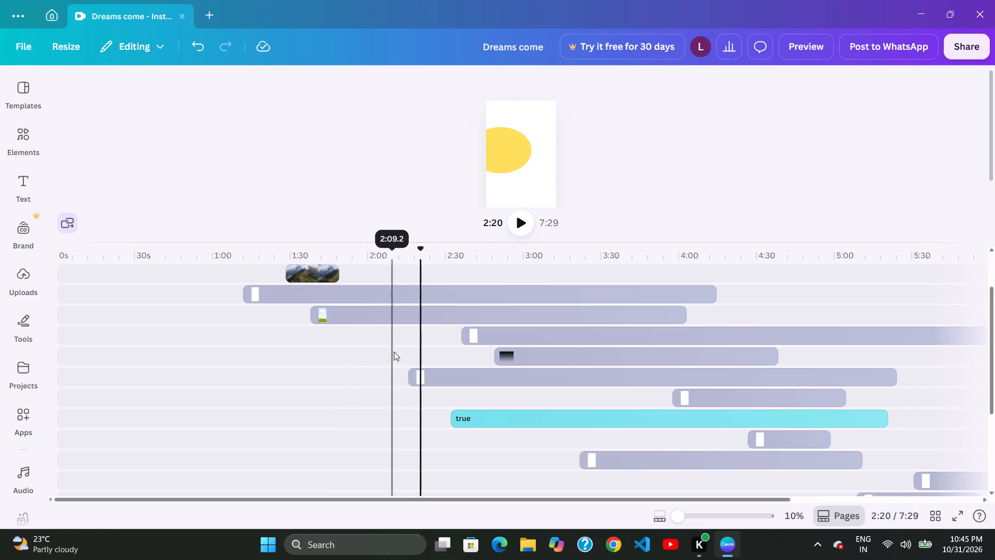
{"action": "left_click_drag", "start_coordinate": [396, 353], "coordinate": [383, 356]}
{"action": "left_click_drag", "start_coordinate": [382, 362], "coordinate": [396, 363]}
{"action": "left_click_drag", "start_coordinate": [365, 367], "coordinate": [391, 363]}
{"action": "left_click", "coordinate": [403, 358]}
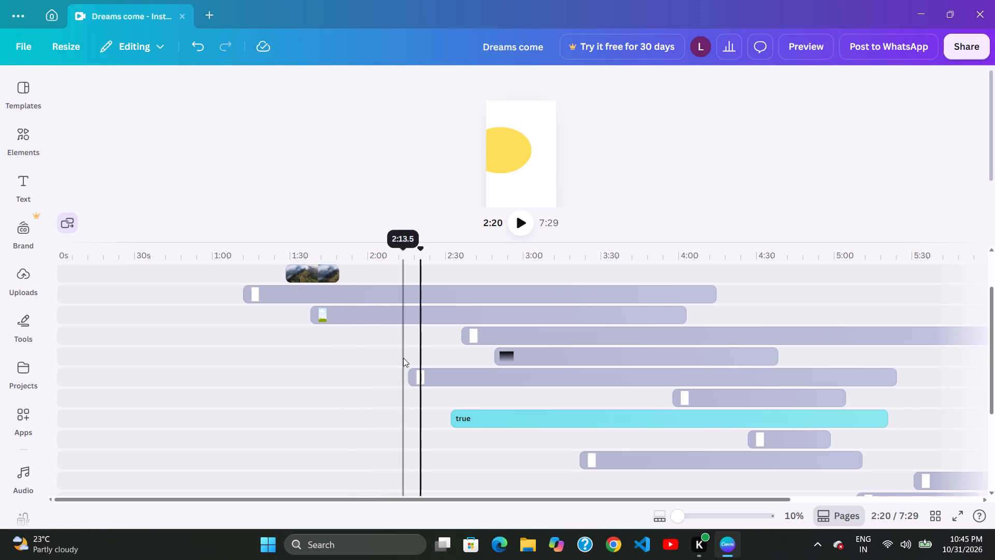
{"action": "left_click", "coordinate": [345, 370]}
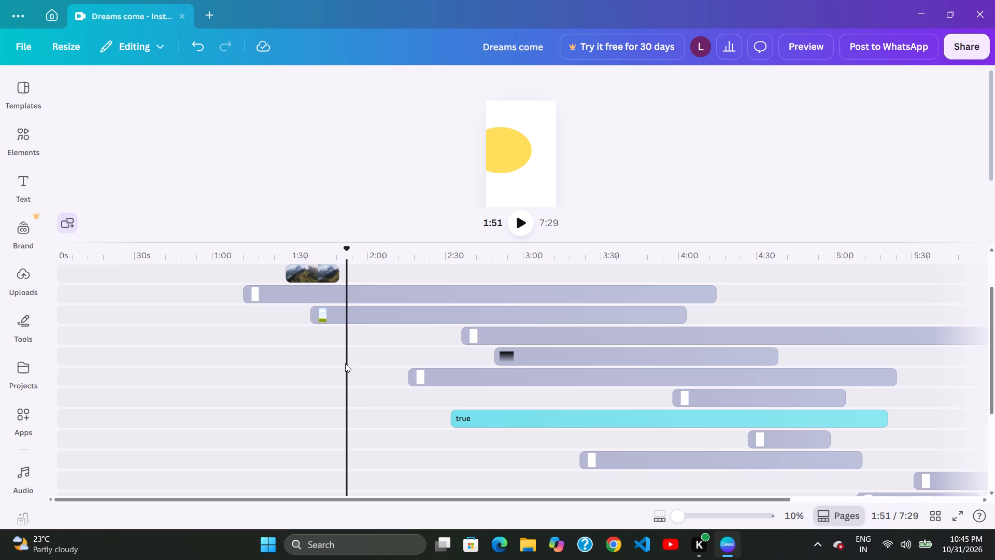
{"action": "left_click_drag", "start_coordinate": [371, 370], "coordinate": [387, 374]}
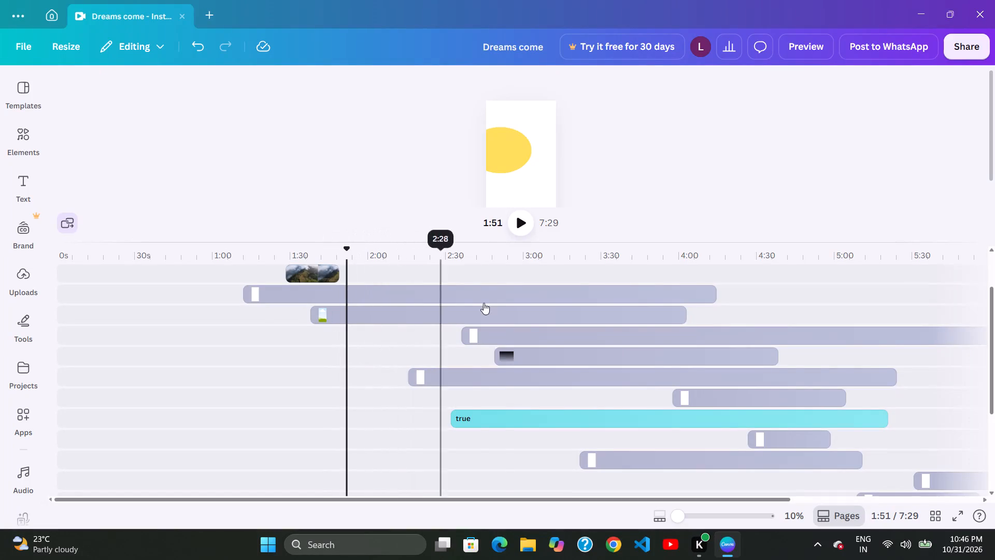
Move the 3:03 white frame clip to the track below the sky-and-grass frame clip, starting at about 1:06.
{"action": "left_click_drag", "start_coordinate": [504, 291], "coordinate": [489, 324]}
{"action": "left_click_drag", "start_coordinate": [473, 358], "coordinate": [482, 349]}
{"action": "left_click_drag", "start_coordinate": [546, 256], "coordinate": [521, 274]}
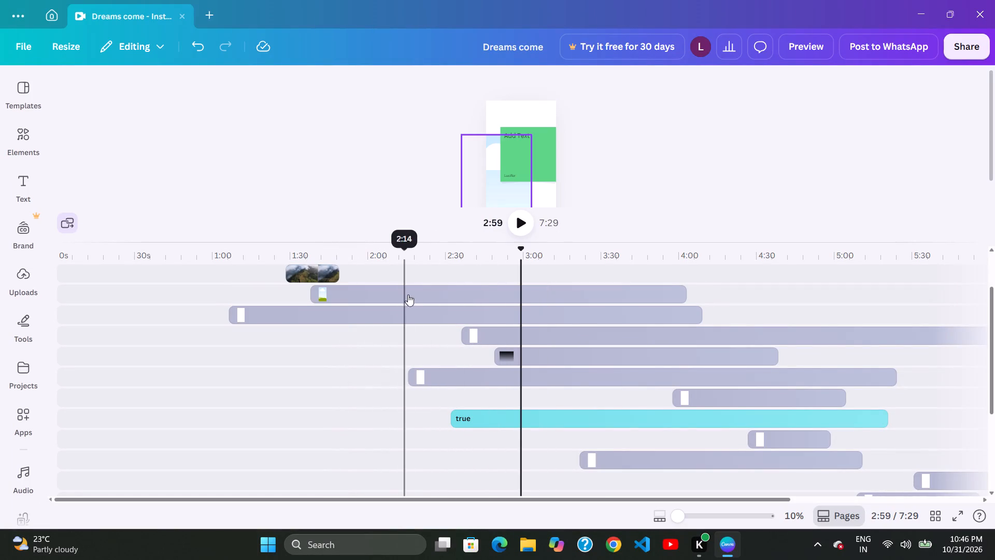
Shift the sky-and-grass frame clip later on its track to start at about 1:45.
{"action": "left_click_drag", "start_coordinate": [408, 293], "coordinate": [429, 289]}
{"action": "left_click_drag", "start_coordinate": [478, 273], "coordinate": [450, 300]}
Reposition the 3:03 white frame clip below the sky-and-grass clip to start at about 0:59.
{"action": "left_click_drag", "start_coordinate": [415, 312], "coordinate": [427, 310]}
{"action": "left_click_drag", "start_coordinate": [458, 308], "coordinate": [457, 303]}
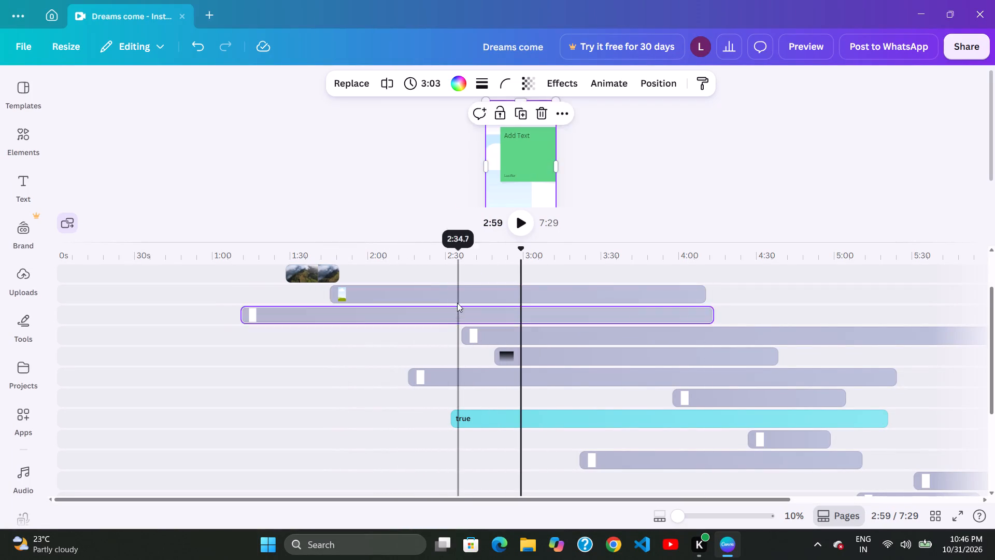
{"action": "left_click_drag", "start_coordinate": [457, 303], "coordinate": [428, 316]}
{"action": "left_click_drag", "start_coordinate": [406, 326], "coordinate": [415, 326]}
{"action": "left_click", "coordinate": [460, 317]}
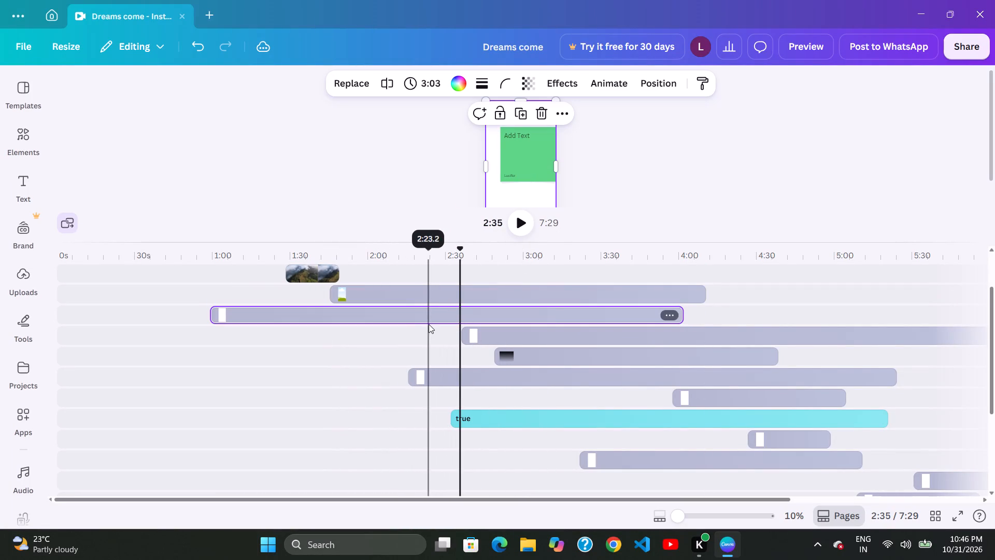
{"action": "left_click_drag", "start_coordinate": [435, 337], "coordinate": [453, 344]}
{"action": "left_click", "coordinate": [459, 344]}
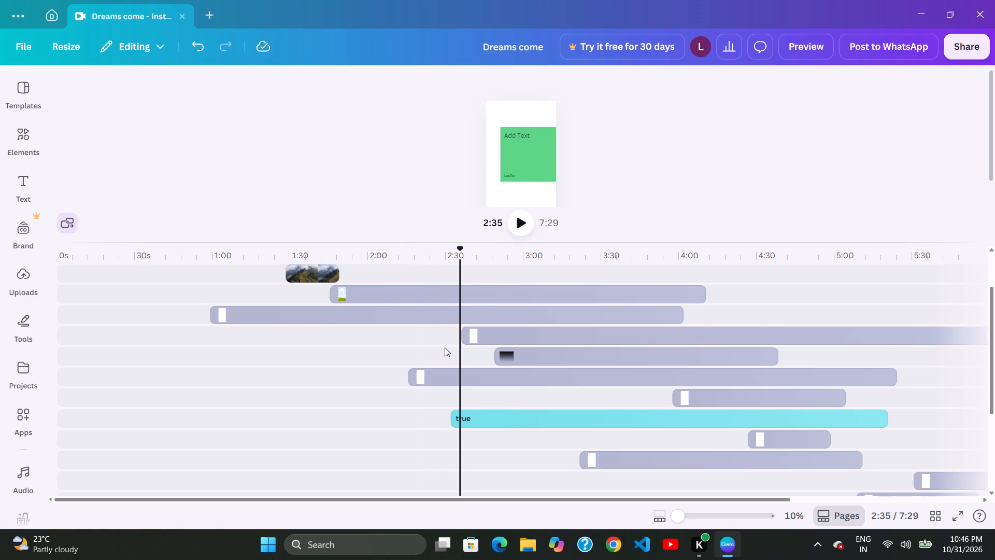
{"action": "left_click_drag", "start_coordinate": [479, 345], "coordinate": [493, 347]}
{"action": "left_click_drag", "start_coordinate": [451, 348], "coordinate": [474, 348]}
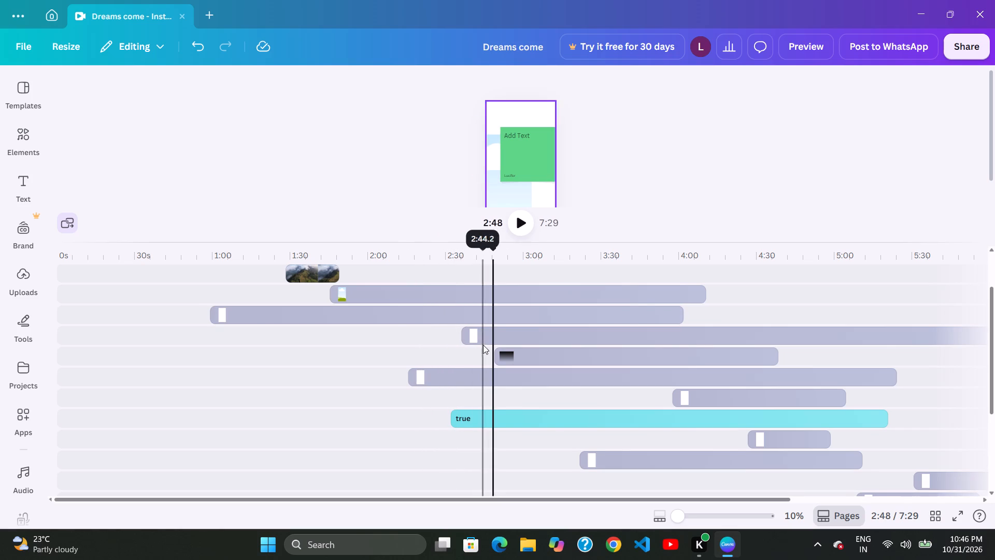
Shift the white frame clip on the track above the gradient clip earlier to start at about 2:32.
{"action": "left_click", "coordinate": [475, 342]}
{"action": "left_click_drag", "start_coordinate": [510, 332], "coordinate": [496, 337]}
{"action": "left_click", "coordinate": [468, 346]}
{"action": "left_click_drag", "start_coordinate": [485, 353], "coordinate": [517, 356]}
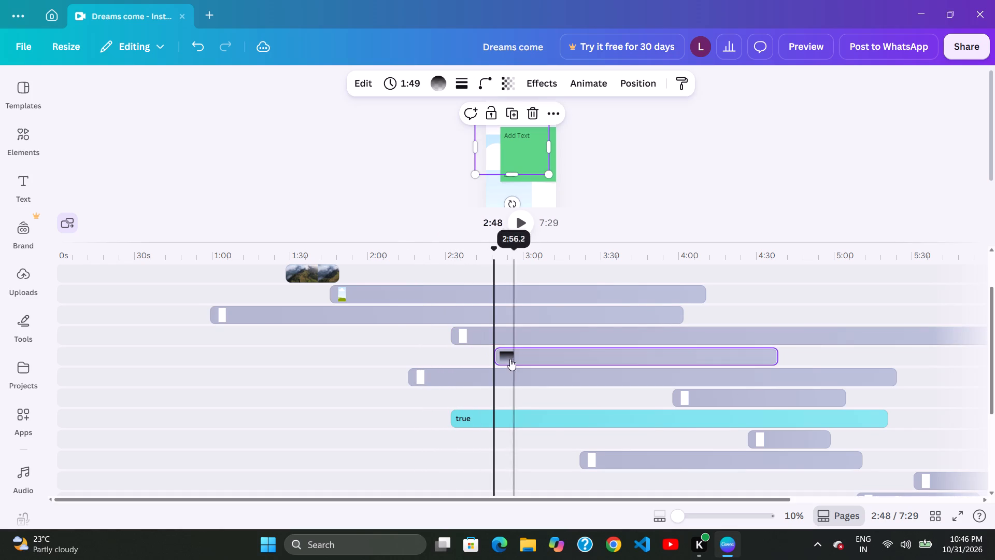
Shorten the gradient clip to a 1:46 duration and place it to start at about 2:48.
{"action": "left_click", "coordinate": [502, 361]}
{"action": "left_click_drag", "start_coordinate": [507, 362], "coordinate": [512, 362]}
{"action": "left_click_drag", "start_coordinate": [517, 359], "coordinate": [519, 363]}
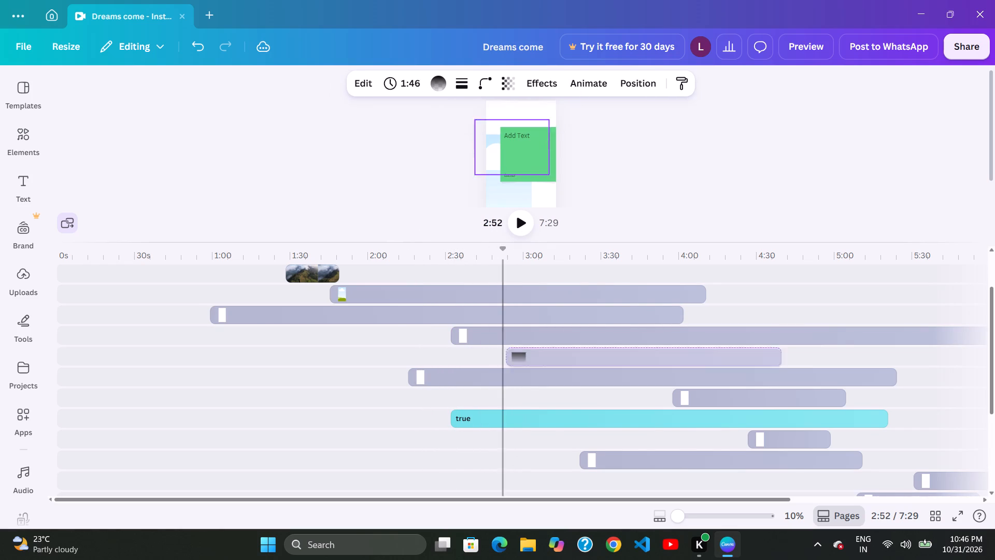
{"action": "left_click_drag", "start_coordinate": [519, 363], "coordinate": [510, 367]}
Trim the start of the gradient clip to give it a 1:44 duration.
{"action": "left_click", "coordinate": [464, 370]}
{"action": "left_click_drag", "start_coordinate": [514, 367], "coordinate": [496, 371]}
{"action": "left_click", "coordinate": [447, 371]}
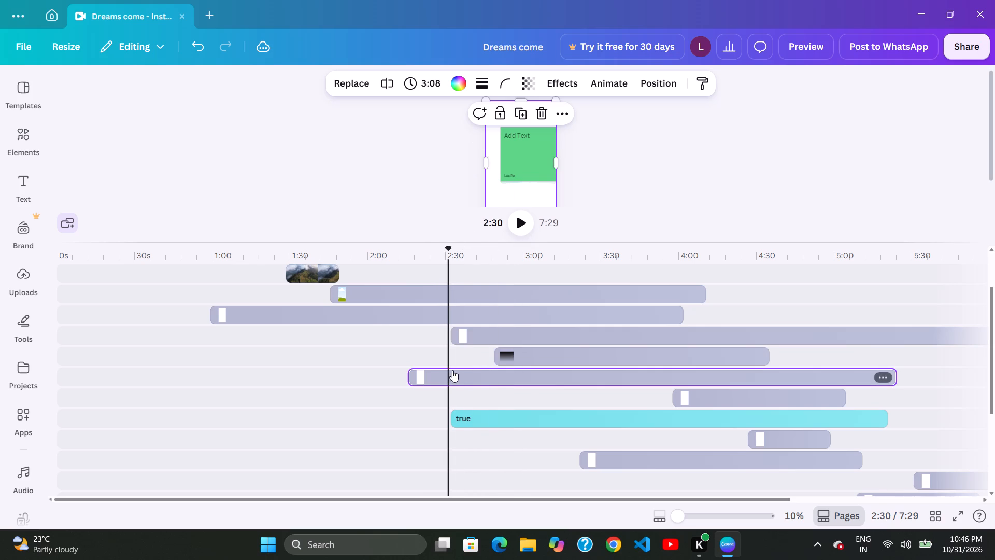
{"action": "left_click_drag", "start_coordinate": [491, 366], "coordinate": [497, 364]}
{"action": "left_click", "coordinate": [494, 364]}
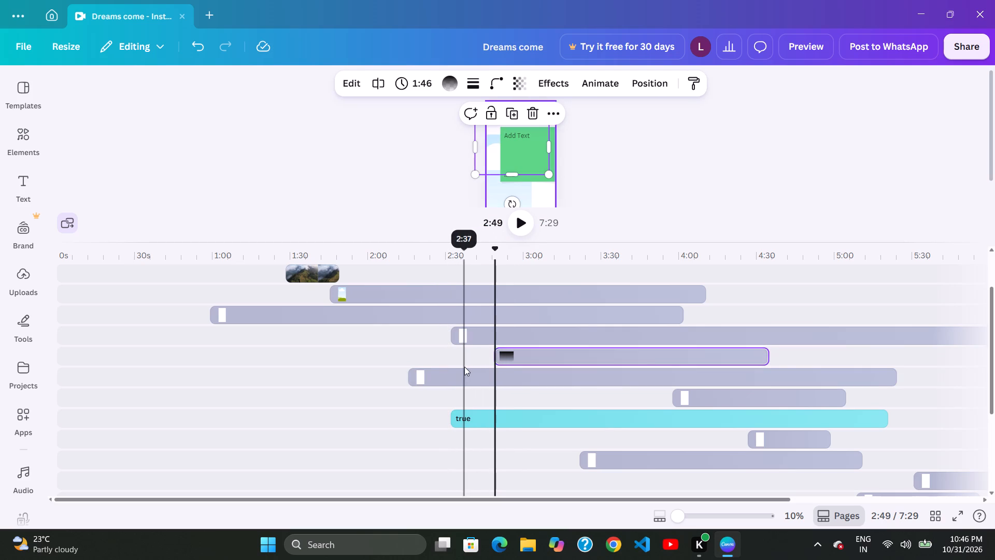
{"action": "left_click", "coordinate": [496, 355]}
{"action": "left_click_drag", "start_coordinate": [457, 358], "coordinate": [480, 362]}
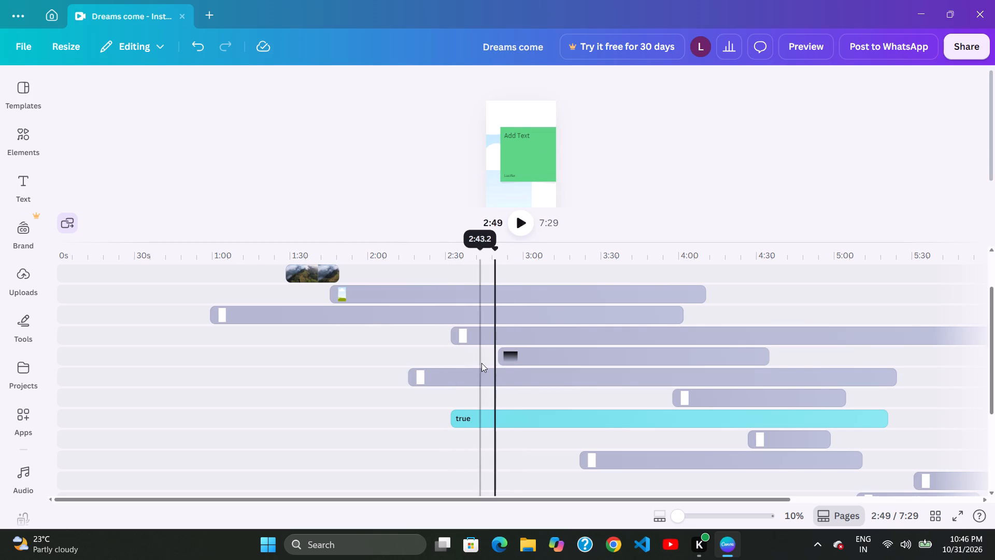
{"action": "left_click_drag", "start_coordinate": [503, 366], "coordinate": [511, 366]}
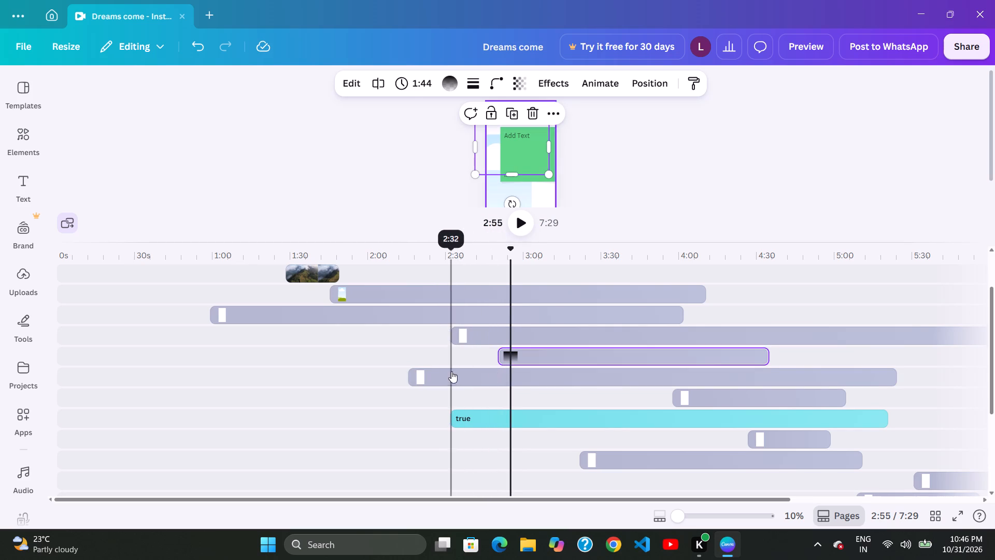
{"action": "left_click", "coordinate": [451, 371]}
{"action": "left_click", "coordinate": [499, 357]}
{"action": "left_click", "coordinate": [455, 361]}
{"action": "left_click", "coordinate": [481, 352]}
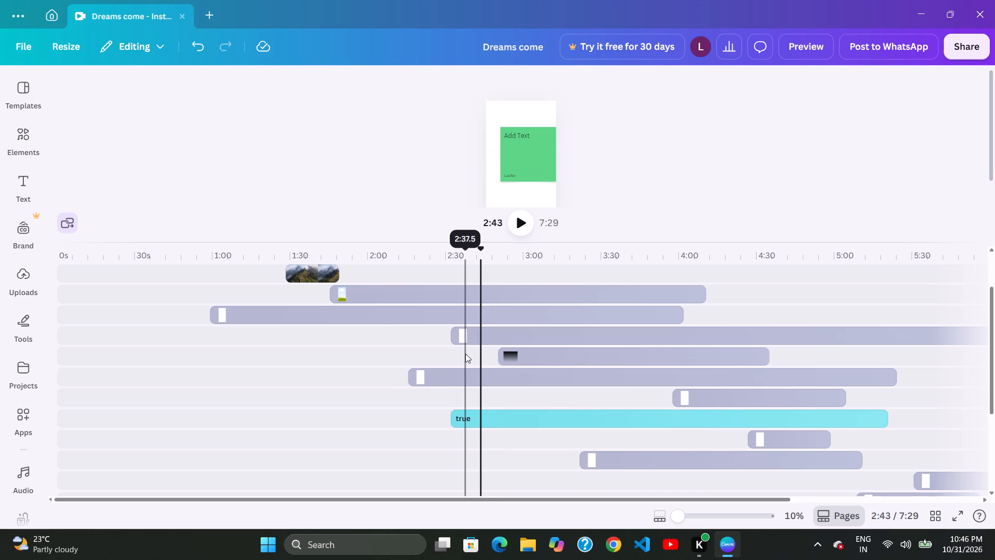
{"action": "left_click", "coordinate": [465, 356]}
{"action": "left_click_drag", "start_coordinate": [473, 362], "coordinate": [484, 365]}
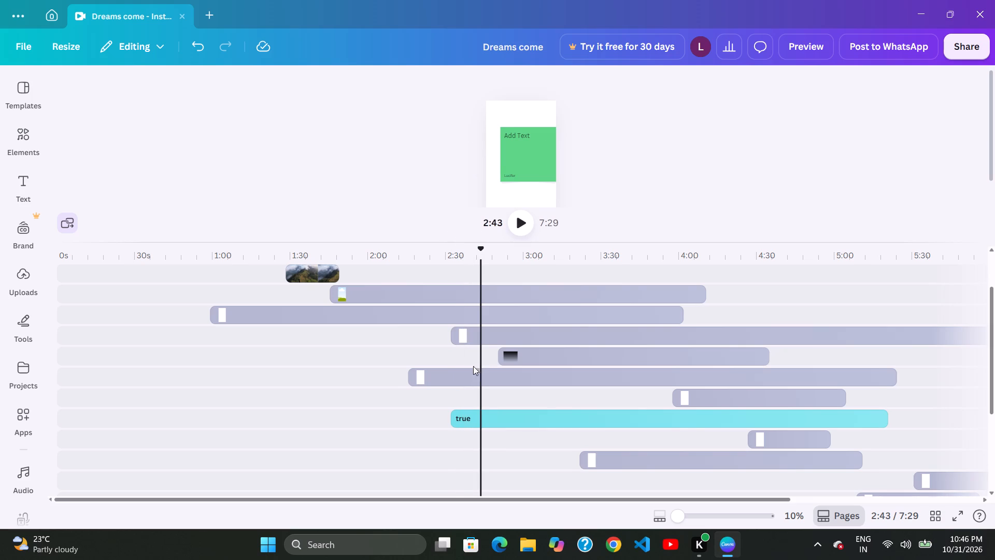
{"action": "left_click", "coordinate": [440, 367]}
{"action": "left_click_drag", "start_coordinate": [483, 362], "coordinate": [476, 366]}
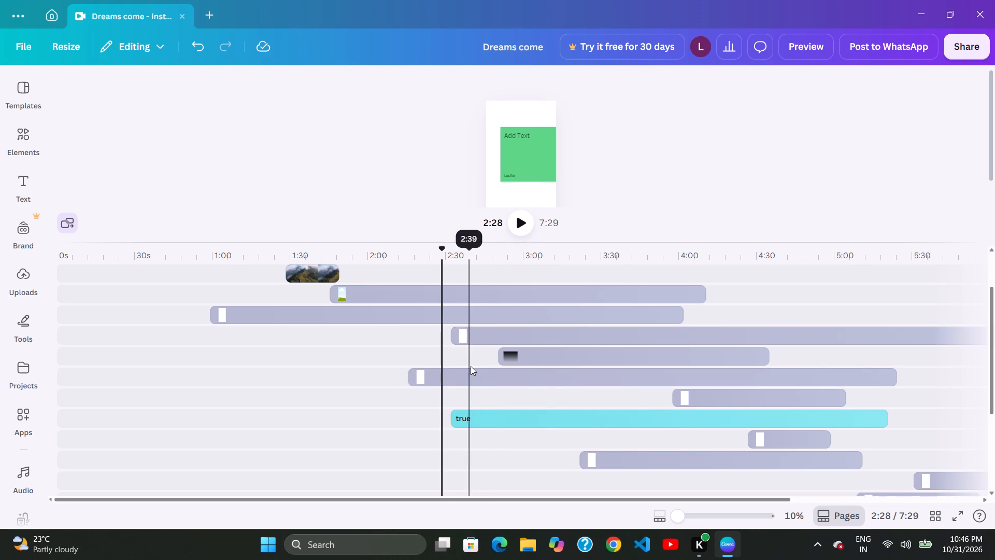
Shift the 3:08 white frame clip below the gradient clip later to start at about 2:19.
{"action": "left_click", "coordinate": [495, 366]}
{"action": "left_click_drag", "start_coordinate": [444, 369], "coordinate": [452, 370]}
Adjust the start edge of the gradient clip to give it a 1:46 duration.
{"action": "left_click", "coordinate": [507, 363]}
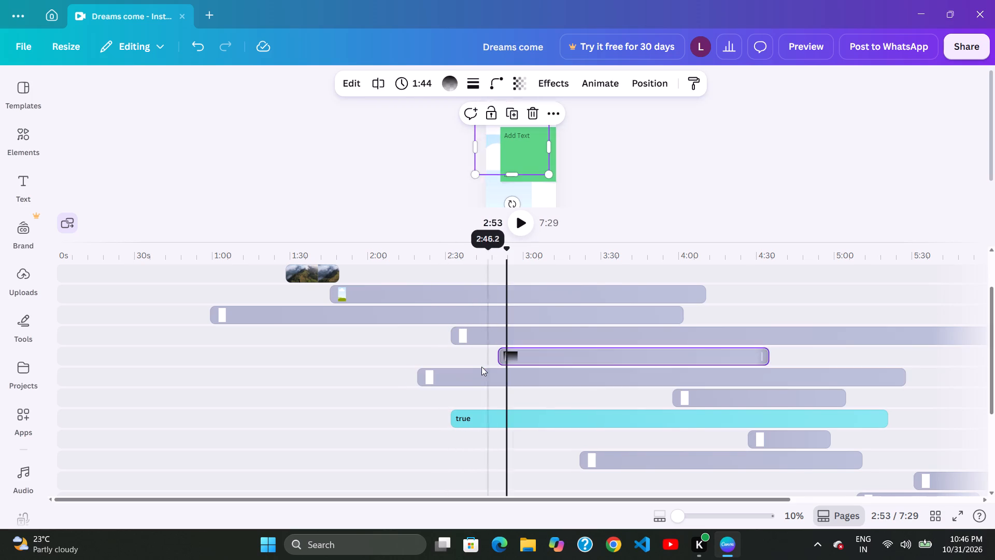
{"action": "left_click", "coordinate": [481, 367]}
{"action": "left_click_drag", "start_coordinate": [499, 359], "coordinate": [488, 361]}
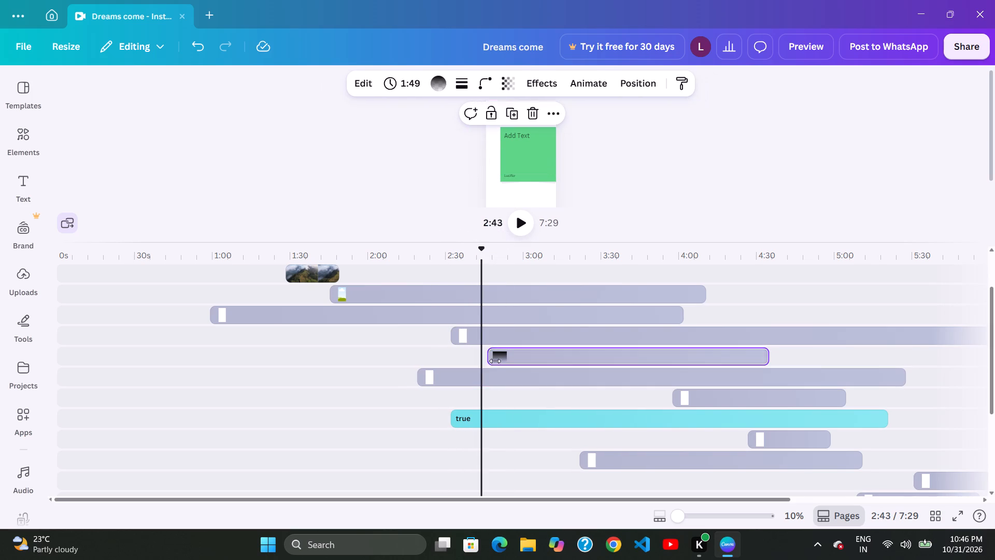
{"action": "left_click_drag", "start_coordinate": [492, 361], "coordinate": [501, 362]}
{"action": "left_click", "coordinate": [495, 366]}
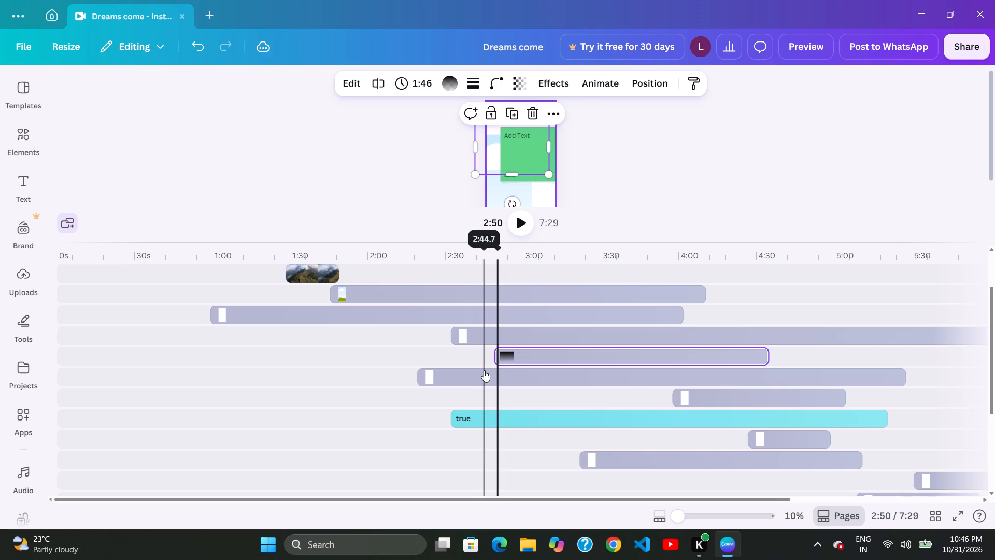
Shift the 3:03 white frame clip below the sky-and-grass clip earlier on its track to start at about 0:42.
{"action": "left_click", "coordinate": [442, 364]}
{"action": "left_click", "coordinate": [475, 358]}
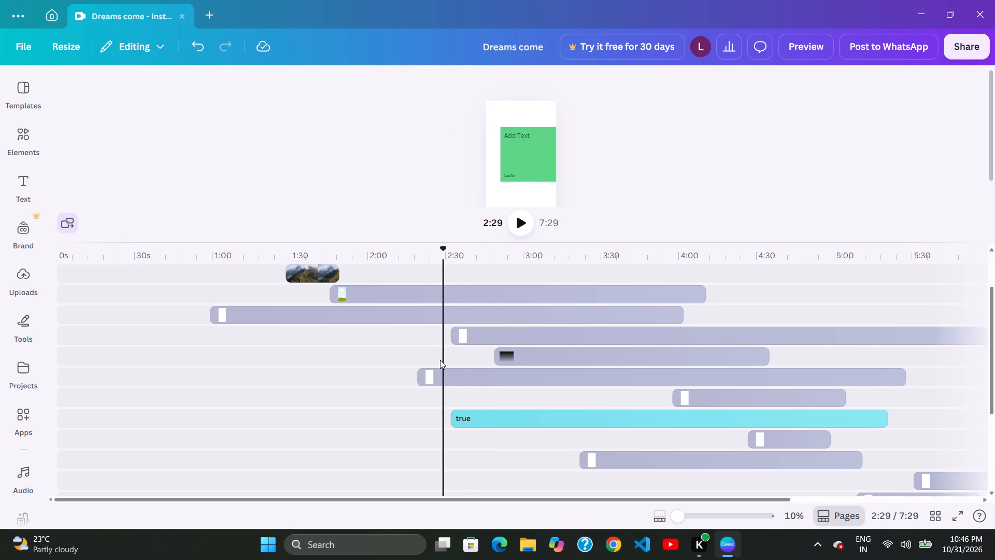
{"action": "left_click_drag", "start_coordinate": [455, 352], "coordinate": [463, 352]}
{"action": "left_click_drag", "start_coordinate": [514, 315], "coordinate": [505, 313]}
{"action": "left_click_drag", "start_coordinate": [438, 351], "coordinate": [458, 349]}
{"action": "left_click_drag", "start_coordinate": [526, 323], "coordinate": [493, 326]}
{"action": "left_click_drag", "start_coordinate": [453, 352], "coordinate": [463, 362]}
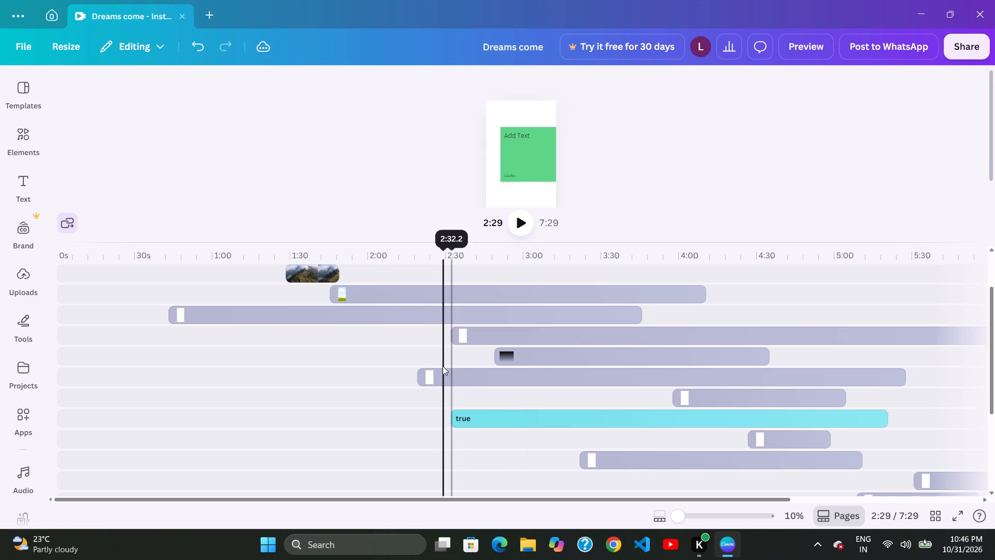
Shift the gradient clip later on its track to start at about 2:53.
{"action": "left_click", "coordinate": [440, 367]}
{"action": "left_click", "coordinate": [476, 343]}
{"action": "left_click", "coordinate": [456, 351]}
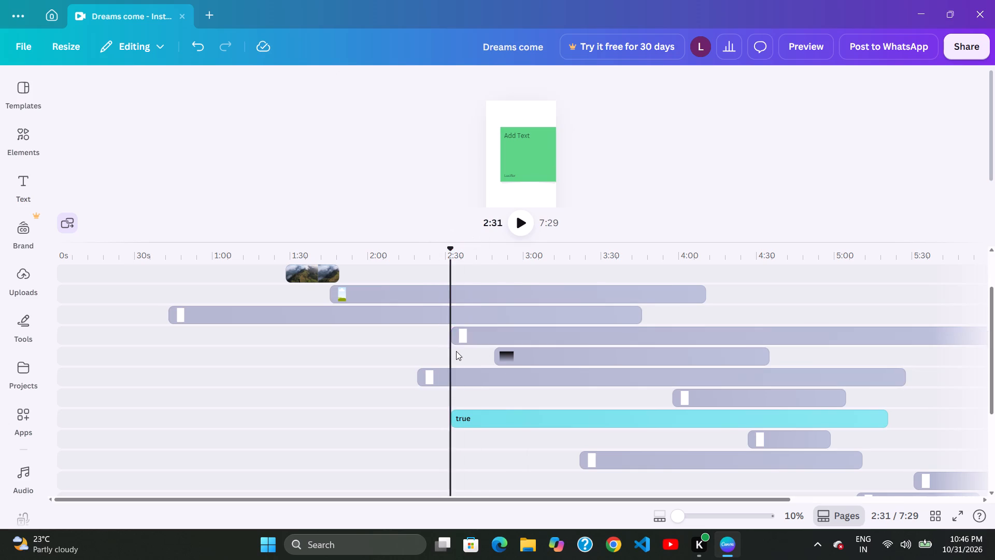
{"action": "left_click_drag", "start_coordinate": [493, 356], "coordinate": [506, 361]}
{"action": "left_click_drag", "start_coordinate": [457, 358], "coordinate": [464, 360]}
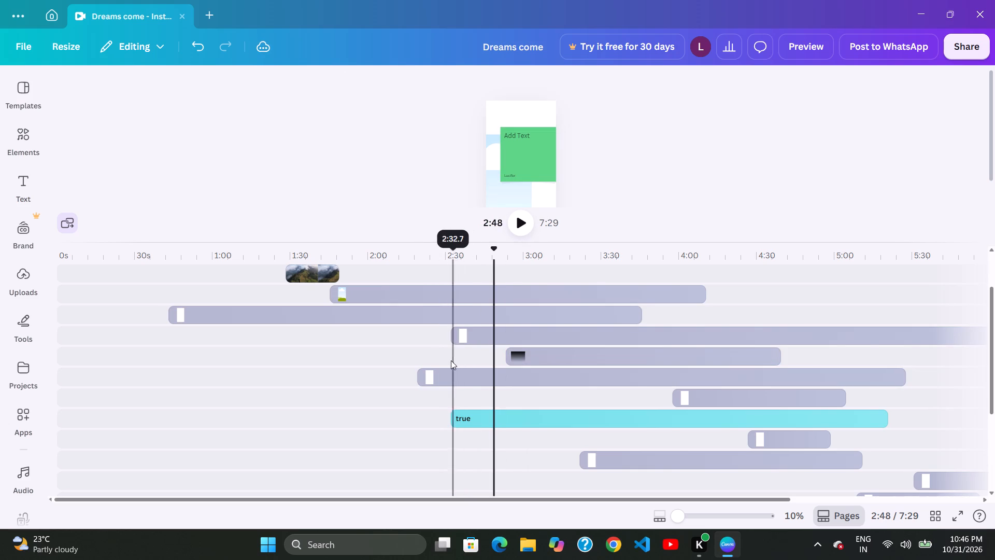
{"action": "left_click_drag", "start_coordinate": [444, 360], "coordinate": [456, 362]}
{"action": "left_click", "coordinate": [491, 358]}
{"action": "left_click", "coordinate": [480, 363]}
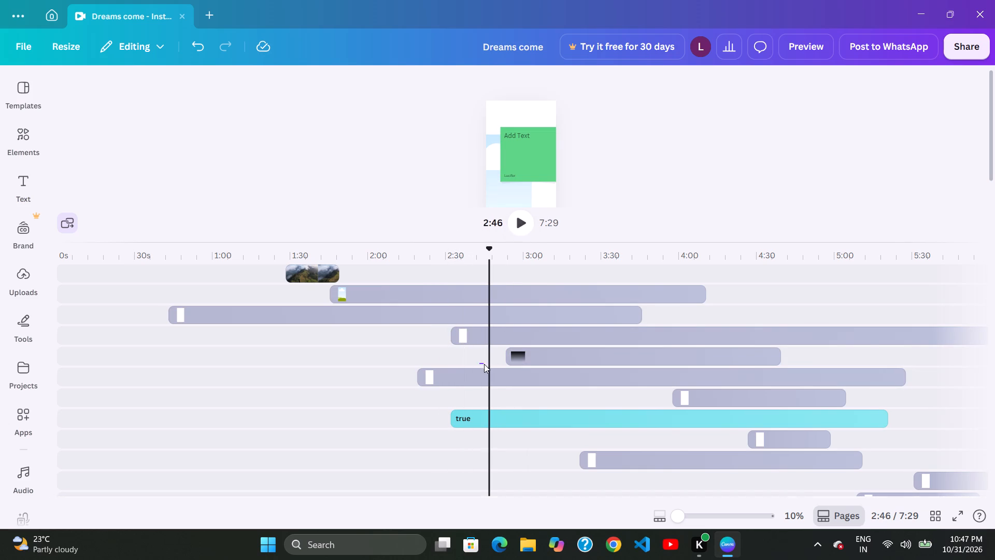
Shift the 3:08 white frame clip below the gradient clip later on its track to start at about 2:25.
{"action": "left_click", "coordinate": [450, 369]}
{"action": "left_click", "coordinate": [506, 343]}
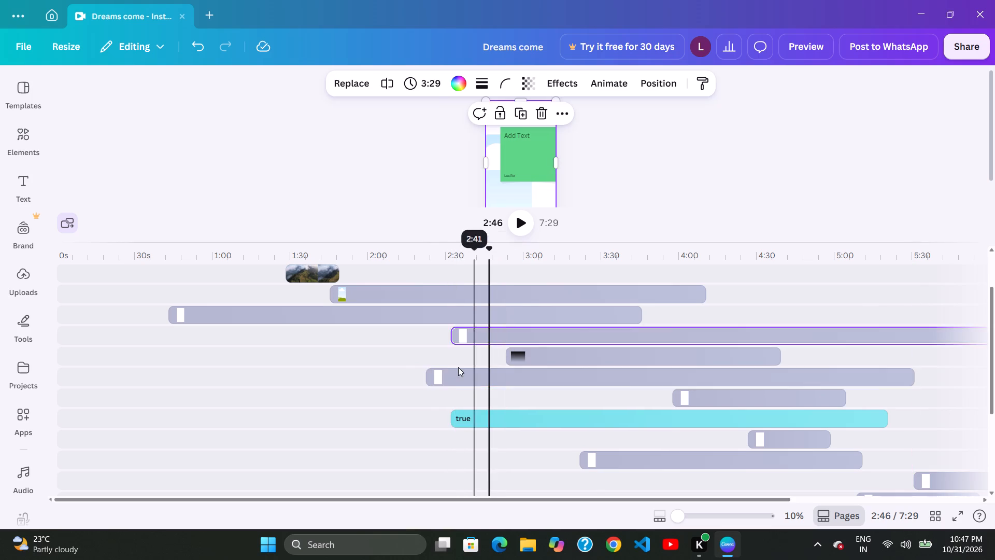
{"action": "left_click", "coordinate": [454, 369]}
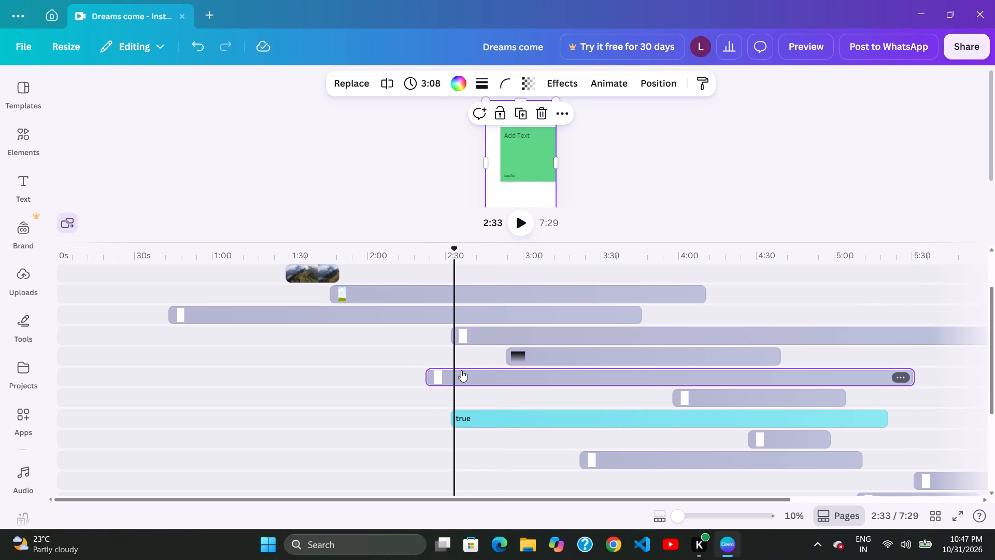
{"action": "left_click_drag", "start_coordinate": [466, 373], "coordinate": [473, 376]}
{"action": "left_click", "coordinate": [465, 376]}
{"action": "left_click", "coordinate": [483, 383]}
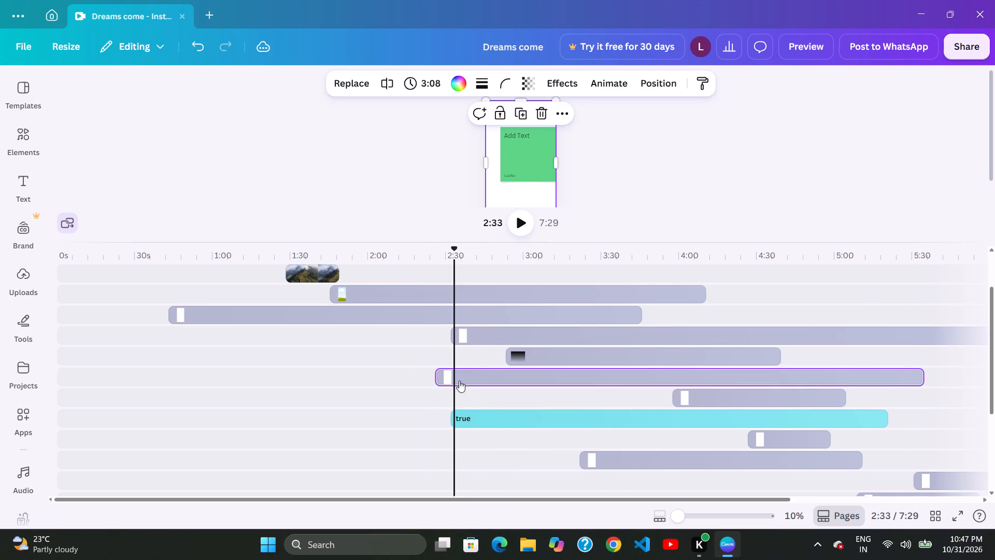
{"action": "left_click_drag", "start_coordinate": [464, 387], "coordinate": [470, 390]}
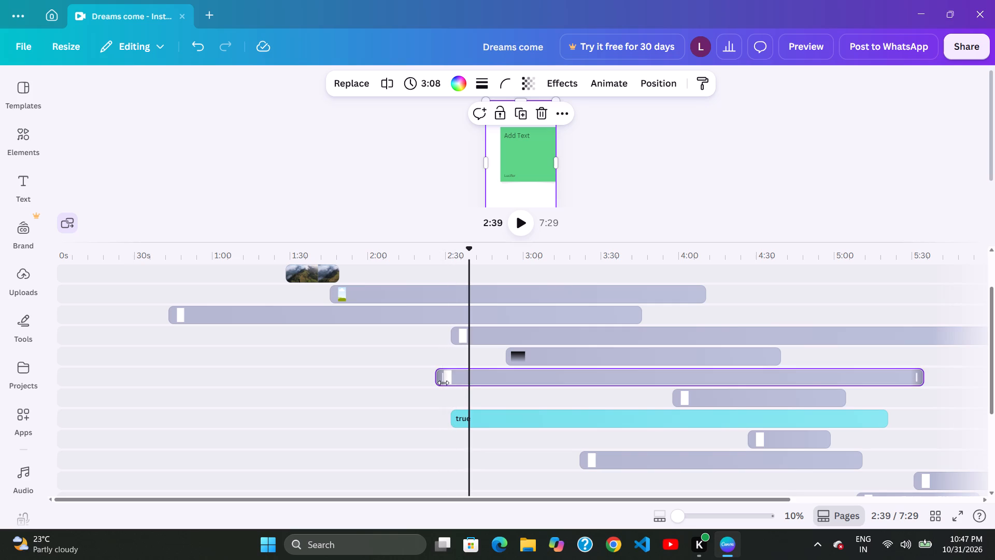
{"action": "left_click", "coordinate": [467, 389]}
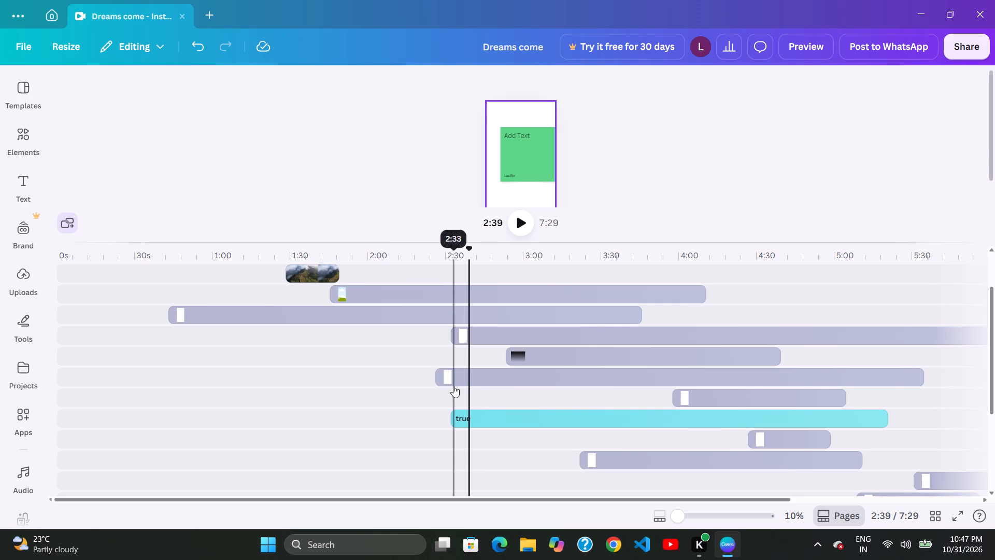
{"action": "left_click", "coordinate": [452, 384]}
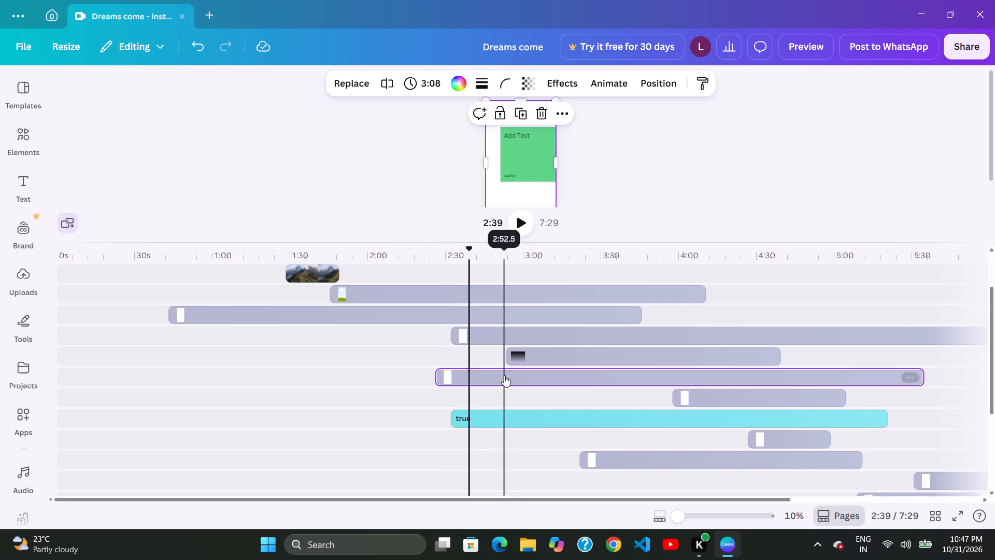
Shift the 3:29 white frame clip above the gradient clip earlier on its track to start at about 2:26.
{"action": "left_click_drag", "start_coordinate": [518, 314], "coordinate": [510, 320]}
{"action": "left_click", "coordinate": [463, 359]}
{"action": "left_click", "coordinate": [505, 330]}
{"action": "left_click", "coordinate": [467, 348]}
{"action": "left_click", "coordinate": [518, 327]}
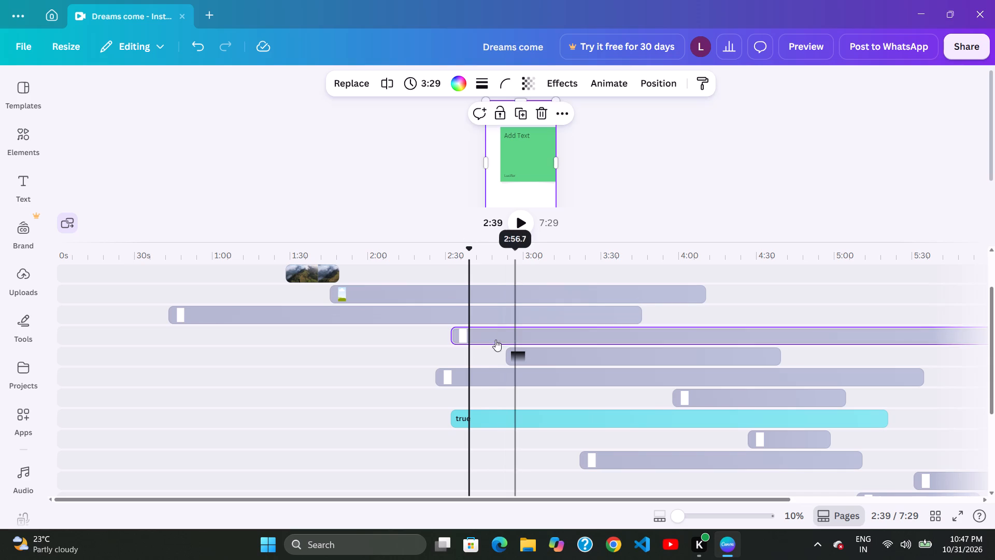
{"action": "left_click_drag", "start_coordinate": [473, 349], "coordinate": [481, 350]}
{"action": "left_click_drag", "start_coordinate": [508, 334], "coordinate": [492, 335]}
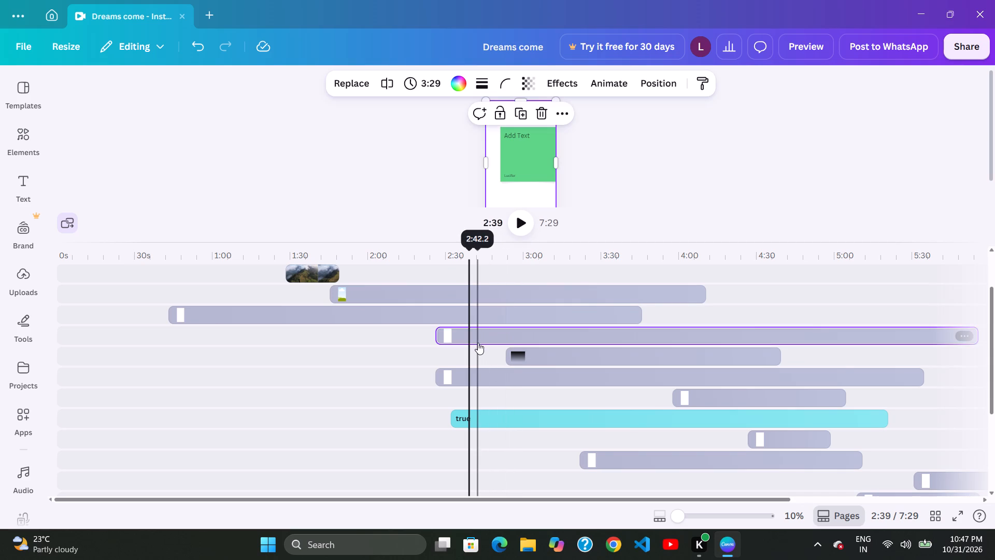
Shift the gradient clip slightly later on its track to start at about 2:55.
{"action": "left_click_drag", "start_coordinate": [483, 351], "coordinate": [495, 356]}
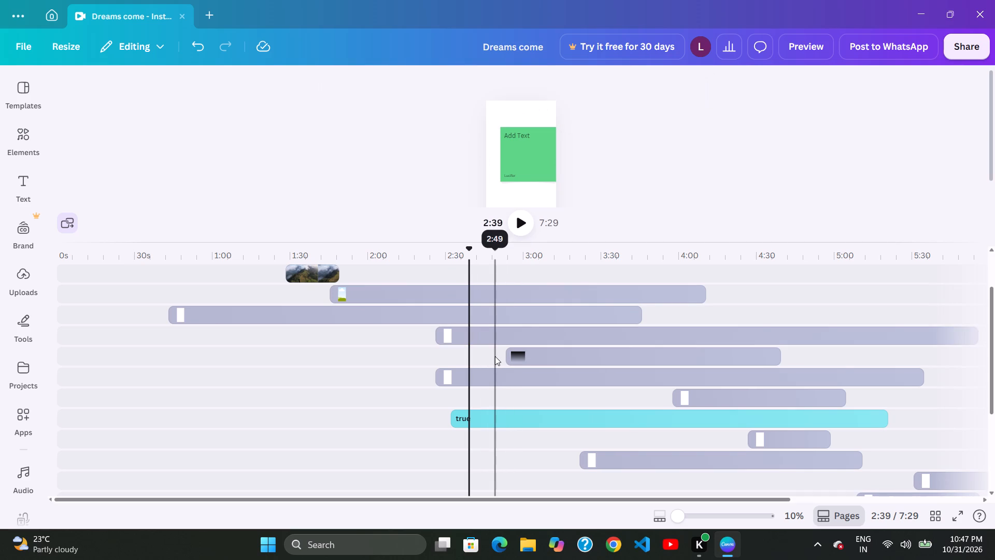
{"action": "left_click_drag", "start_coordinate": [509, 369], "coordinate": [509, 374]}
{"action": "left_click", "coordinate": [477, 367]}
{"action": "left_click", "coordinate": [523, 348]}
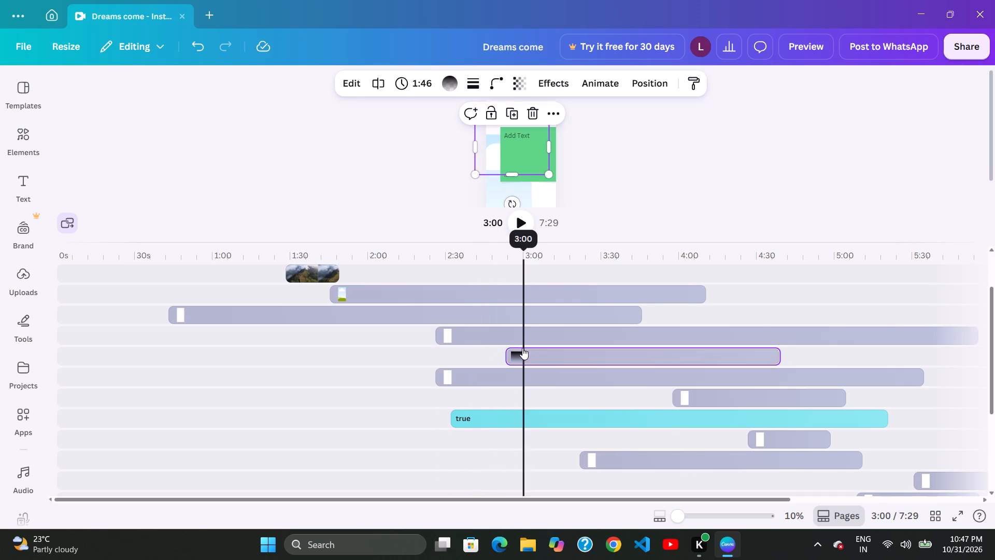
{"action": "left_click", "coordinate": [522, 353]}
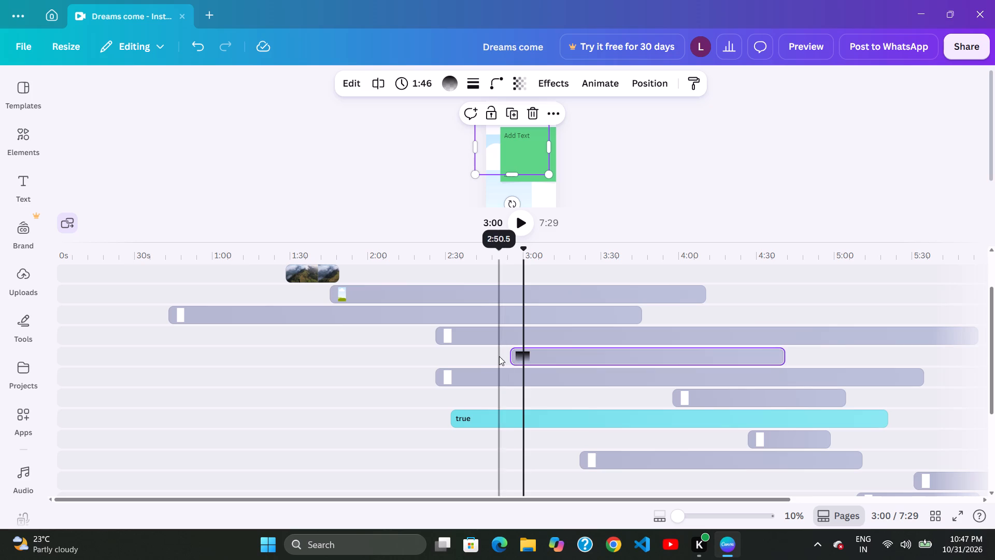
{"action": "left_click", "coordinate": [514, 358]}
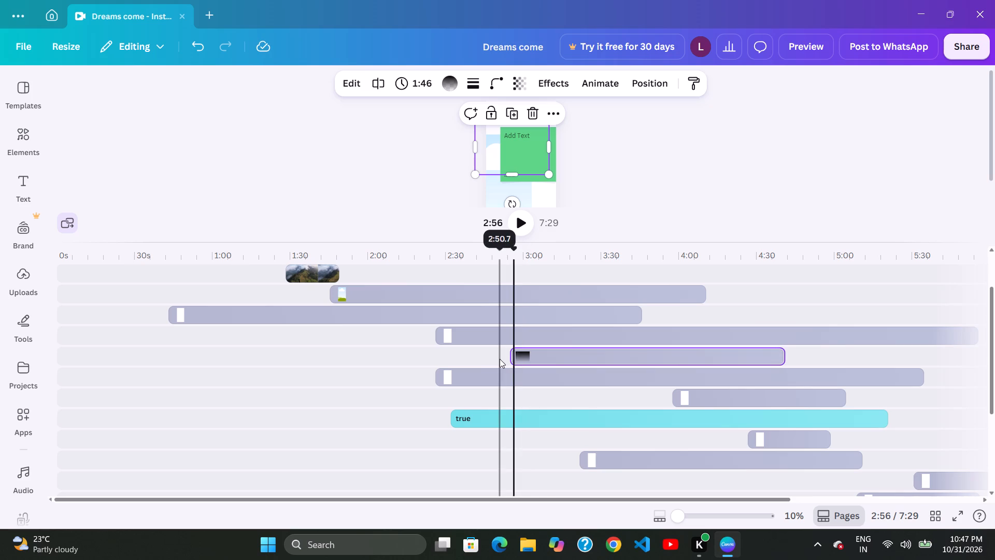
{"action": "left_click", "coordinate": [500, 359]}
Shift the 3:29 white frame clip earlier on its track to start at about 2:22.
{"action": "left_click_drag", "start_coordinate": [542, 342], "coordinate": [533, 343]}
Shift the gradient clip later on its track in several moves to start at about 3:13.
{"action": "left_click", "coordinate": [515, 349]}
{"action": "left_click_drag", "start_coordinate": [529, 354], "coordinate": [535, 355]}
{"action": "left_click_drag", "start_coordinate": [535, 357], "coordinate": [541, 357]}
{"action": "left_click_drag", "start_coordinate": [537, 356], "coordinate": [529, 357]}
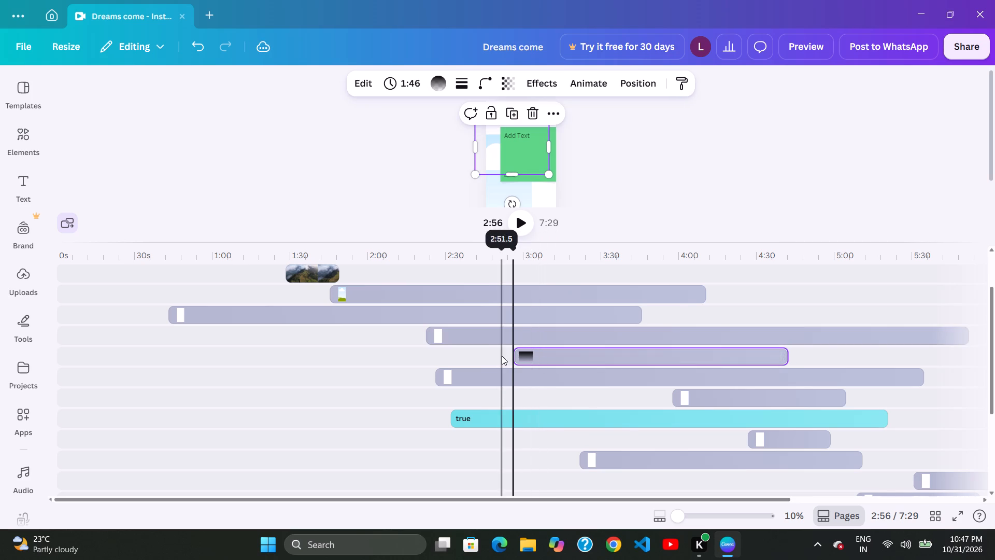
{"action": "left_click_drag", "start_coordinate": [496, 354], "coordinate": [510, 354]}
{"action": "left_click", "coordinate": [556, 353]}
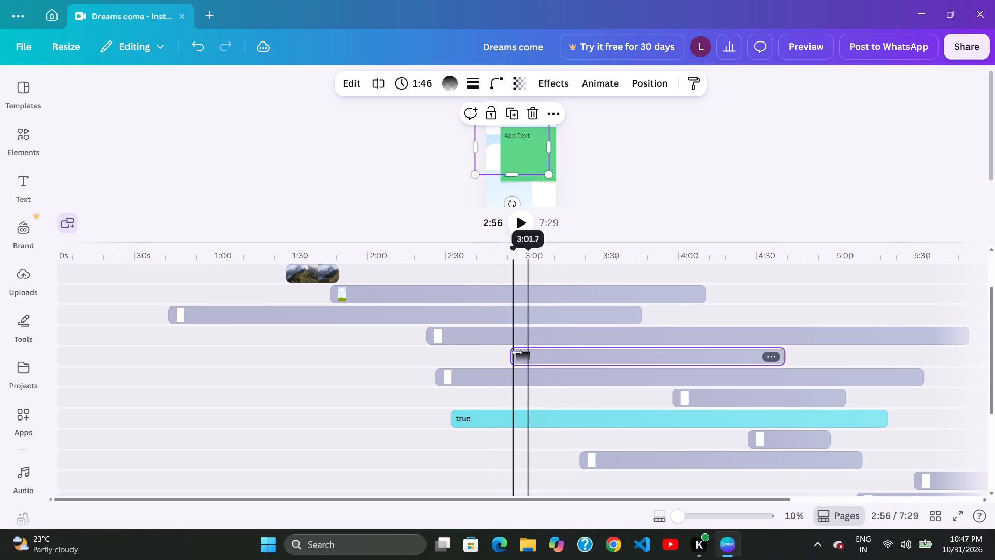
{"action": "left_click_drag", "start_coordinate": [509, 351], "coordinate": [520, 351]}
{"action": "left_click_drag", "start_coordinate": [578, 345], "coordinate": [549, 340]}
{"action": "left_click", "coordinate": [513, 345]}
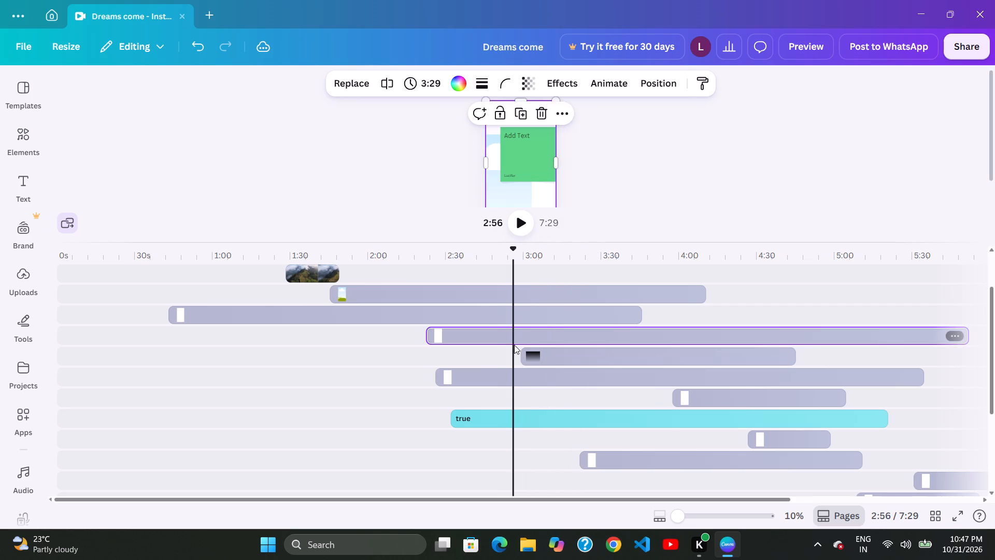
{"action": "left_click_drag", "start_coordinate": [542, 352], "coordinate": [561, 358]}
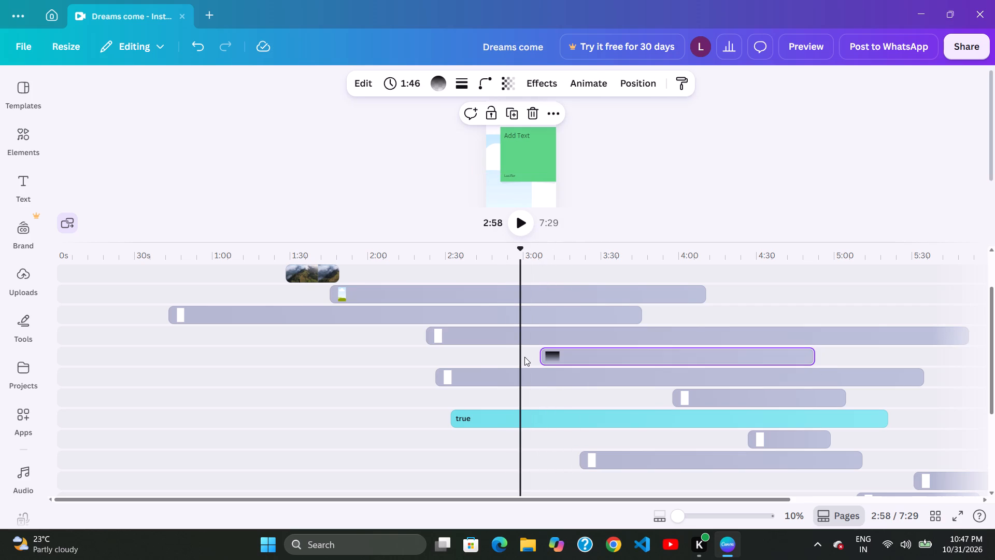
{"action": "left_click", "coordinate": [539, 358]}
{"action": "left_click", "coordinate": [542, 359]}
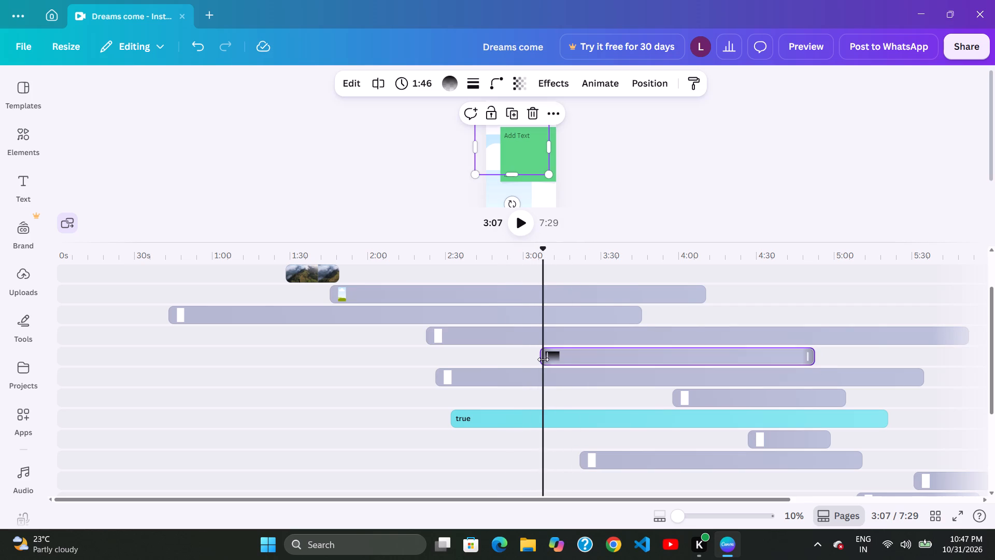
{"action": "left_click", "coordinate": [552, 360]}
{"action": "left_click_drag", "start_coordinate": [575, 365], "coordinate": [586, 367]}
{"action": "left_click", "coordinate": [510, 358]}
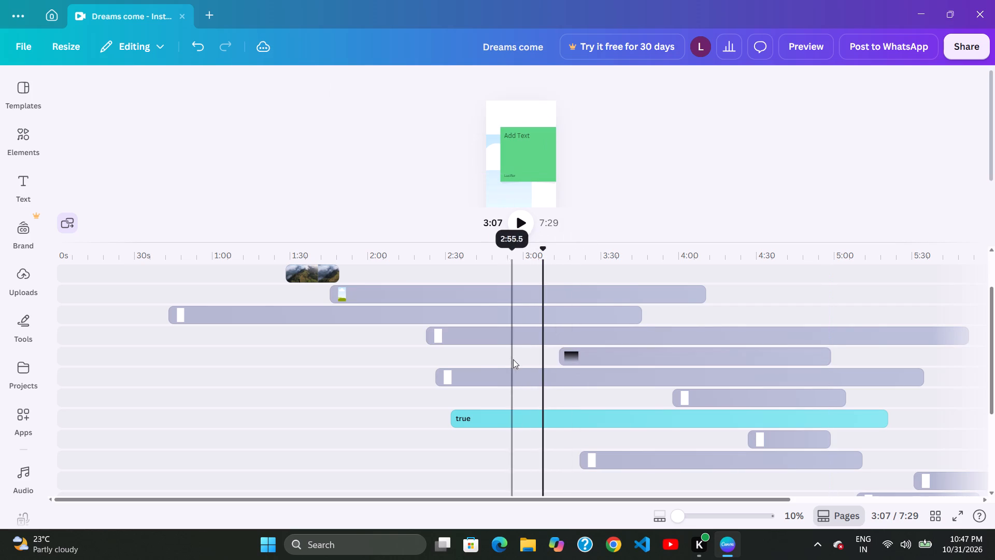
{"action": "left_click", "coordinate": [554, 354]}
Trim the start edge of the gradient clip to give it a 1:37 duration.
{"action": "left_click_drag", "start_coordinate": [536, 354], "coordinate": [548, 355]}
{"action": "left_click", "coordinate": [563, 355]}
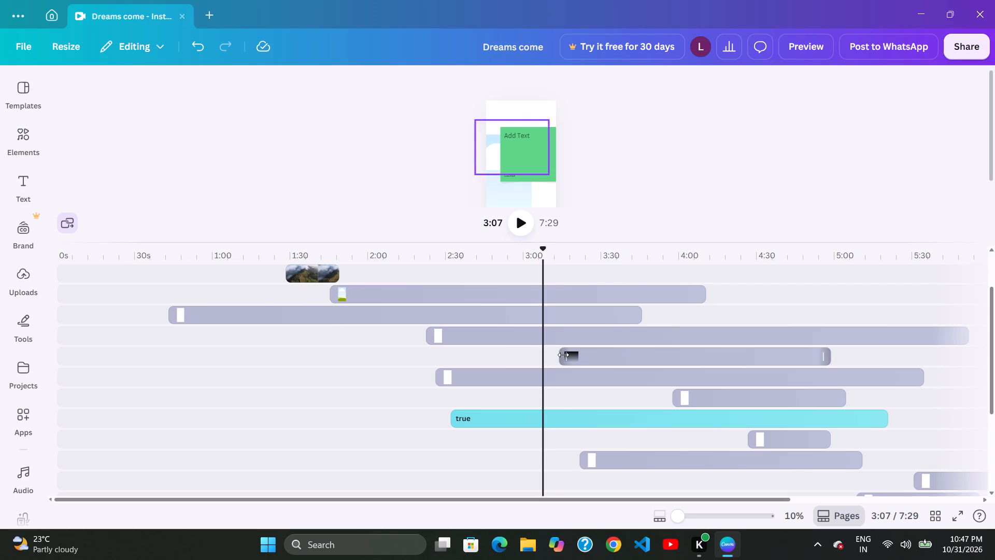
{"action": "left_click", "coordinate": [559, 358]}
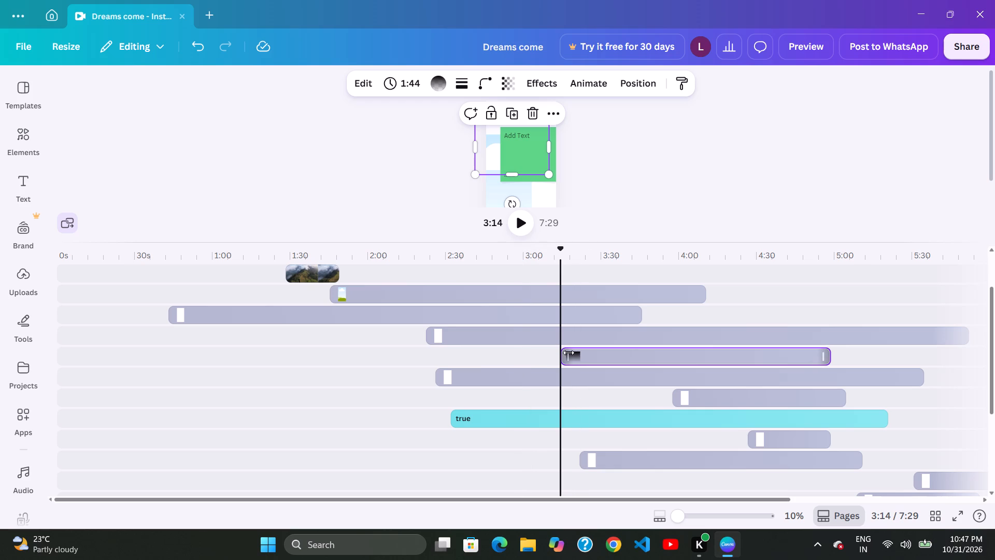
{"action": "left_click_drag", "start_coordinate": [578, 354], "coordinate": [585, 357]}
{"action": "left_click_drag", "start_coordinate": [568, 357], "coordinate": [580, 357]}
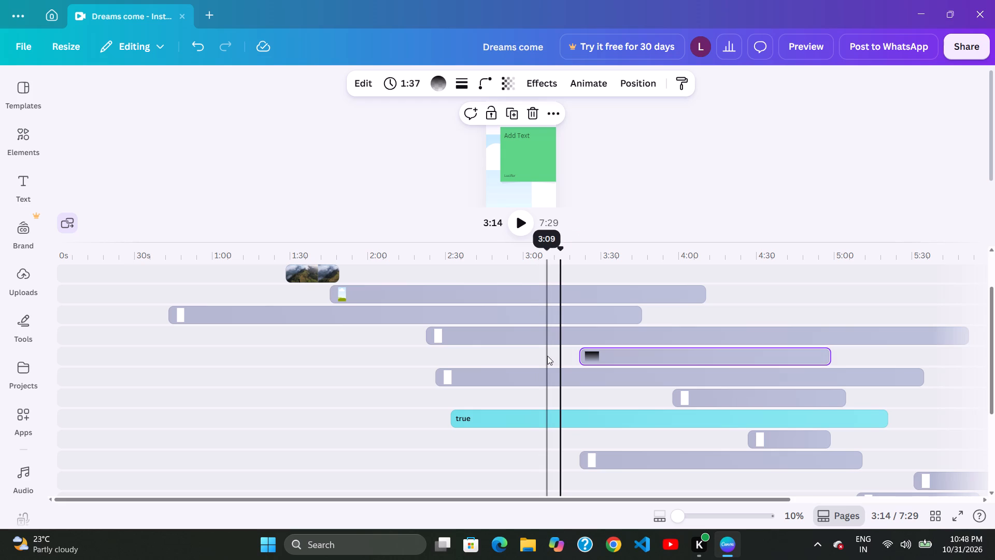
{"action": "left_click_drag", "start_coordinate": [542, 357], "coordinate": [556, 357]}
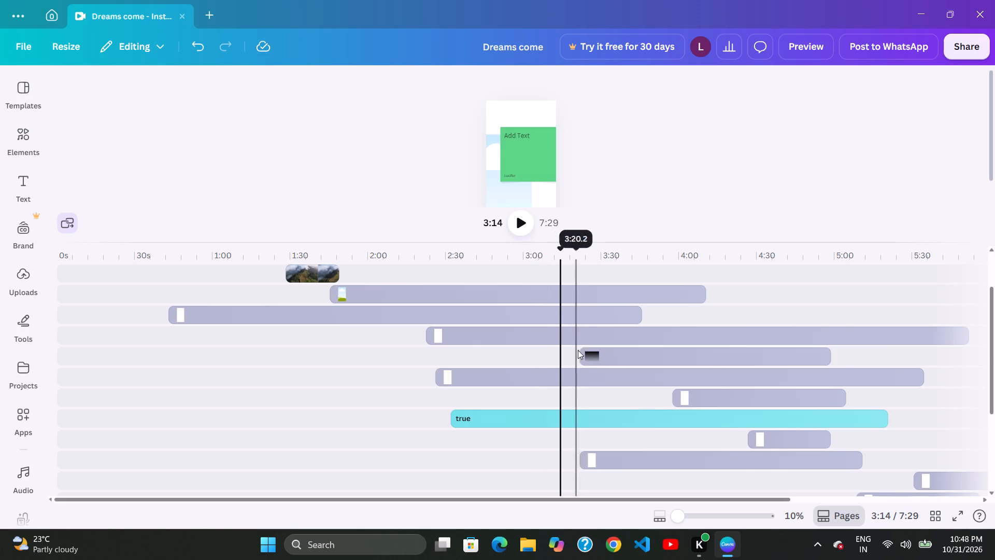
Extend the gradient clip slightly earlier at its start edge.
{"action": "left_click_drag", "start_coordinate": [581, 349], "coordinate": [573, 350]}
Move the sky-and-grass clip down to the track directly below the gradient clip, starting at about 1:28.
{"action": "left_click_drag", "start_coordinate": [683, 298], "coordinate": [639, 365]}
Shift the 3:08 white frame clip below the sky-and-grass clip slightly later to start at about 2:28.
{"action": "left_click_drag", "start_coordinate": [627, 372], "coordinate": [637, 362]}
Shift the gradient clip later on its track to start at about 3:30.
{"action": "left_click_drag", "start_coordinate": [601, 344], "coordinate": [636, 328]}
Shift the 3:29 white frame clip earlier on its track to start at about 2:17.
{"action": "left_click", "coordinate": [558, 322]}
{"action": "left_click_drag", "start_coordinate": [645, 306], "coordinate": [631, 323]}
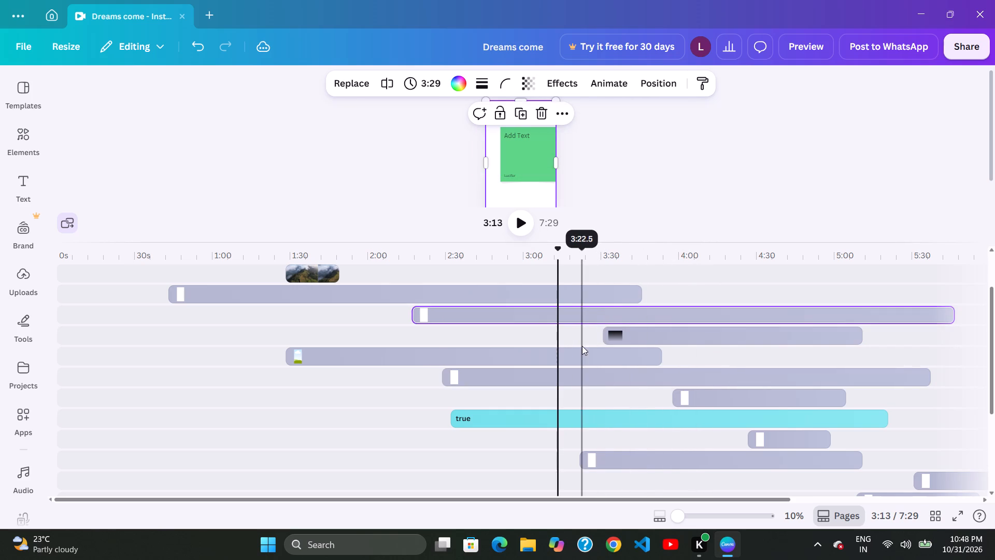
Move the 3:08 white frame clip up to the track above the sky-and-grass clip, starting at about 2:49.
{"action": "left_click", "coordinate": [631, 382]}
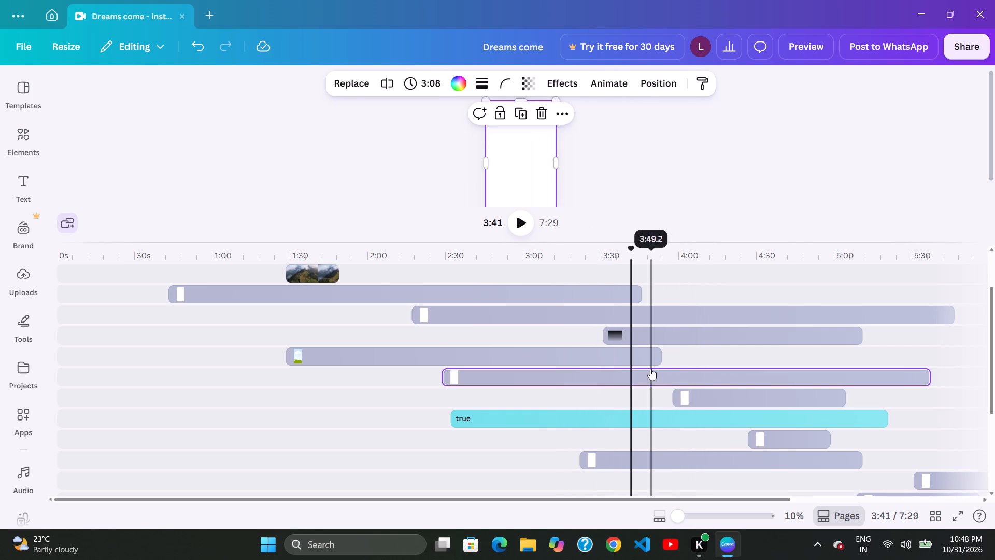
{"action": "left_click", "coordinate": [534, 359]}
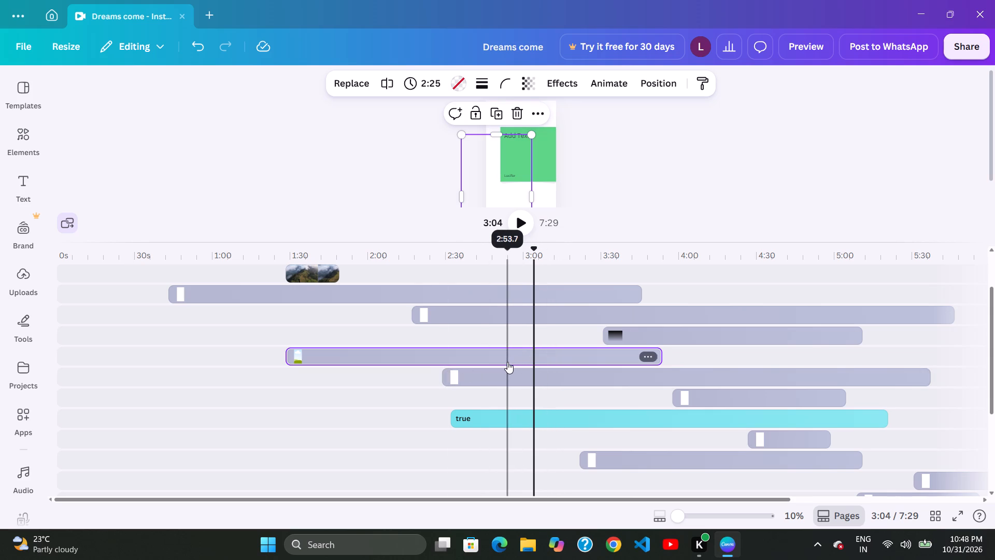
{"action": "left_click_drag", "start_coordinate": [481, 367], "coordinate": [511, 376]}
{"action": "left_click", "coordinate": [466, 372]}
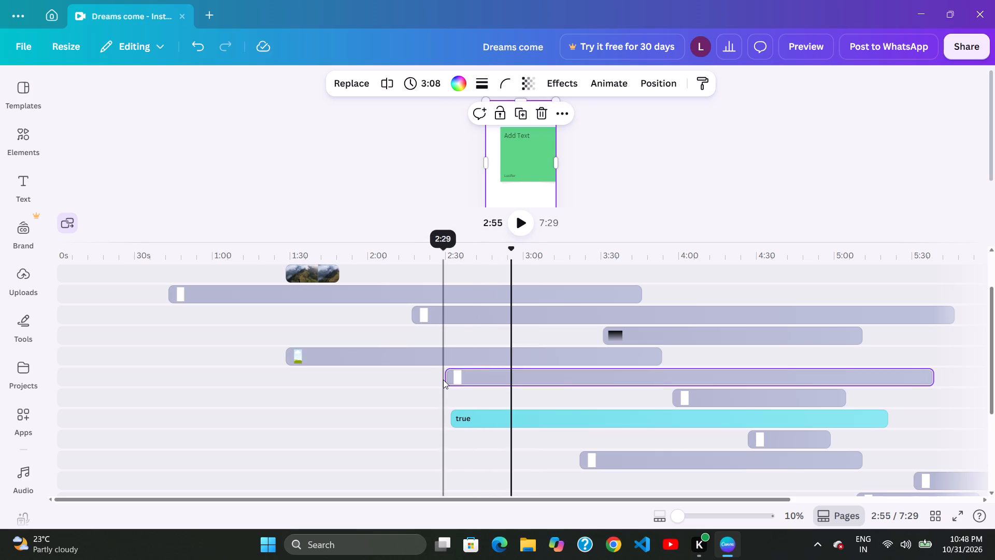
{"action": "left_click", "coordinate": [494, 366]}
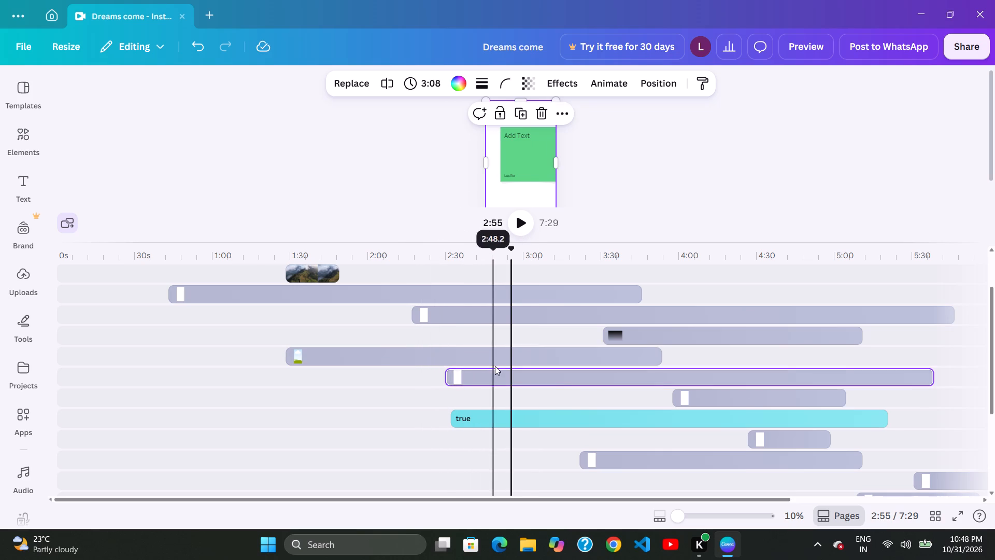
{"action": "left_click_drag", "start_coordinate": [506, 367], "coordinate": [515, 370]}
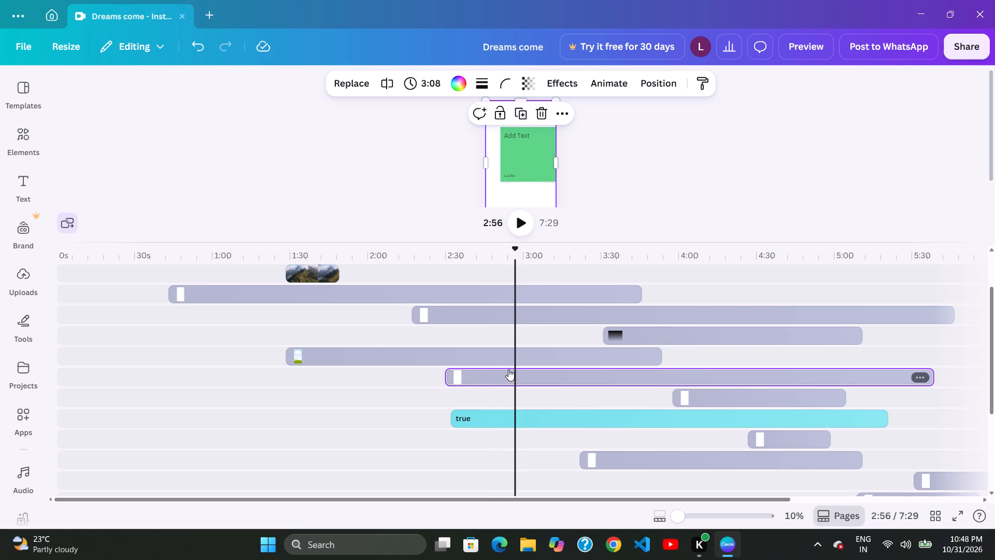
{"action": "left_click", "coordinate": [508, 369]}
{"action": "left_click_drag", "start_coordinate": [460, 375], "coordinate": [512, 352]}
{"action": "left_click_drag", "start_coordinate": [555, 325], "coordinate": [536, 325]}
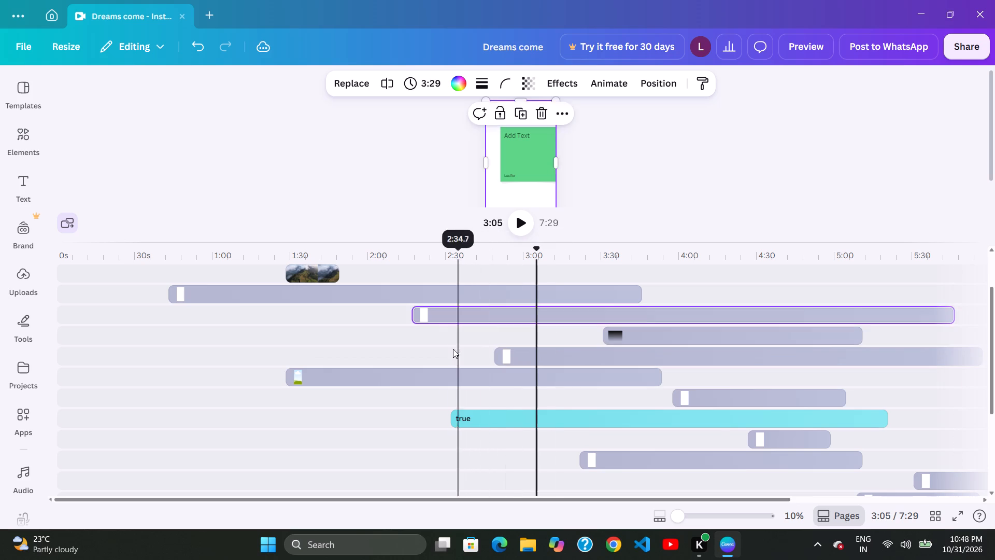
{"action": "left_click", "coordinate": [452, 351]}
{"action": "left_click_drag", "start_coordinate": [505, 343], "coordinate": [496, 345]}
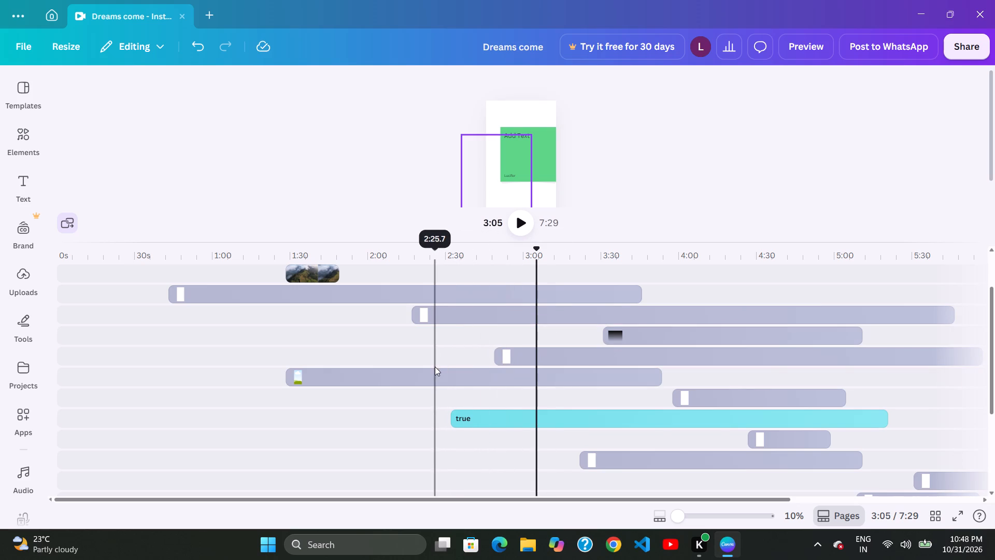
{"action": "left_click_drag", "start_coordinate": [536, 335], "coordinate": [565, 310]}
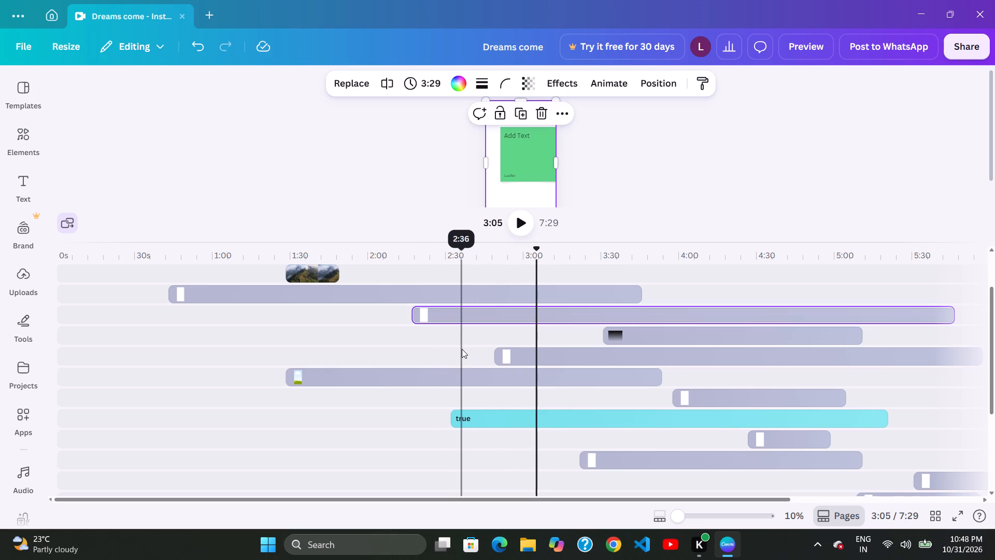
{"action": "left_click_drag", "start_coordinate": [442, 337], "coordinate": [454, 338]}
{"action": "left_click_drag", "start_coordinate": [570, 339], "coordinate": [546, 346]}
Shift the sky-and-grass clip later on its track to start at about 1:45.
{"action": "left_click_drag", "start_coordinate": [433, 376], "coordinate": [477, 371]}
Shift the 3:08 white frame clip earlier on its track to start at about 2:17, level with the 3:29 clip's start.
{"action": "left_click_drag", "start_coordinate": [524, 360], "coordinate": [513, 360]}
{"action": "left_click_drag", "start_coordinate": [441, 360], "coordinate": [446, 361]}
{"action": "left_click_drag", "start_coordinate": [509, 350], "coordinate": [479, 351]}
{"action": "left_click", "coordinate": [446, 355]}
{"action": "left_click_drag", "start_coordinate": [524, 341], "coordinate": [500, 344]}
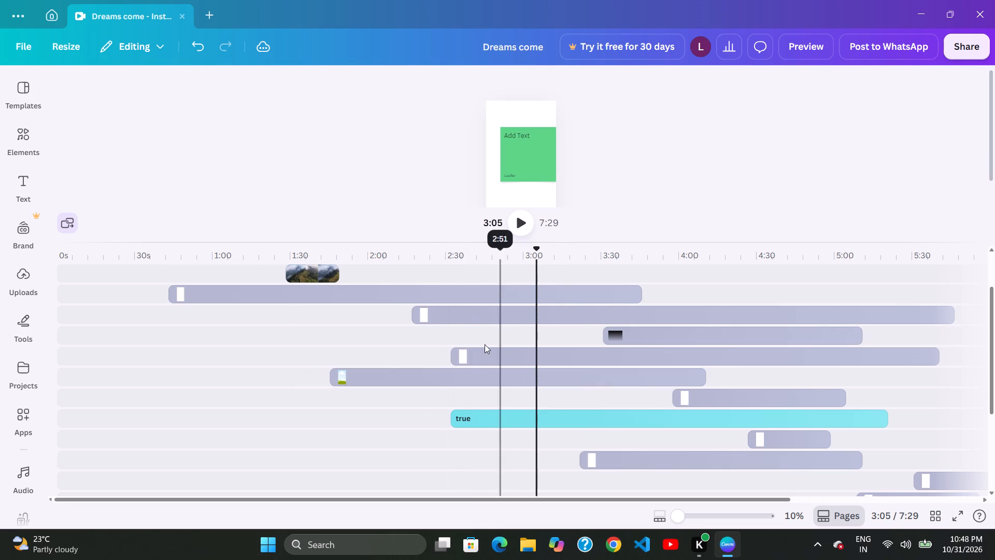
{"action": "left_click", "coordinate": [542, 357]}
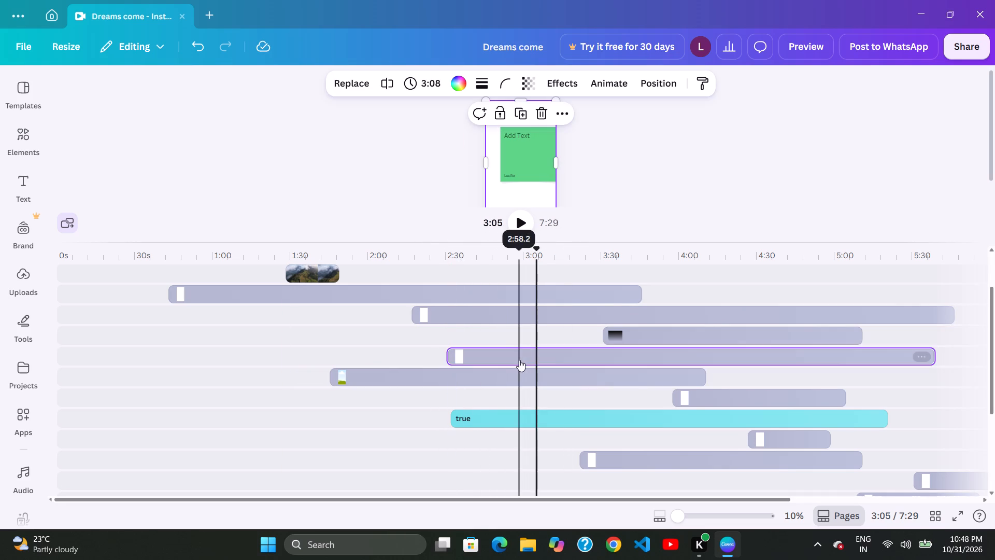
{"action": "left_click", "coordinate": [517, 362]}
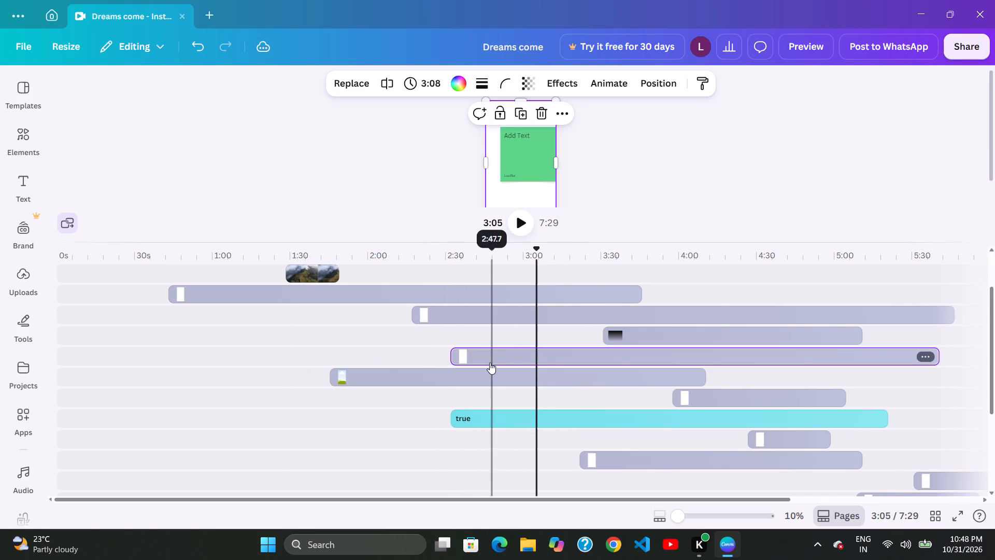
{"action": "left_click", "coordinate": [490, 362]}
{"action": "left_click_drag", "start_coordinate": [551, 361], "coordinate": [534, 363]}
{"action": "left_click_drag", "start_coordinate": [508, 365], "coordinate": [504, 367]}
{"action": "left_click_drag", "start_coordinate": [559, 355], "coordinate": [545, 357]}
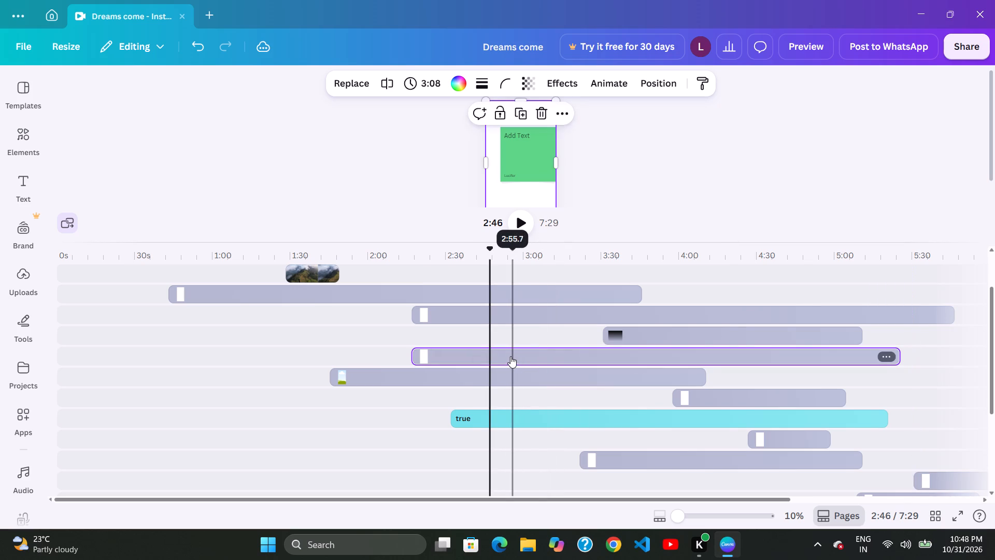
{"action": "left_click", "coordinate": [517, 358]}
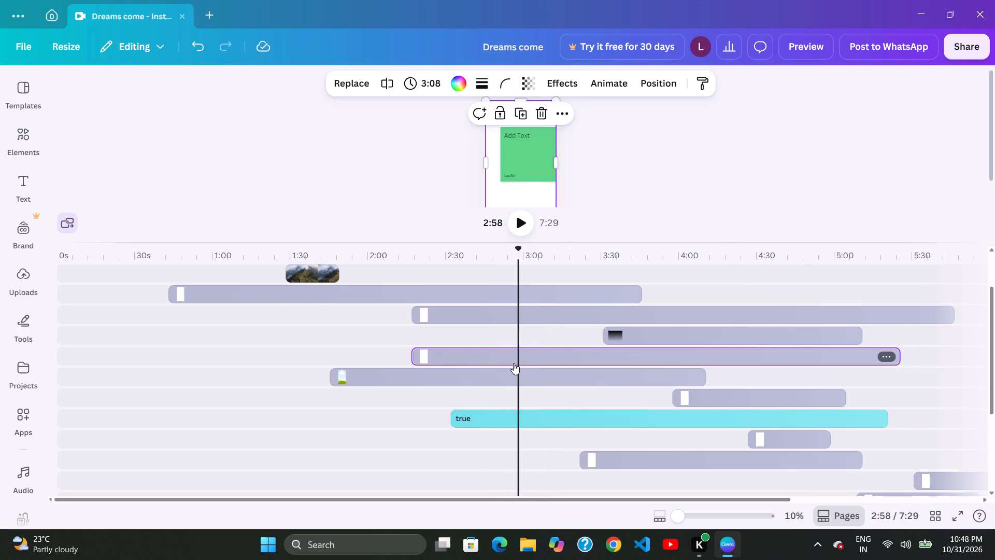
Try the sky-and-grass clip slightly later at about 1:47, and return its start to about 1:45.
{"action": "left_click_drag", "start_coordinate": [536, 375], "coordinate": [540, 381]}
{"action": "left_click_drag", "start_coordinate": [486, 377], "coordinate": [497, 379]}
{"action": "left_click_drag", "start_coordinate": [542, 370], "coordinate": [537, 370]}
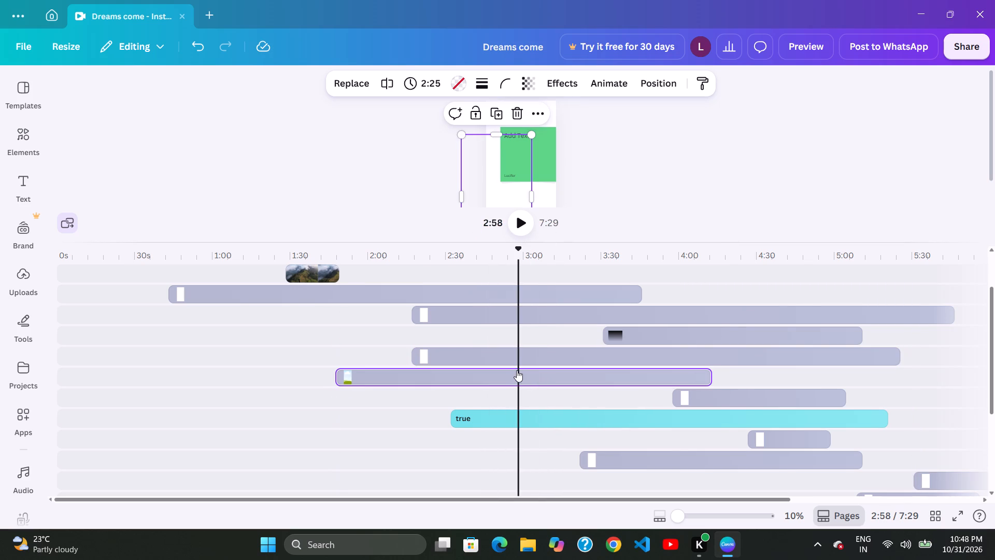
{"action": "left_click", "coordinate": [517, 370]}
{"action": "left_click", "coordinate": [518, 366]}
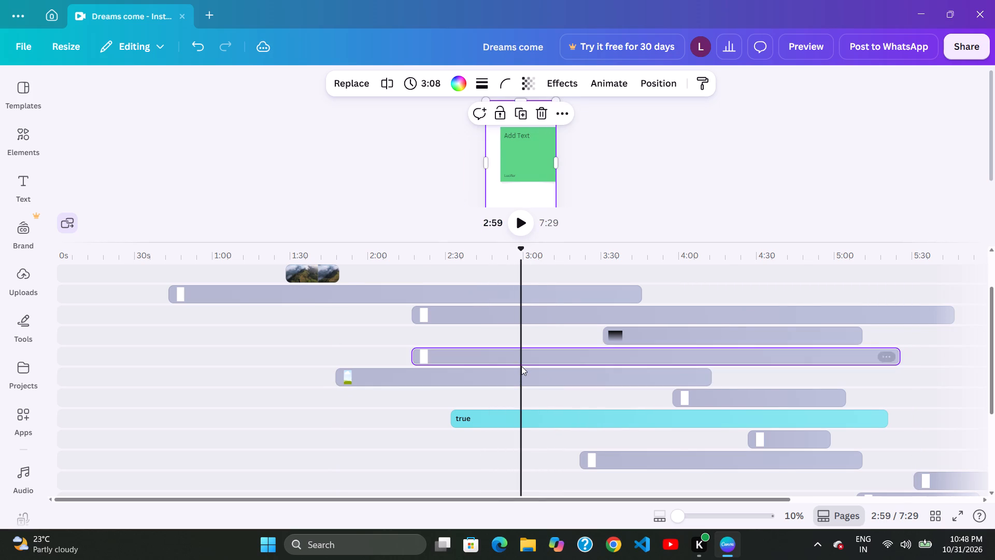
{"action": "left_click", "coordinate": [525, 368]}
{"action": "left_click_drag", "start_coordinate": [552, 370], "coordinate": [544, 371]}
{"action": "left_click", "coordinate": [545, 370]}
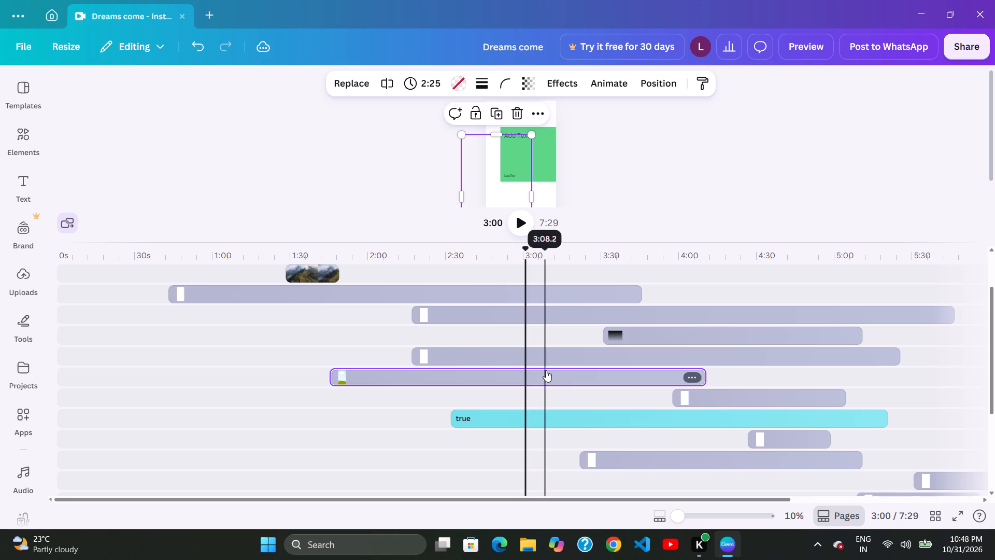
Shift the 3:08 white frame clip earlier on its track to start at about 2:02.
{"action": "left_click", "coordinate": [505, 373]}
{"action": "left_click_drag", "start_coordinate": [580, 352], "coordinate": [558, 352]}
{"action": "left_click_drag", "start_coordinate": [521, 354], "coordinate": [528, 355]}
{"action": "left_click", "coordinate": [567, 355]}
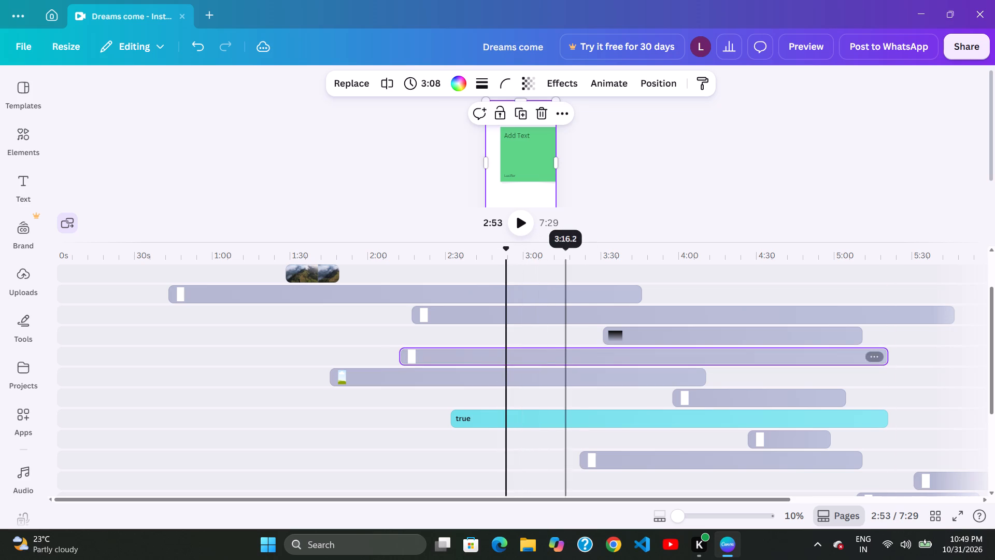
{"action": "left_click_drag", "start_coordinate": [570, 357], "coordinate": [550, 362]}
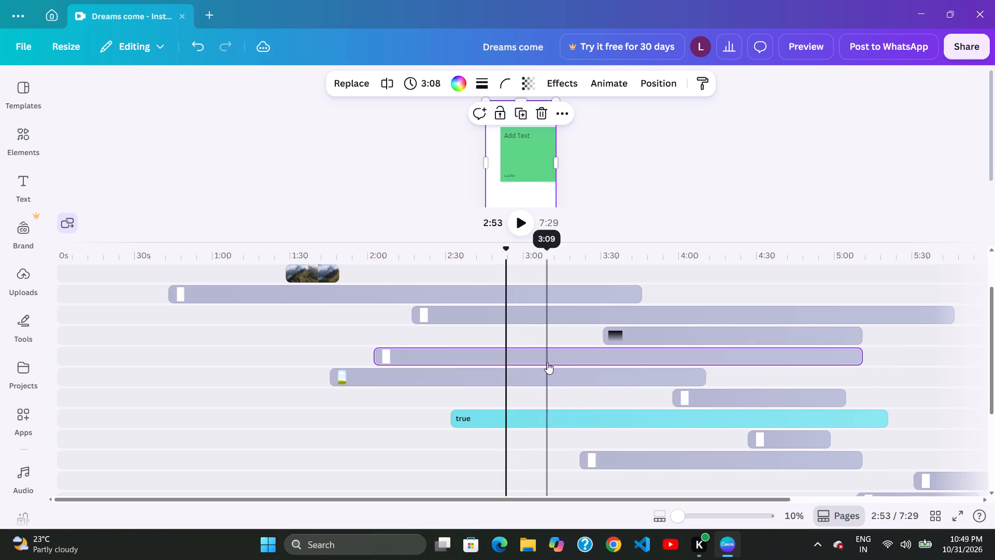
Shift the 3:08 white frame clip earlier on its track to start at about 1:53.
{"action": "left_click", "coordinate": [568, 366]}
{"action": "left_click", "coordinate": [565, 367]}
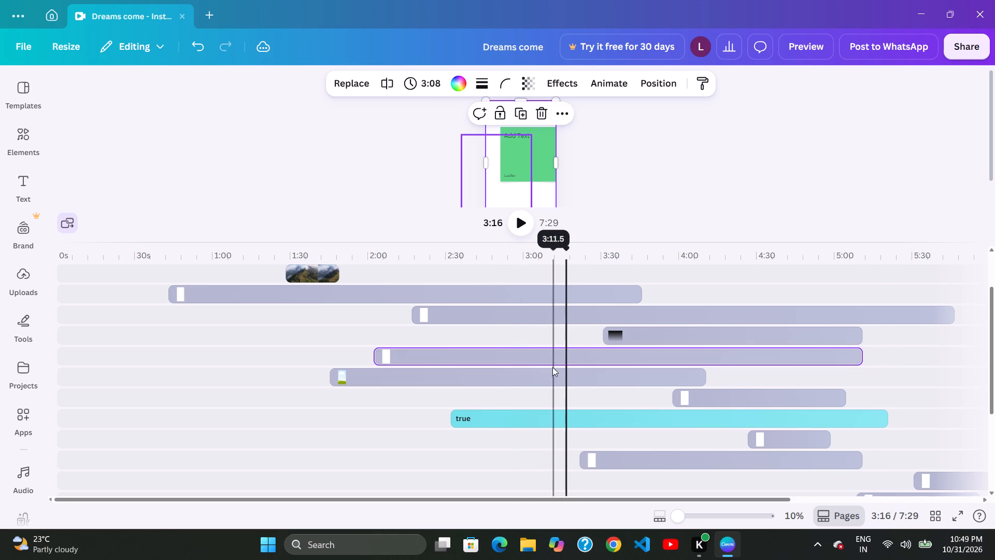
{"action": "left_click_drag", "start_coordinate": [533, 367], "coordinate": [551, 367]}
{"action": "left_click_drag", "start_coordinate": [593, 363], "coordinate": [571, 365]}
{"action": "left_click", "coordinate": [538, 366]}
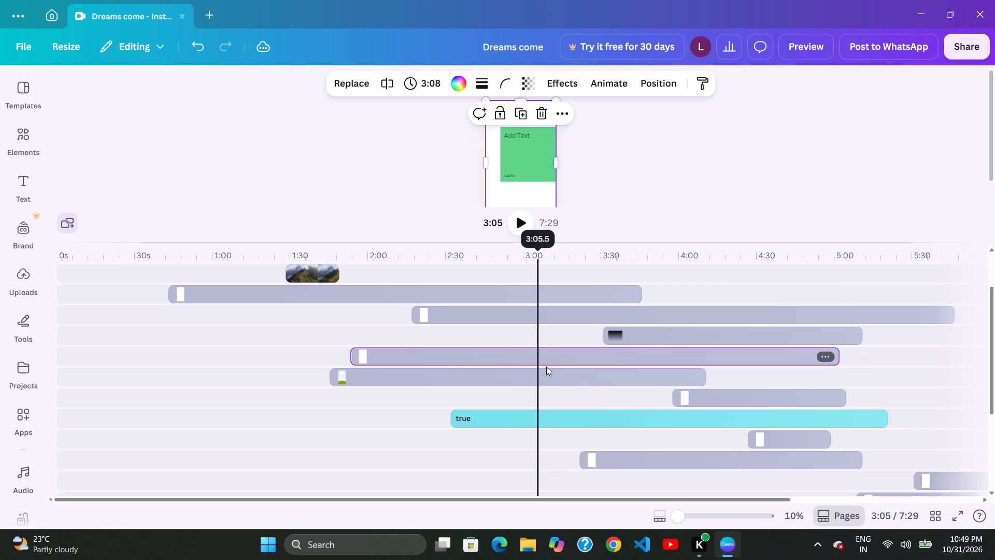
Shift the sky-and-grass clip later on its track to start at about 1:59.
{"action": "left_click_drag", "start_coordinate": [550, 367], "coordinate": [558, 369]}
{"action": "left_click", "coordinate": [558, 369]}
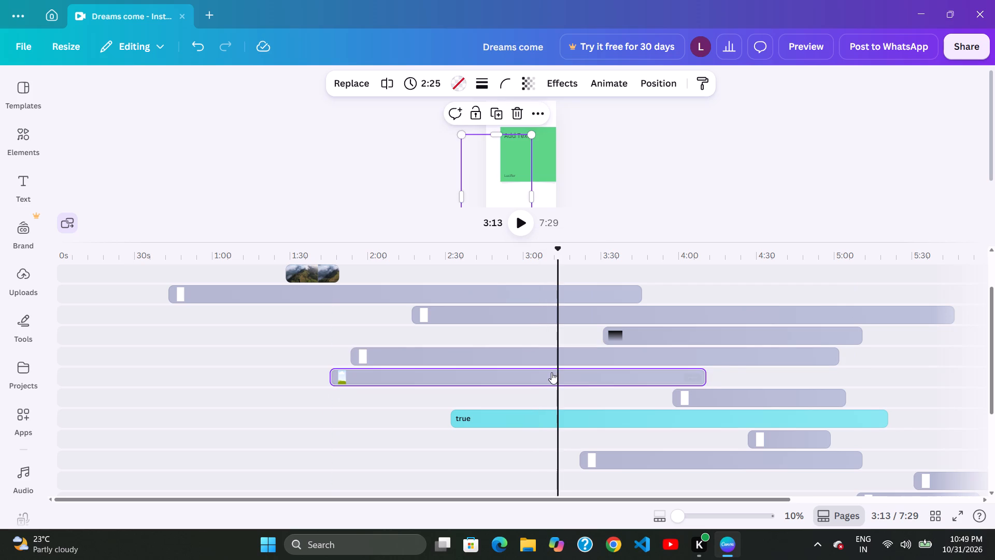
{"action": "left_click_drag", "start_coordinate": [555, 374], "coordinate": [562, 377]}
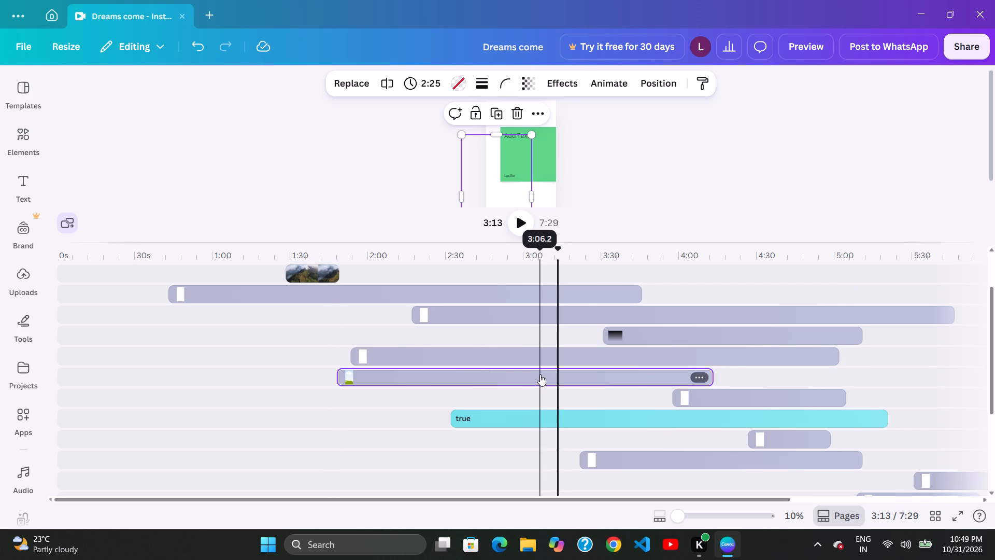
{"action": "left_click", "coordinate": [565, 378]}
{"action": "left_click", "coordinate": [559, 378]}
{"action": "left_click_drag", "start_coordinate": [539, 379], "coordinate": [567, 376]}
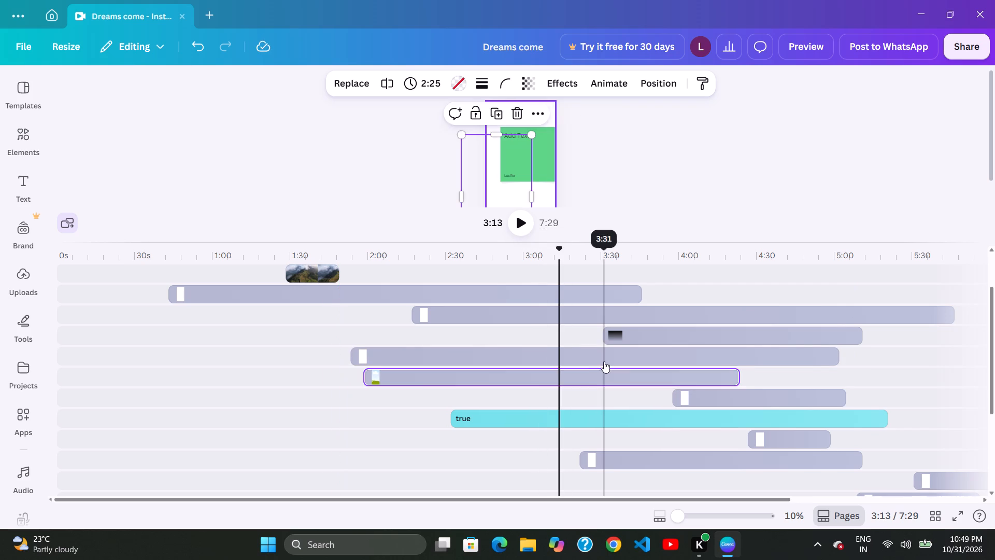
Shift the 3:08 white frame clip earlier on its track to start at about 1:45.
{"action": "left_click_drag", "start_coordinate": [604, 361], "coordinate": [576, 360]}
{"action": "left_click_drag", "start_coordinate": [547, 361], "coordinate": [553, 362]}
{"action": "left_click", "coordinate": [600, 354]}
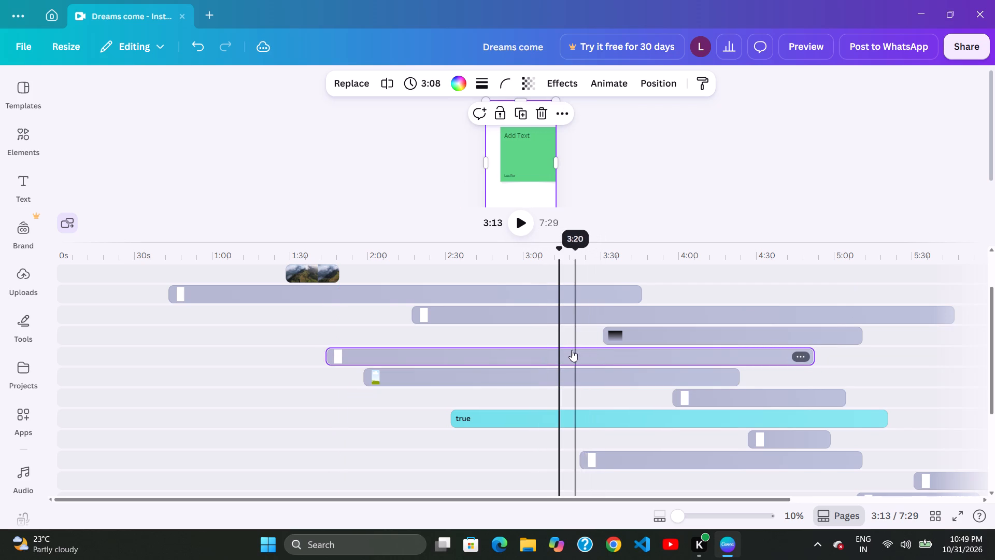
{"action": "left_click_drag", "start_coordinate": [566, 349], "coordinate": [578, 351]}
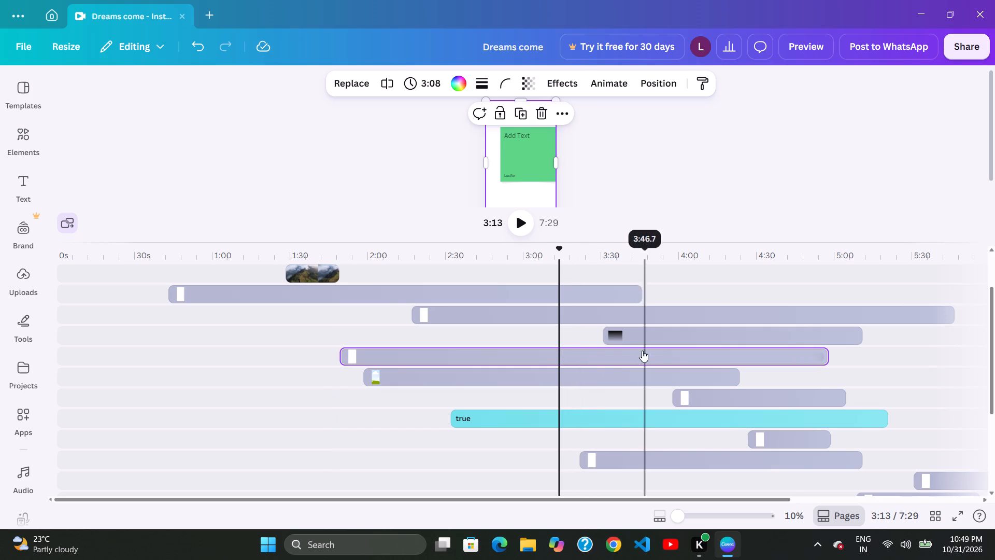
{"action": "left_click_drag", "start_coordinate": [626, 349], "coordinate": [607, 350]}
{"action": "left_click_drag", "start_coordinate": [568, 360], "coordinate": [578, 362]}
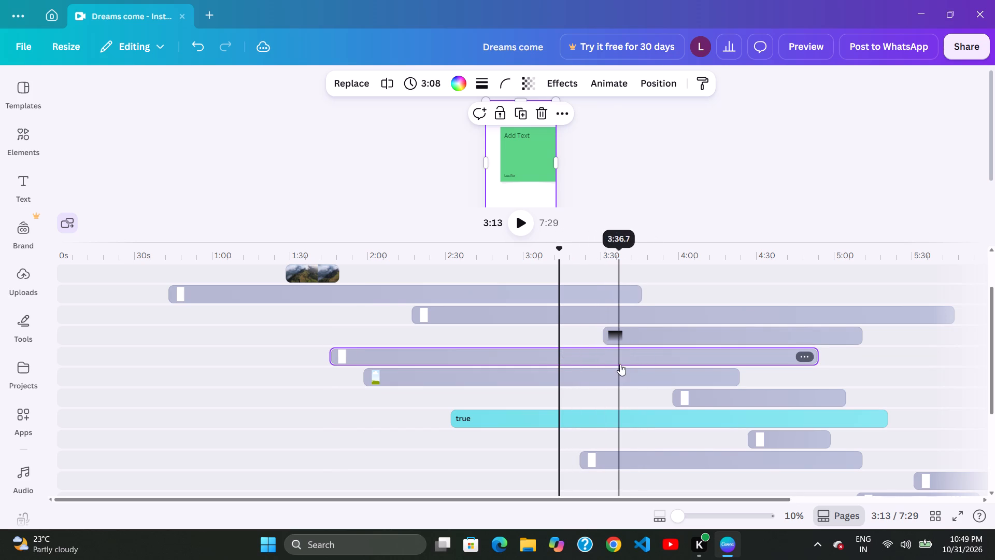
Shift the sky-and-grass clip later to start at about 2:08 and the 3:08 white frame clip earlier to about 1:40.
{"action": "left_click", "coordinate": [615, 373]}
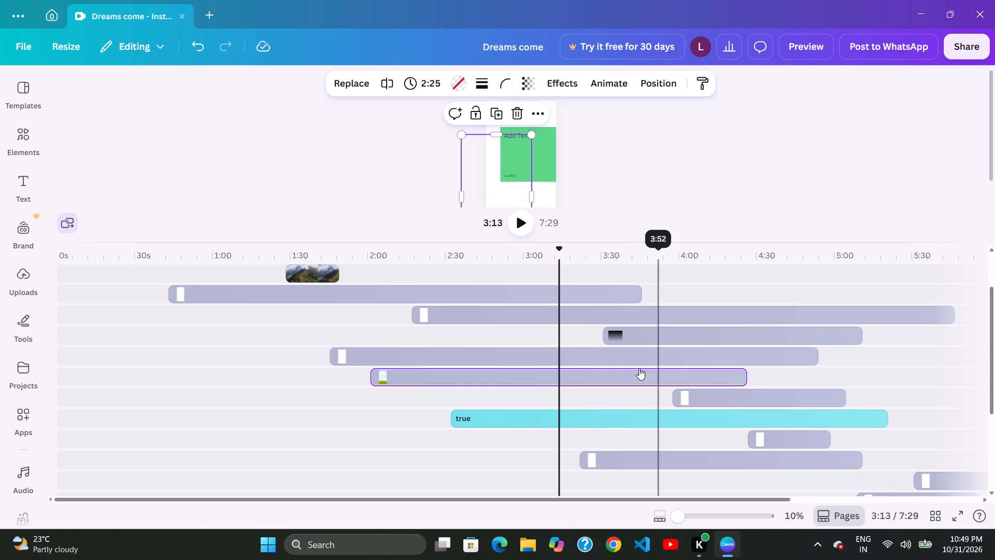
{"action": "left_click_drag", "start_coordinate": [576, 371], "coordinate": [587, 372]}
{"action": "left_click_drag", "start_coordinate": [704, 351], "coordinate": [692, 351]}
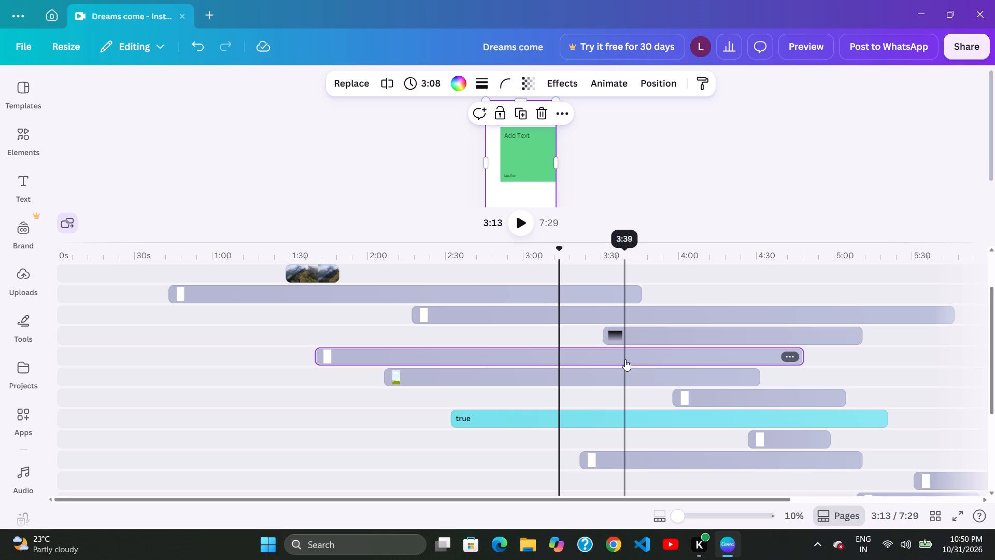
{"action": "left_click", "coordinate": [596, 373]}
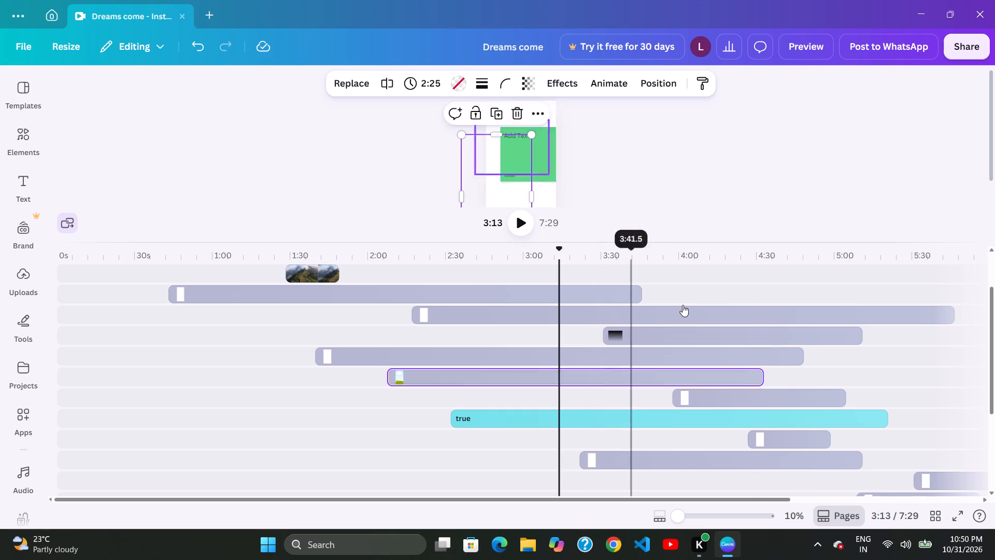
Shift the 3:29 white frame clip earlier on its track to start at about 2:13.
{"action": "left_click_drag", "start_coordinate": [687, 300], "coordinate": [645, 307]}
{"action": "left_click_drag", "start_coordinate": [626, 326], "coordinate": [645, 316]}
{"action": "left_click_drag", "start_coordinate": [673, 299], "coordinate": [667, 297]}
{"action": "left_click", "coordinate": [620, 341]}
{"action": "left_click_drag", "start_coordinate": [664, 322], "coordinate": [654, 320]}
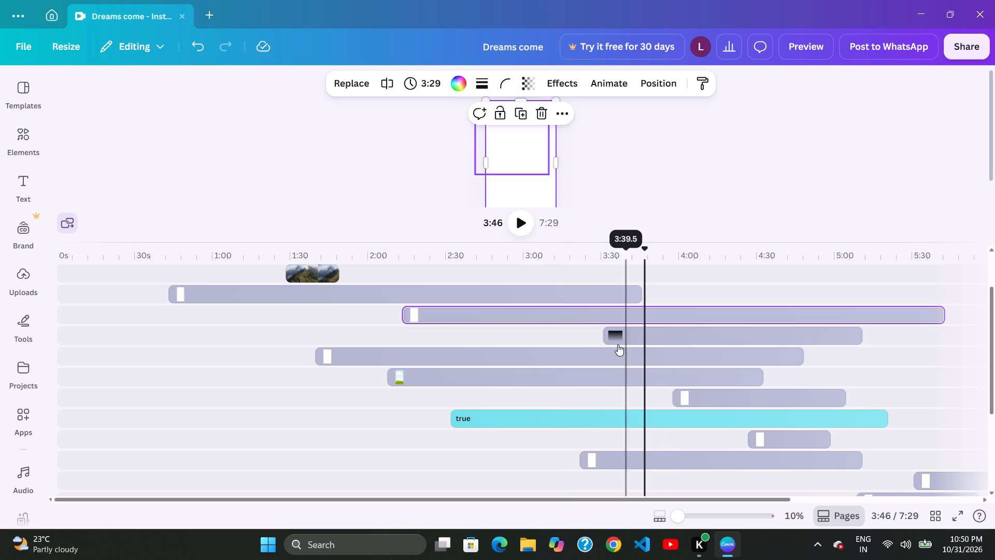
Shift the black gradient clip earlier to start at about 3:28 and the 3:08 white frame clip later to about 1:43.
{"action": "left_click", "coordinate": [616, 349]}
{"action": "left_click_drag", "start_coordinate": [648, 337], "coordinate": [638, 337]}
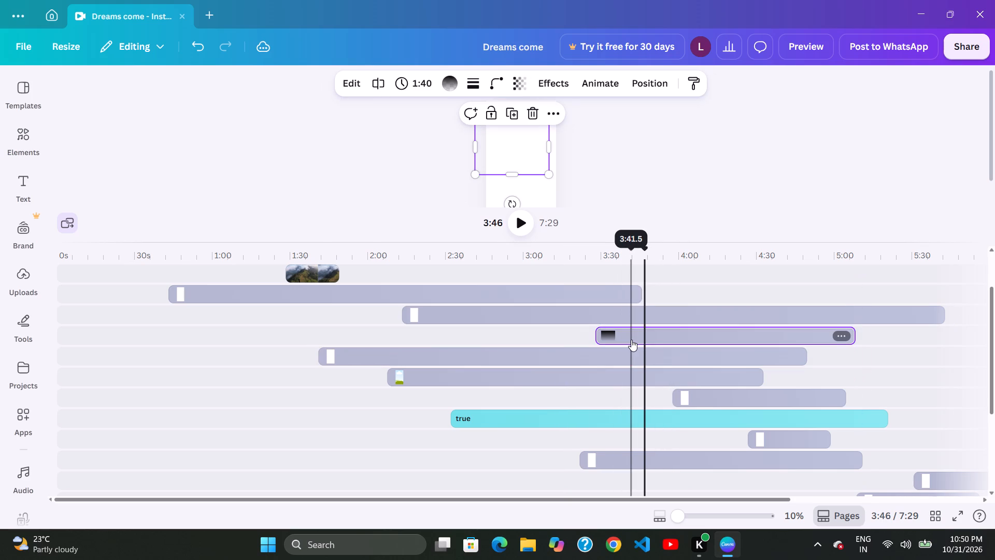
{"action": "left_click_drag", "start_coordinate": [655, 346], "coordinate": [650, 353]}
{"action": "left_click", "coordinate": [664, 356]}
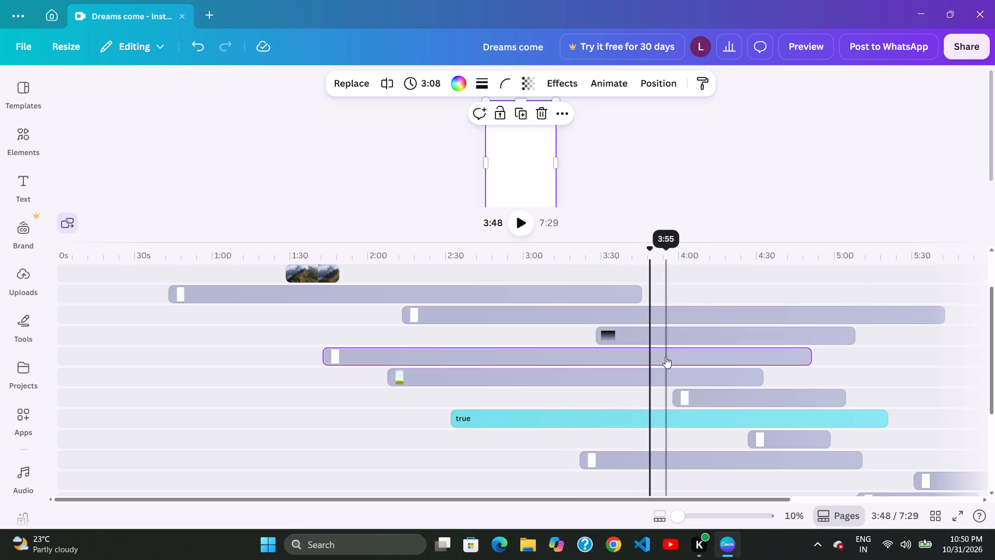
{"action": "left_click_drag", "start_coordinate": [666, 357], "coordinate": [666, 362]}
Try the sky-and-grass clip at about 2:10, and return it earlier to start at about 2:06.
{"action": "left_click", "coordinate": [661, 369]}
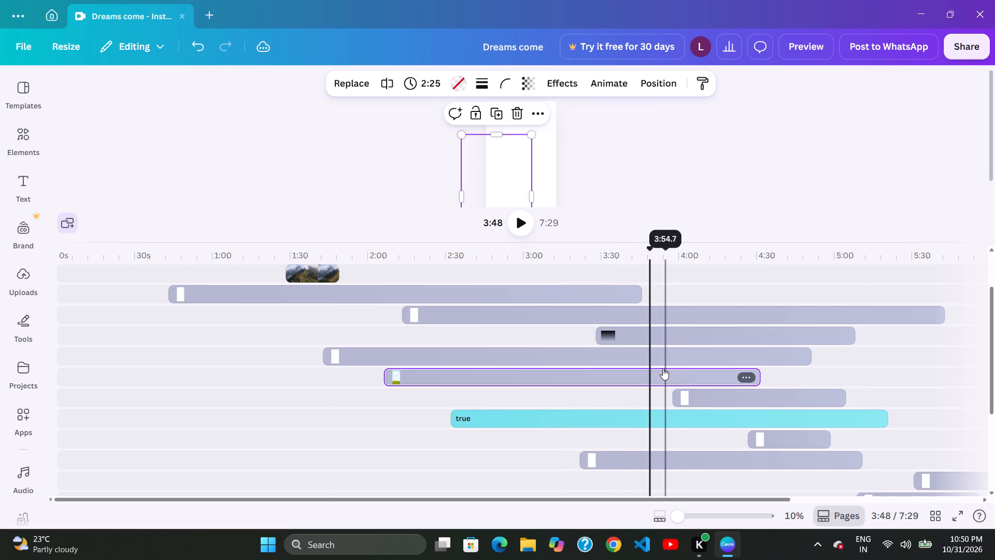
{"action": "left_click", "coordinate": [666, 369]}
{"action": "left_click_drag", "start_coordinate": [683, 370], "coordinate": [692, 374]}
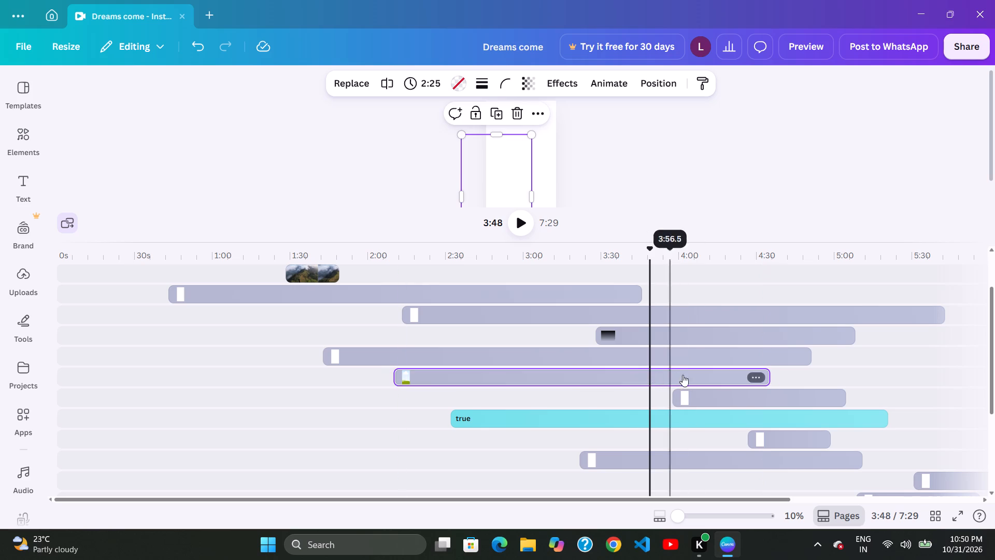
{"action": "left_click_drag", "start_coordinate": [686, 375], "coordinate": [676, 377]}
{"action": "left_click", "coordinate": [673, 377]}
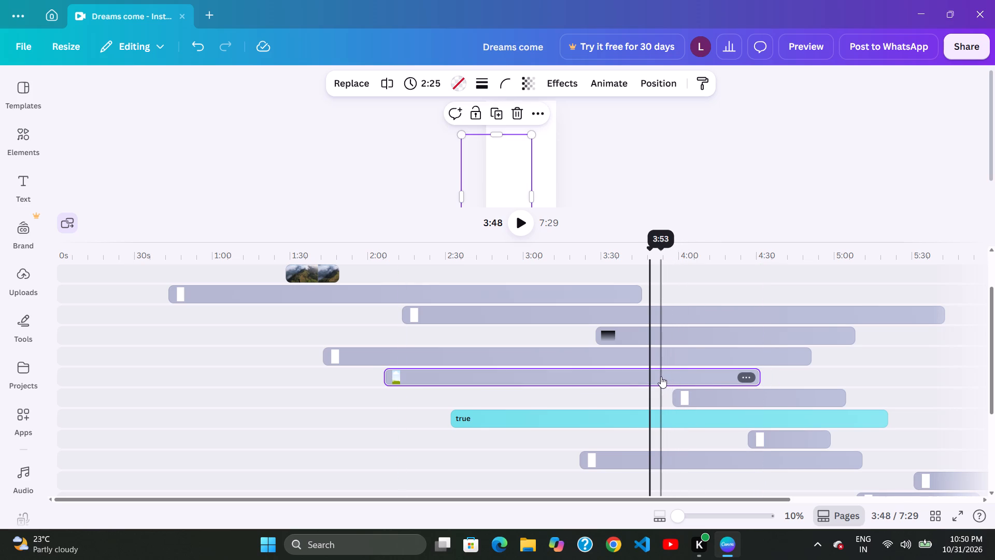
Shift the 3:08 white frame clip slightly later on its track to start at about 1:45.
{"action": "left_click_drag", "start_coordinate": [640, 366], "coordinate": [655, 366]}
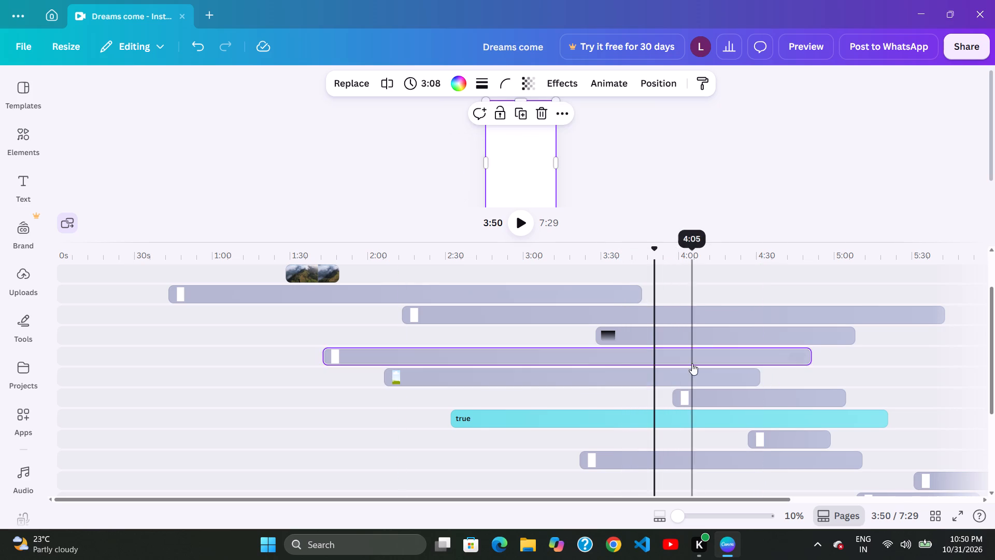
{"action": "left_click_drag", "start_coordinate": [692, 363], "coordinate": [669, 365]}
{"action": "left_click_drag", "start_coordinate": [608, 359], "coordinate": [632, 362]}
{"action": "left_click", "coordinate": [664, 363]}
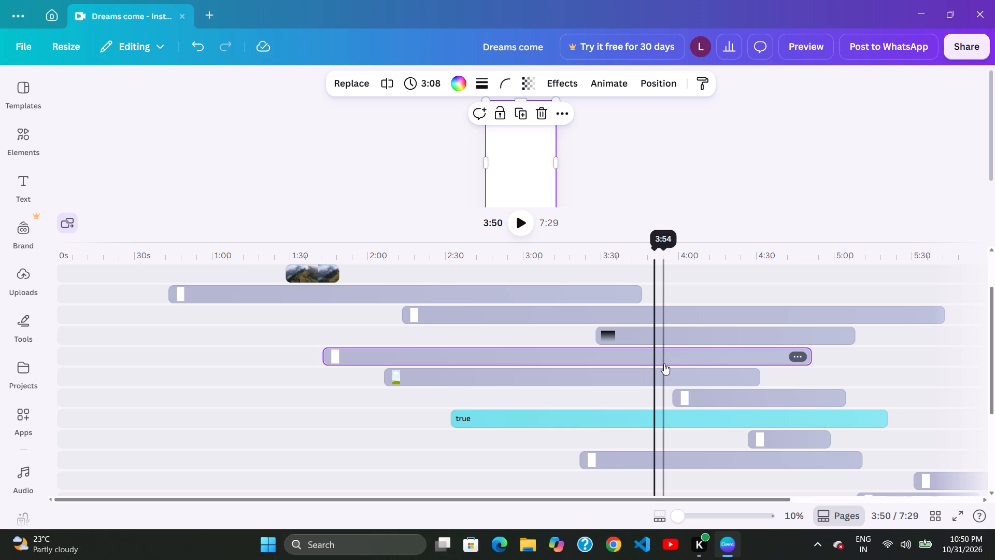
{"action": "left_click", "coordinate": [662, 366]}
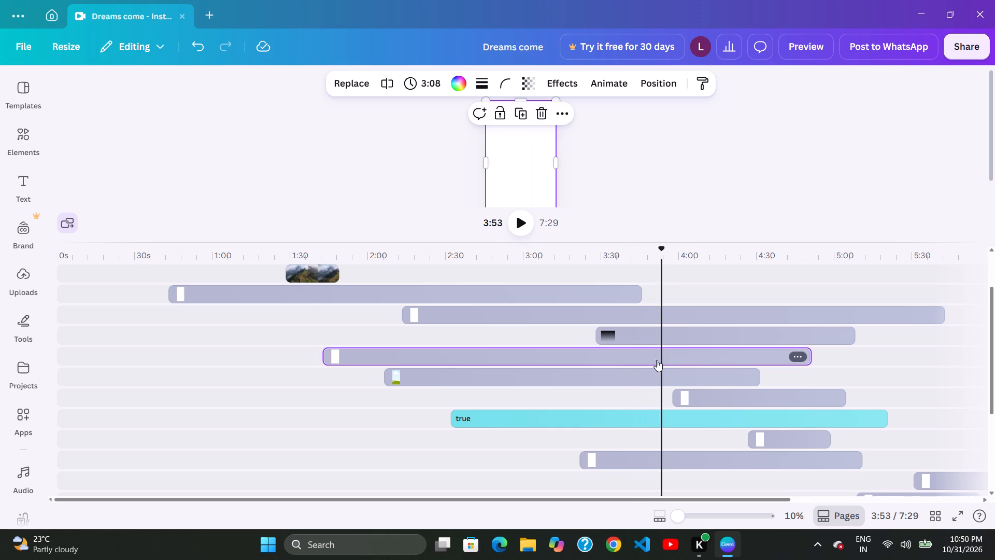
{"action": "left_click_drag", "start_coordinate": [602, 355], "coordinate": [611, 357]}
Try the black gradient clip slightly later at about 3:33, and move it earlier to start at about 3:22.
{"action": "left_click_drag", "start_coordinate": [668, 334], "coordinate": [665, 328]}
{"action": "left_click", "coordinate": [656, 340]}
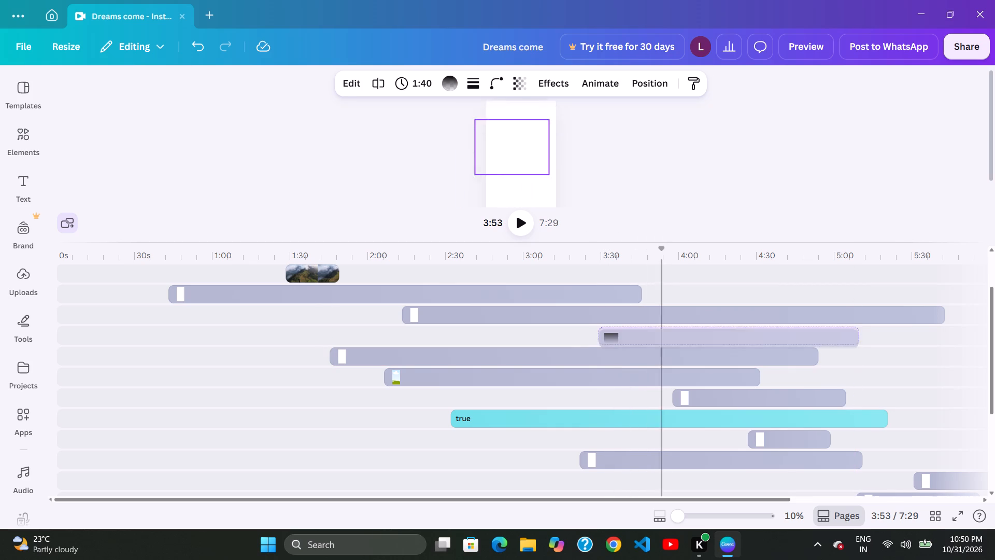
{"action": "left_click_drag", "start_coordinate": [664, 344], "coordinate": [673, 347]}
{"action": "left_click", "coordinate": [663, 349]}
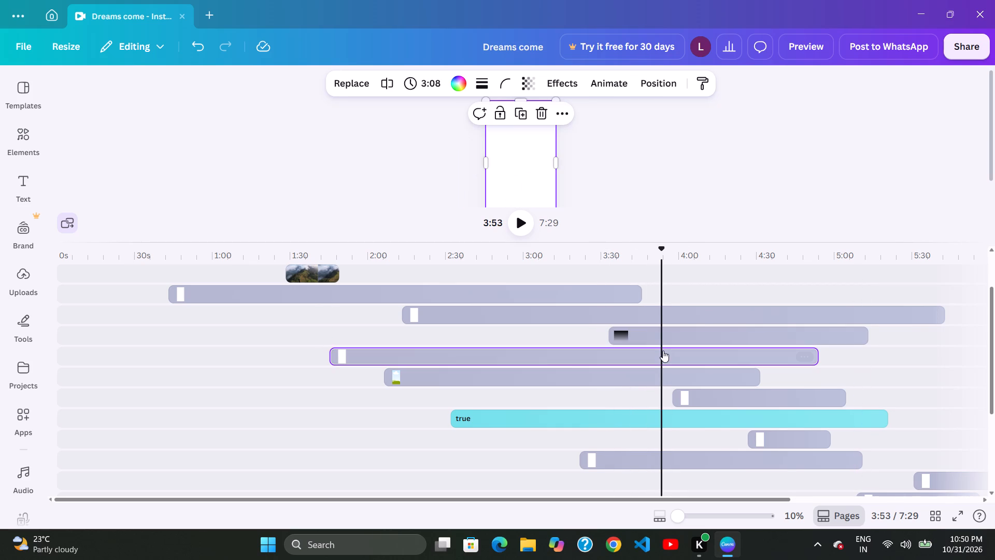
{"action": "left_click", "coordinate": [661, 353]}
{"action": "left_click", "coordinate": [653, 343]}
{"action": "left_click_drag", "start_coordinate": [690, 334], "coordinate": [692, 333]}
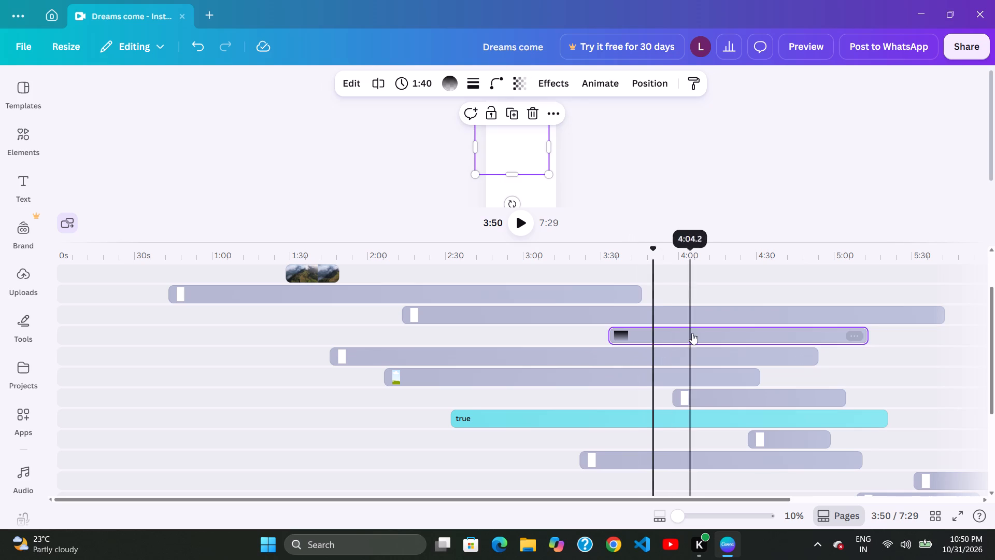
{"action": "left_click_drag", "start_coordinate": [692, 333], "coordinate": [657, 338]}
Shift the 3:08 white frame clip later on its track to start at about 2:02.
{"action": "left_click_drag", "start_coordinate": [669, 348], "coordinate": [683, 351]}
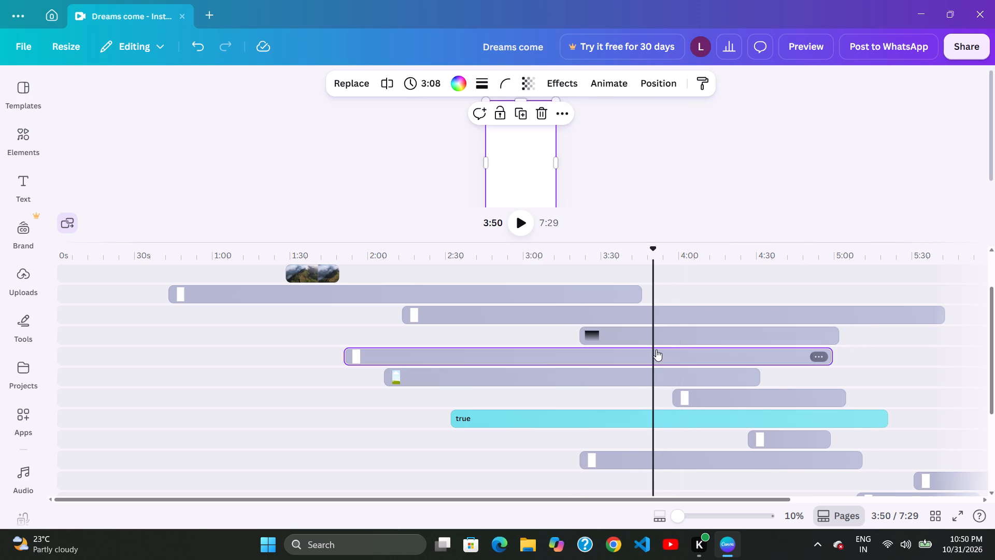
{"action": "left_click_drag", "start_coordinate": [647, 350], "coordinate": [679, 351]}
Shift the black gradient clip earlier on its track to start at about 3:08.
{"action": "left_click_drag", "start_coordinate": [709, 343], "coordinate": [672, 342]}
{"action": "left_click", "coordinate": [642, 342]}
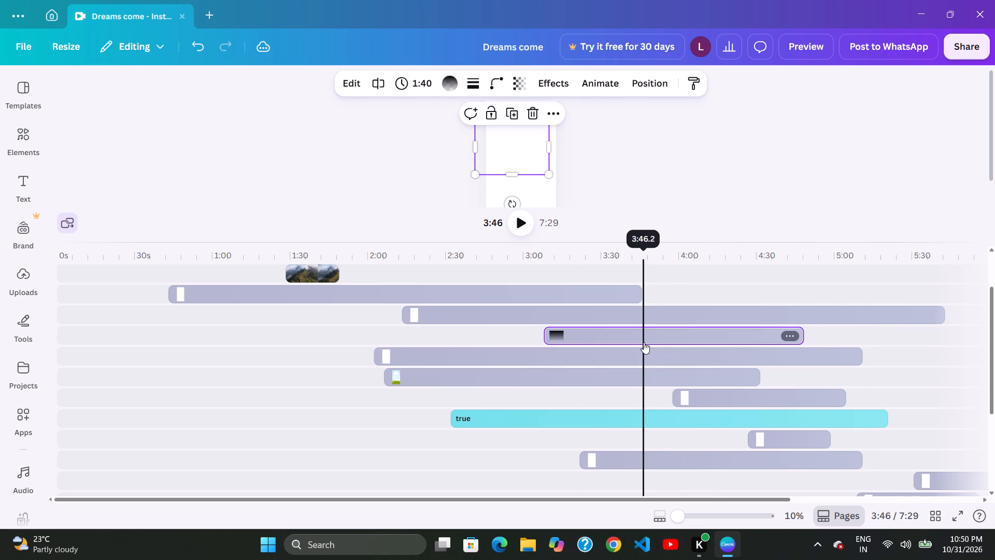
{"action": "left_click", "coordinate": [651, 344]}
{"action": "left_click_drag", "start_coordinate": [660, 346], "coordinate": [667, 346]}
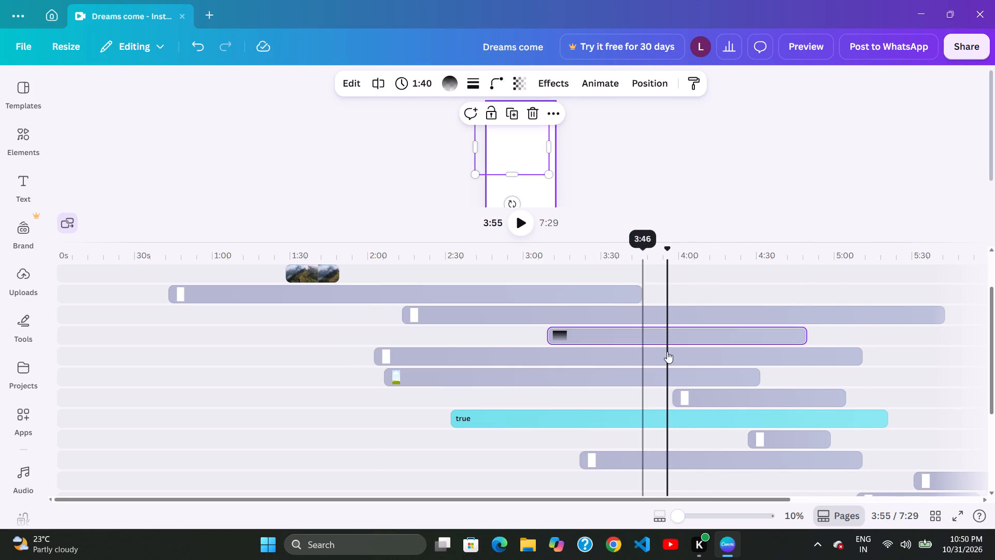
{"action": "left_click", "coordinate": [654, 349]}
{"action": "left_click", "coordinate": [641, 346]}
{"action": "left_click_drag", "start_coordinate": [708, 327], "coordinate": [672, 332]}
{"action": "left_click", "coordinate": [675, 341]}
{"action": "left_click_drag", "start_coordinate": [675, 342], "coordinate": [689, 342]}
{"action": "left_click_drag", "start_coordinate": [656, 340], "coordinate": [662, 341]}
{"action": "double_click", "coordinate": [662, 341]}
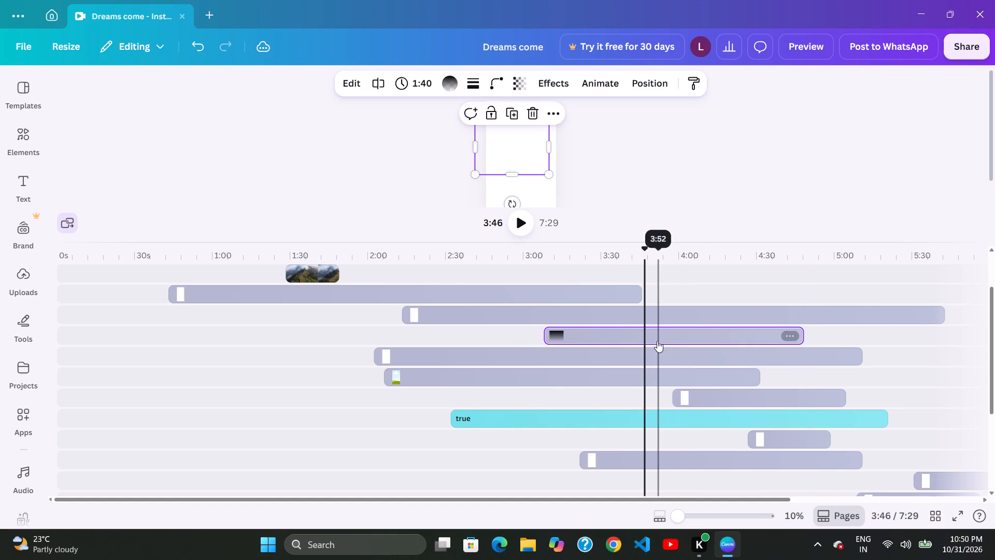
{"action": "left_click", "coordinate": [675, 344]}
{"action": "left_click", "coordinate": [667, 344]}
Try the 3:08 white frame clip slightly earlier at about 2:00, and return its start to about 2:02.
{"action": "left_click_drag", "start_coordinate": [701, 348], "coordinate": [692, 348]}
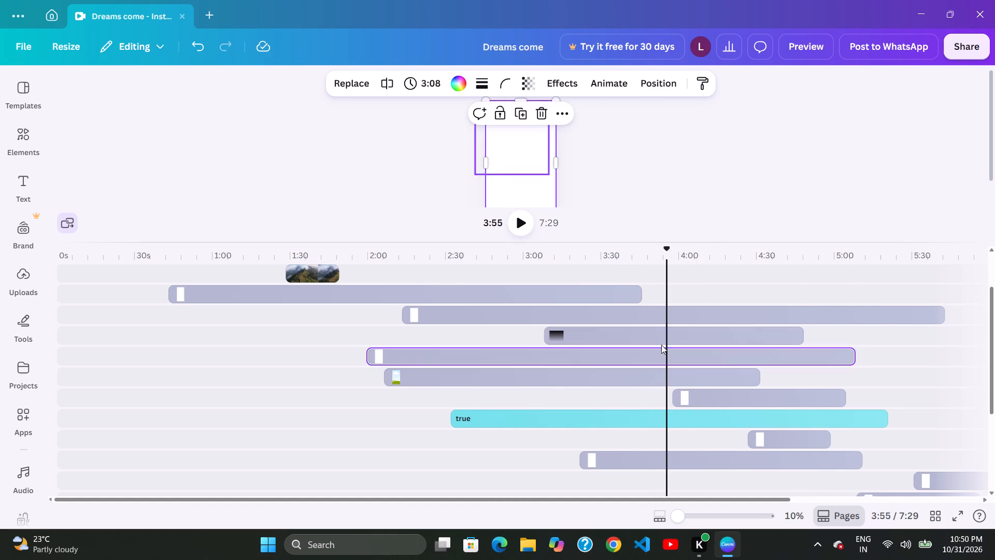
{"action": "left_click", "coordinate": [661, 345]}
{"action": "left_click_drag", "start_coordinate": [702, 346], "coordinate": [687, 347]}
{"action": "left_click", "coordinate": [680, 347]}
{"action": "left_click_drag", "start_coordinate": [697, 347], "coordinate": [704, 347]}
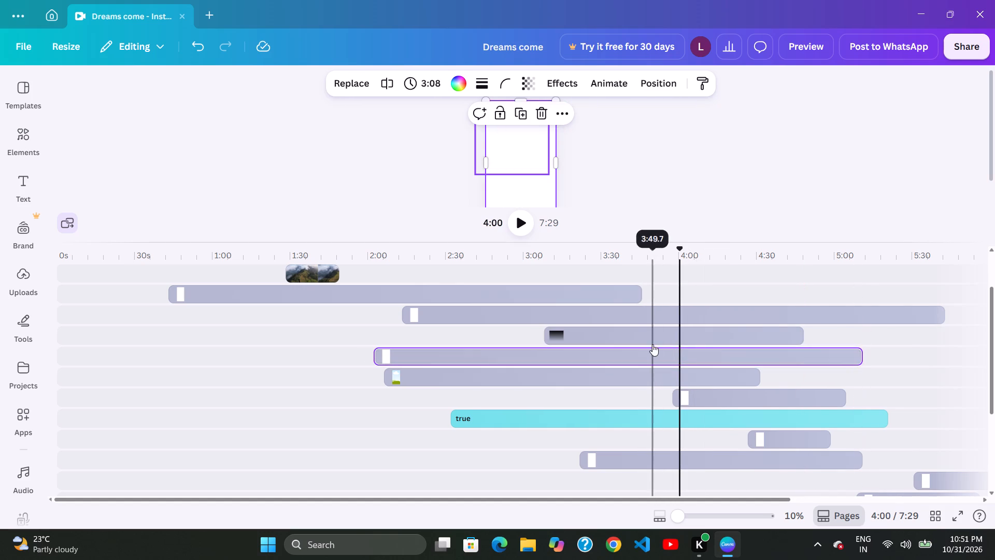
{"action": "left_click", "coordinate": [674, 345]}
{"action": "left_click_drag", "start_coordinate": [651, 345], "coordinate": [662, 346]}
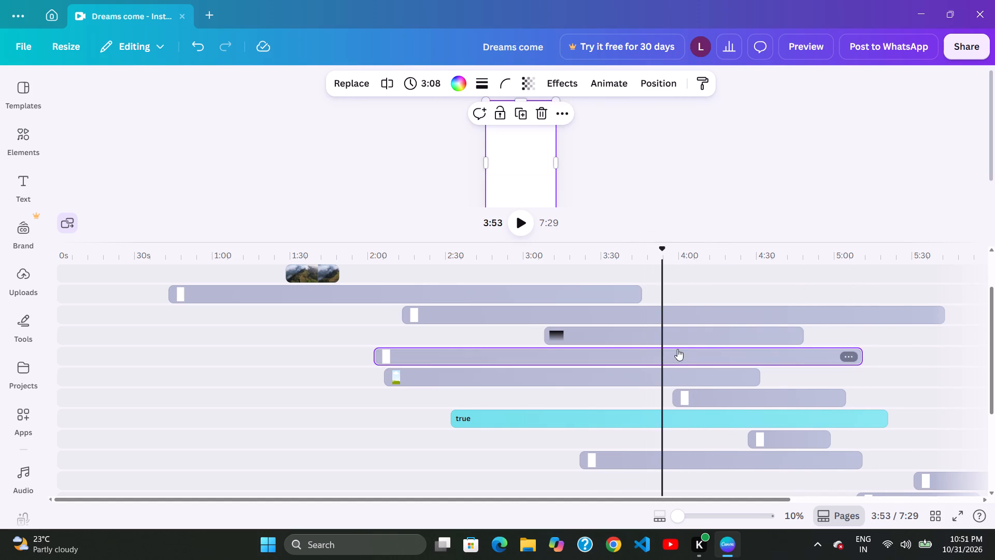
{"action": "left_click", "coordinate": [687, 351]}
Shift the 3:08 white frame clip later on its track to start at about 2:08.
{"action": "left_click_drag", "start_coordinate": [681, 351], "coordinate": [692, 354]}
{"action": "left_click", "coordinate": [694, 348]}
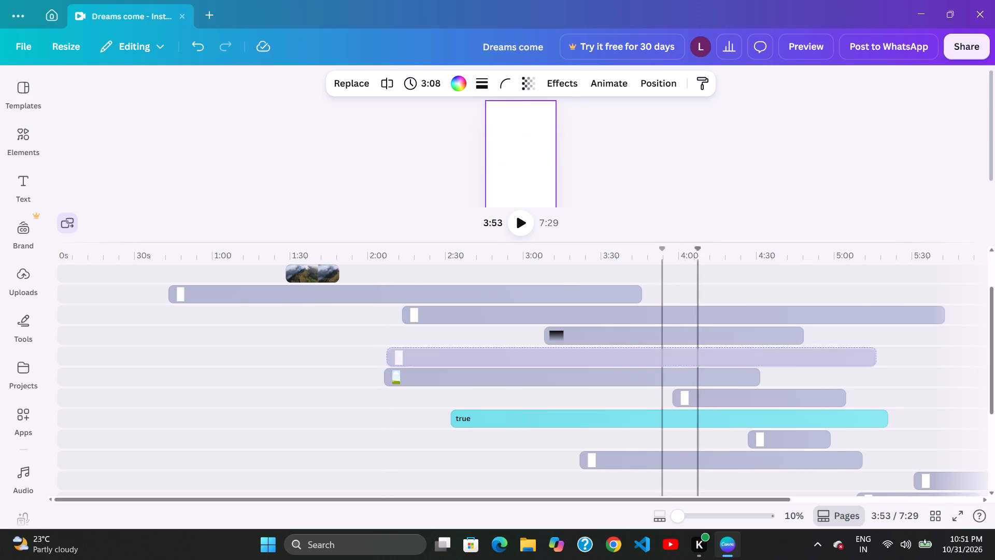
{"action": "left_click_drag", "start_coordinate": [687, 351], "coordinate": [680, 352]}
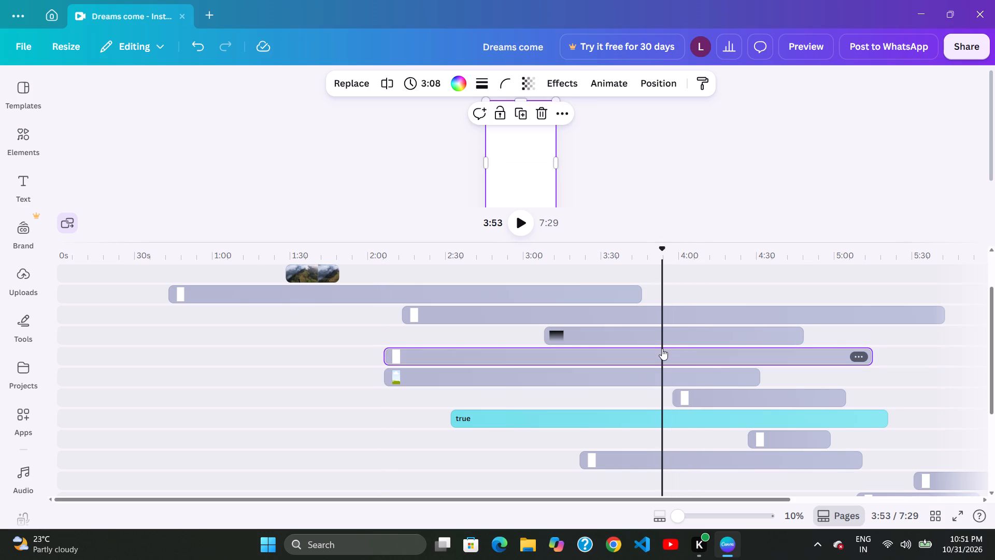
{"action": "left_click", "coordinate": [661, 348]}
Shift the 3:29 white frame clip earlier to start at about 2:08 and the black gradient clip earlier to about 3:02.
{"action": "left_click_drag", "start_coordinate": [732, 335], "coordinate": [696, 335]}
{"action": "left_click", "coordinate": [679, 339]}
{"action": "left_click_drag", "start_coordinate": [735, 323], "coordinate": [725, 321]}
{"action": "left_click_drag", "start_coordinate": [714, 329], "coordinate": [718, 333]}
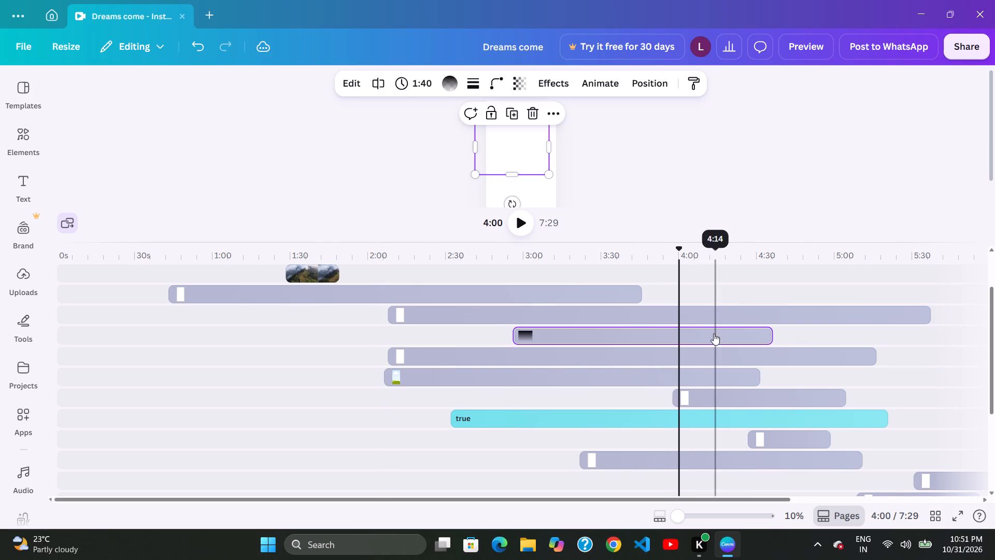
{"action": "left_click_drag", "start_coordinate": [705, 337], "coordinate": [713, 340]}
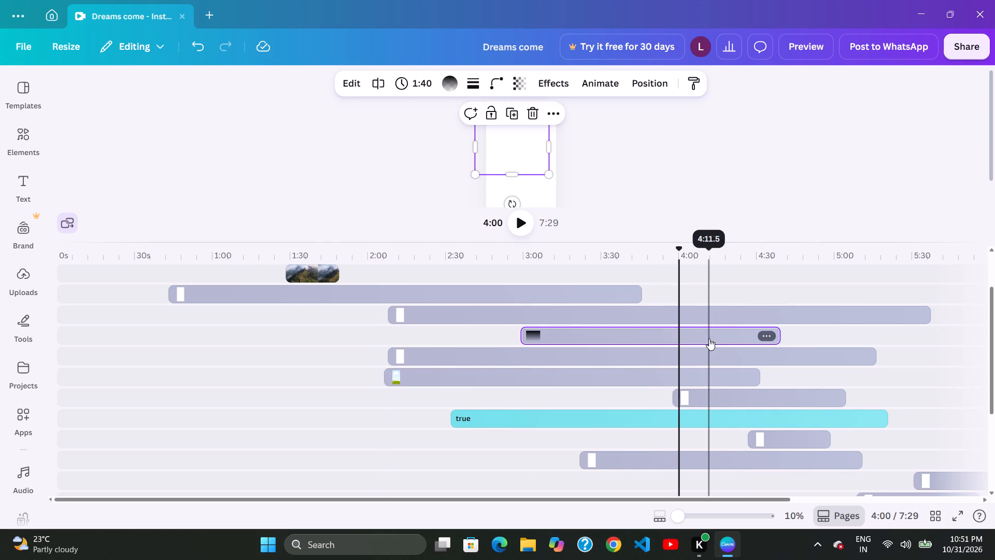
{"action": "left_click_drag", "start_coordinate": [720, 340], "coordinate": [728, 342]}
Shift the 3:08 white frame clip slightly earlier to start at about 2:06, level with the sky-and-grass clip's start.
{"action": "left_click_drag", "start_coordinate": [750, 347], "coordinate": [744, 349]}
{"action": "left_click_drag", "start_coordinate": [675, 345], "coordinate": [684, 346]}
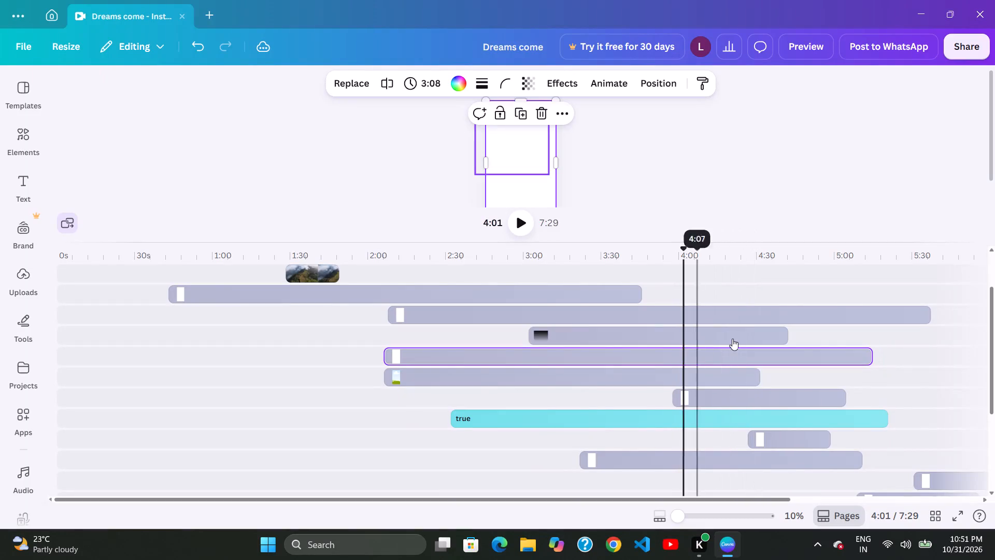
Shift the 3:08 white frame clip later to start at about 2:23 and the black gradient clip earlier to about 2:51.
{"action": "left_click_drag", "start_coordinate": [736, 339], "coordinate": [719, 342]}
{"action": "left_click", "coordinate": [684, 344]}
{"action": "left_click", "coordinate": [724, 347]}
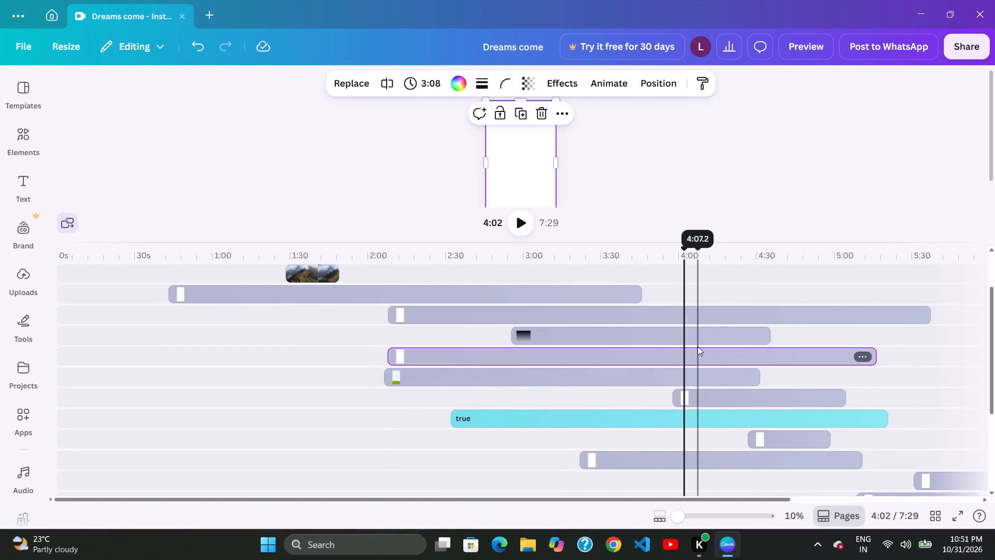
{"action": "left_click", "coordinate": [704, 348]}
{"action": "left_click_drag", "start_coordinate": [716, 352], "coordinate": [731, 354]}
{"action": "left_click_drag", "start_coordinate": [722, 353], "coordinate": [751, 356]}
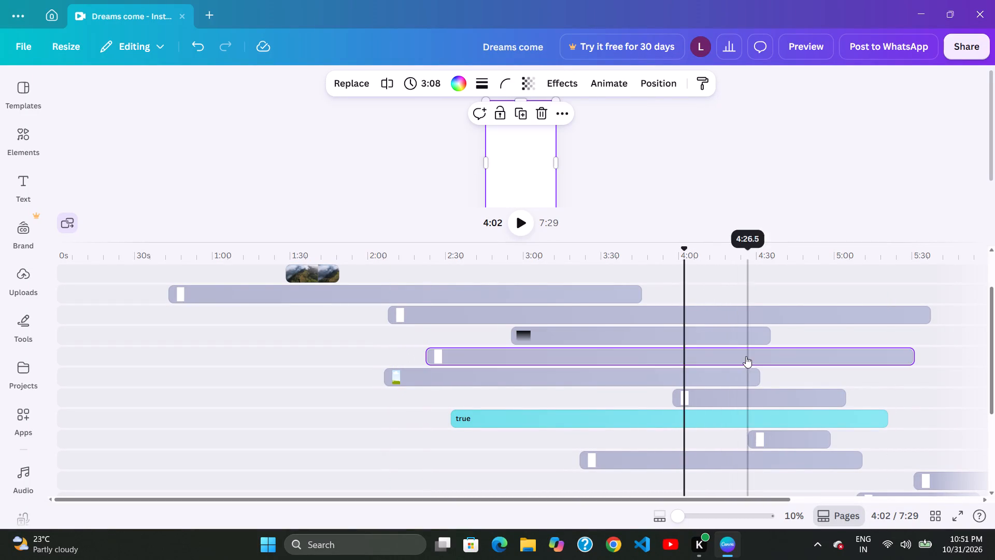
{"action": "left_click", "coordinate": [747, 356]}
{"action": "left_click", "coordinate": [692, 348]}
{"action": "left_click_drag", "start_coordinate": [747, 341], "coordinate": [737, 342]}
{"action": "left_click", "coordinate": [710, 345]}
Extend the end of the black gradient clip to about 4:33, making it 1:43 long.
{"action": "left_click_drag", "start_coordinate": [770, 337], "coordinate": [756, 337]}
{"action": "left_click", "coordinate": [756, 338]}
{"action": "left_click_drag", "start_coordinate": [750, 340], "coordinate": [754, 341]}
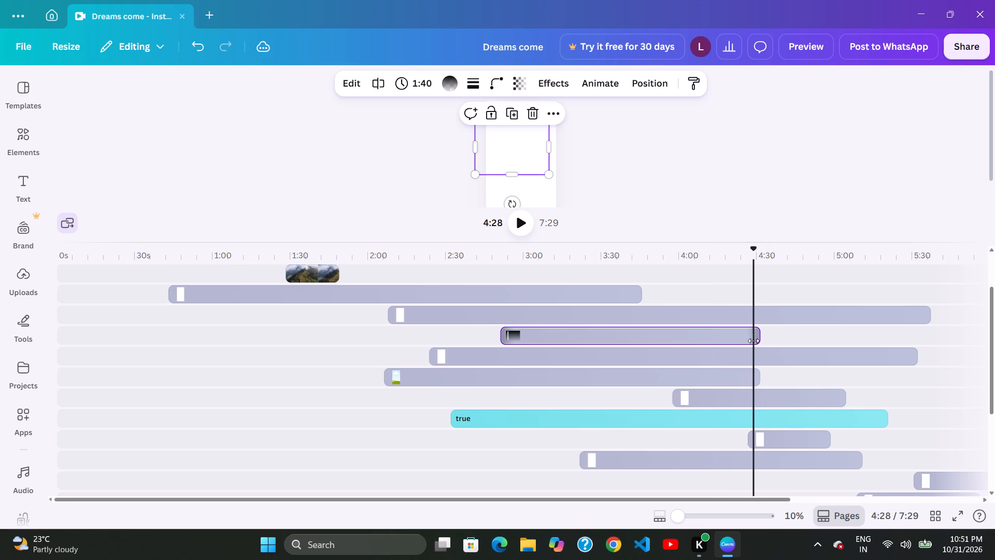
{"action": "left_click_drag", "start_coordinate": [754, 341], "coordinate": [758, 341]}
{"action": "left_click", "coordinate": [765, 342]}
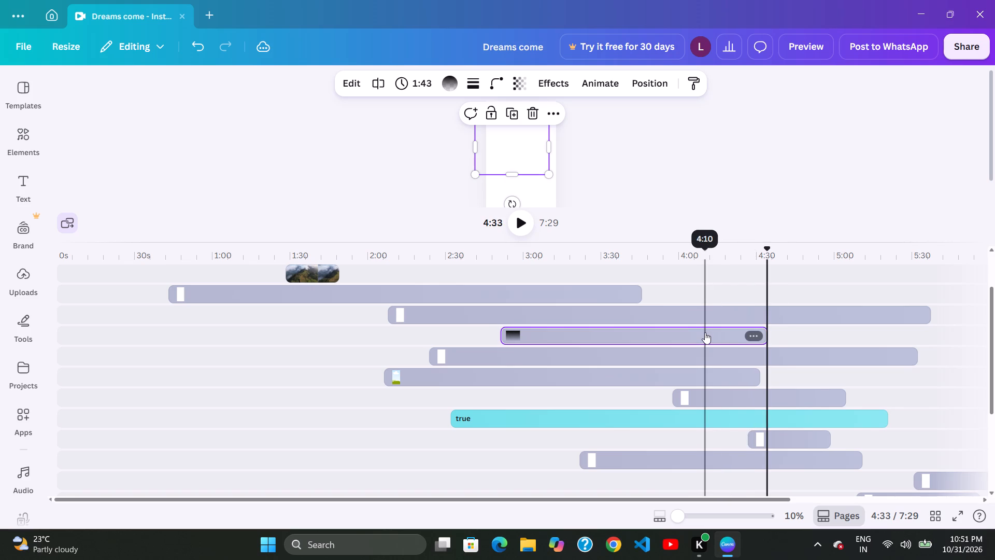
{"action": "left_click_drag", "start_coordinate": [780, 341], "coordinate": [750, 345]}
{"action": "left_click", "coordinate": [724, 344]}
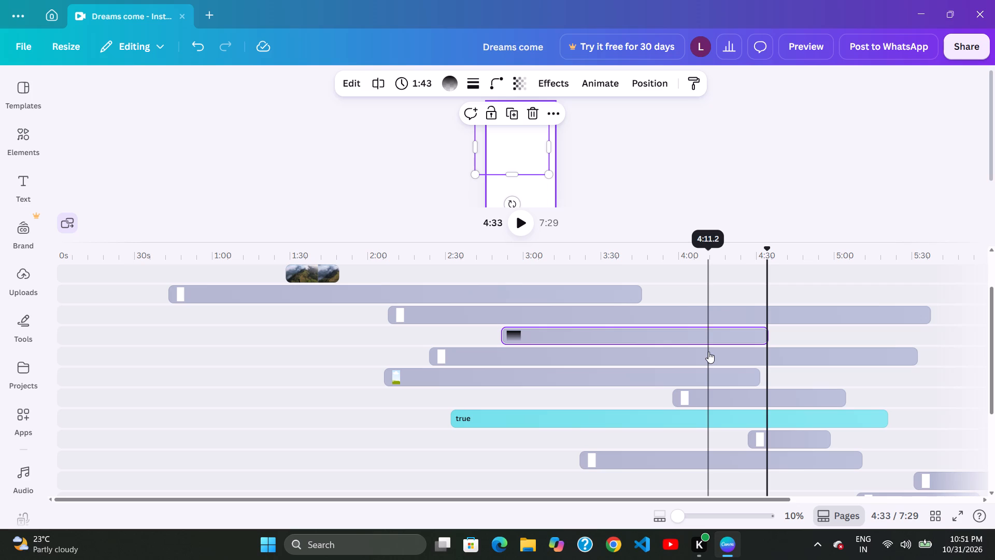
Shift the 3:08 white frame clip later to about 2:26 and the 3:29 white frame clip earlier to about 2:03.
{"action": "left_click_drag", "start_coordinate": [693, 351], "coordinate": [699, 347]}
{"action": "left_click_drag", "start_coordinate": [748, 313], "coordinate": [735, 321]}
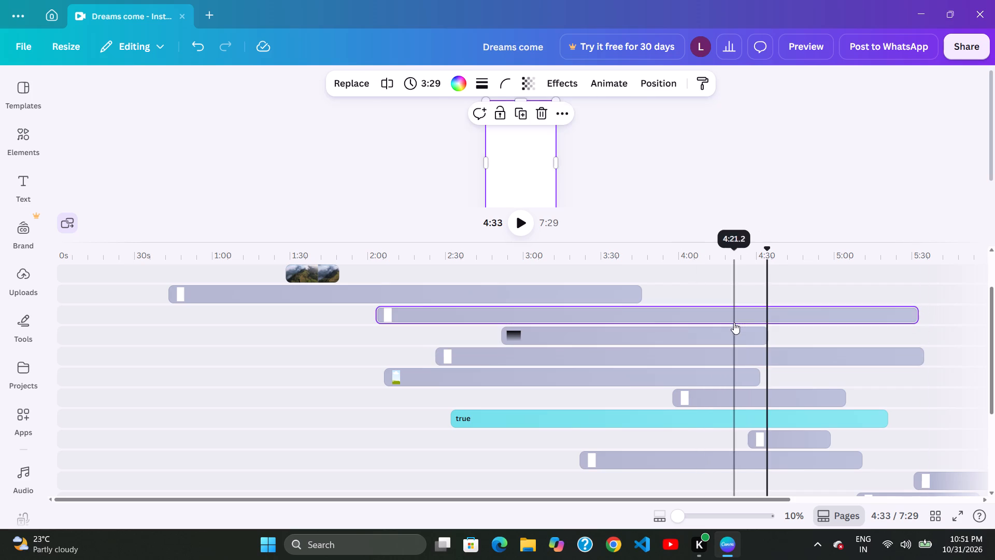
{"action": "left_click_drag", "start_coordinate": [739, 325], "coordinate": [750, 329]}
{"action": "left_click", "coordinate": [745, 334]}
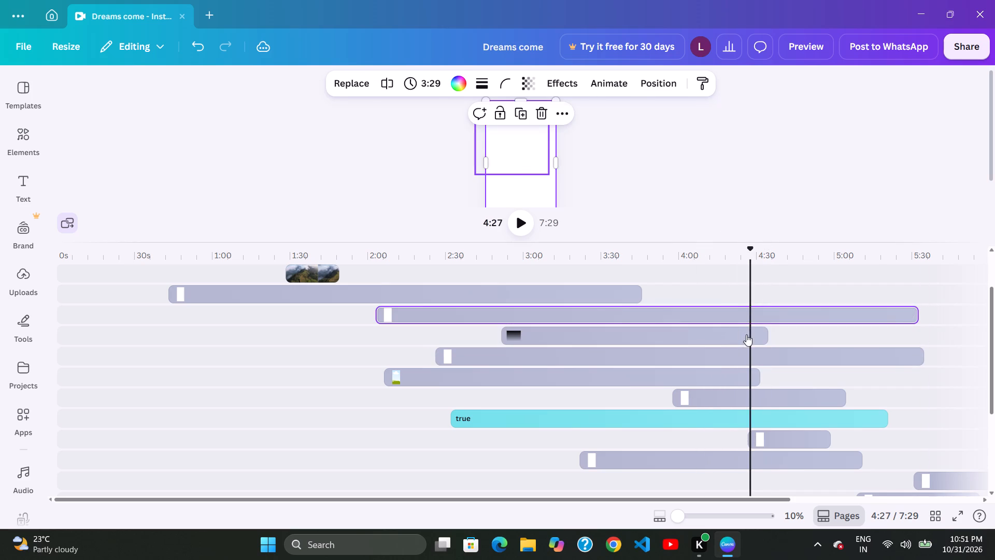
Trim the black gradient clip's end to make it 1:37 long, and shift its start later to about 2:54.
{"action": "left_click", "coordinate": [717, 334]}
{"action": "left_click_drag", "start_coordinate": [757, 327], "coordinate": [729, 329]}
{"action": "left_click", "coordinate": [714, 335]}
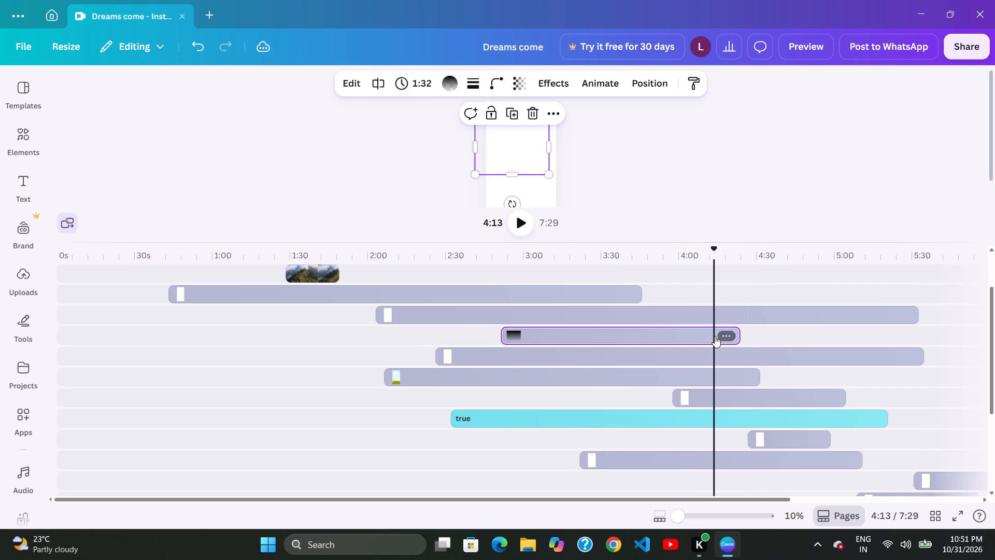
{"action": "left_click_drag", "start_coordinate": [740, 339], "coordinate": [745, 340]}
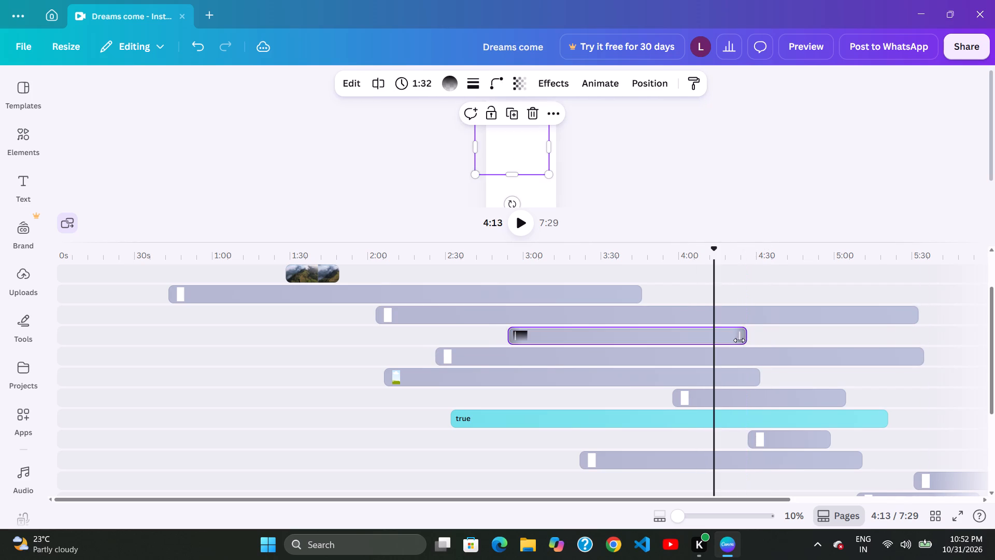
{"action": "left_click_drag", "start_coordinate": [756, 341], "coordinate": [745, 343]}
{"action": "left_click_drag", "start_coordinate": [730, 345], "coordinate": [739, 346]}
{"action": "left_click_drag", "start_coordinate": [842, 337], "coordinate": [764, 341]}
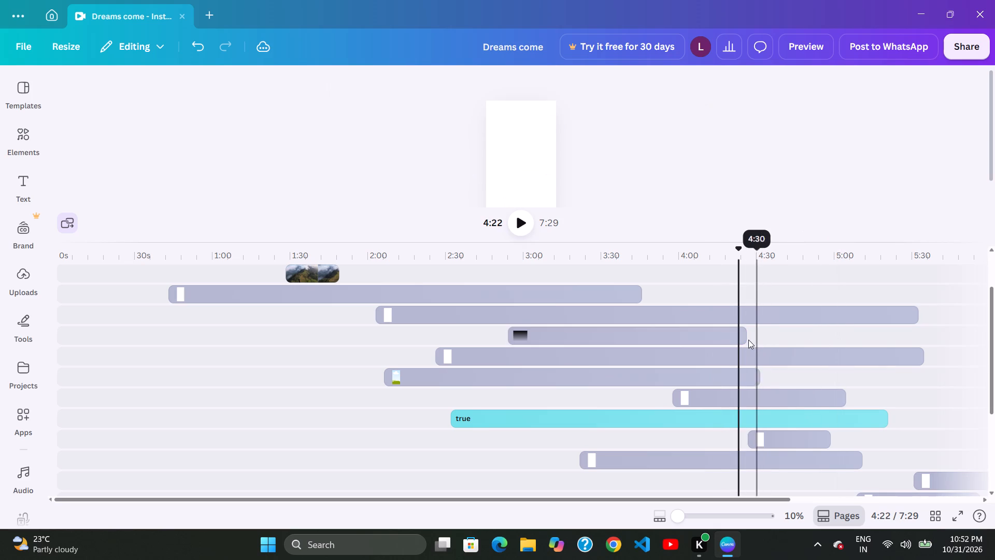
{"action": "left_click_drag", "start_coordinate": [735, 338], "coordinate": [743, 340]}
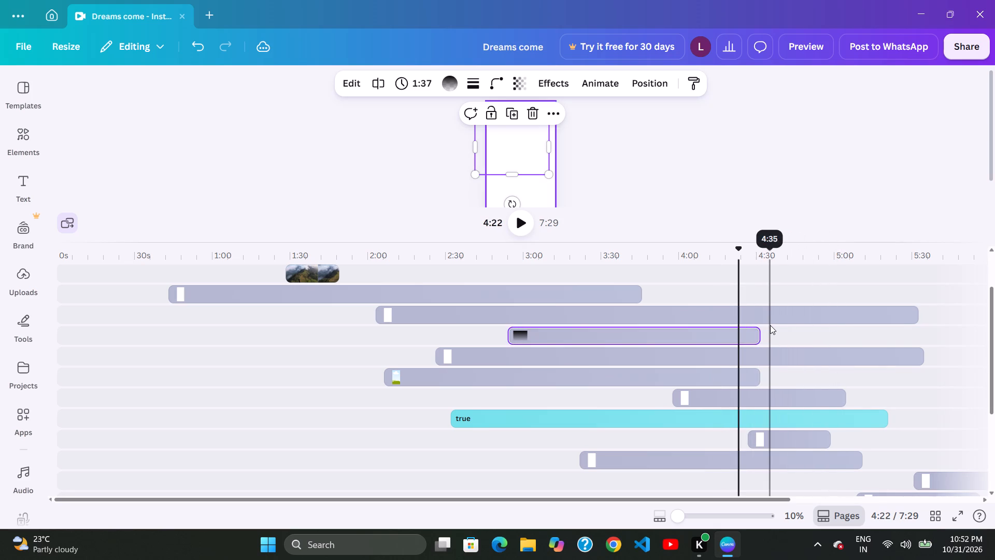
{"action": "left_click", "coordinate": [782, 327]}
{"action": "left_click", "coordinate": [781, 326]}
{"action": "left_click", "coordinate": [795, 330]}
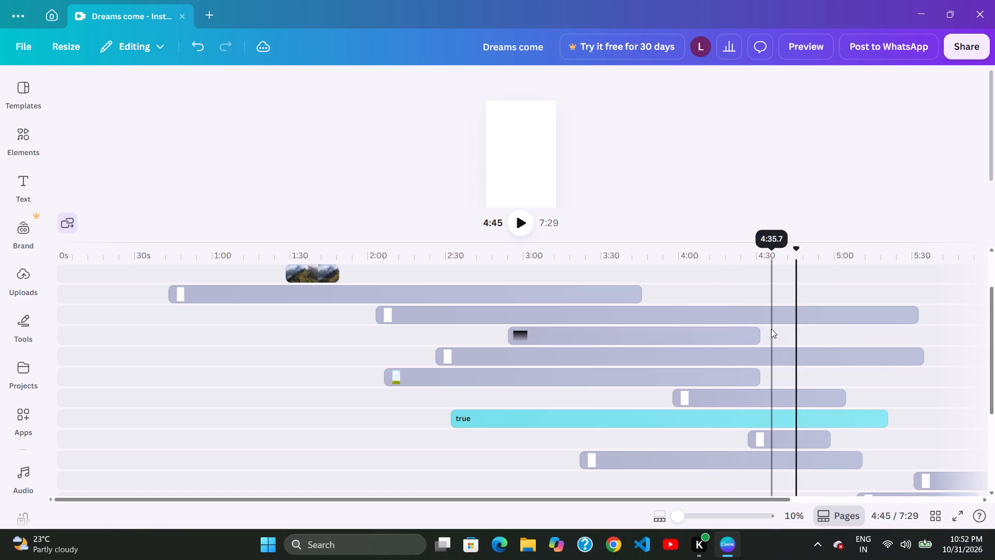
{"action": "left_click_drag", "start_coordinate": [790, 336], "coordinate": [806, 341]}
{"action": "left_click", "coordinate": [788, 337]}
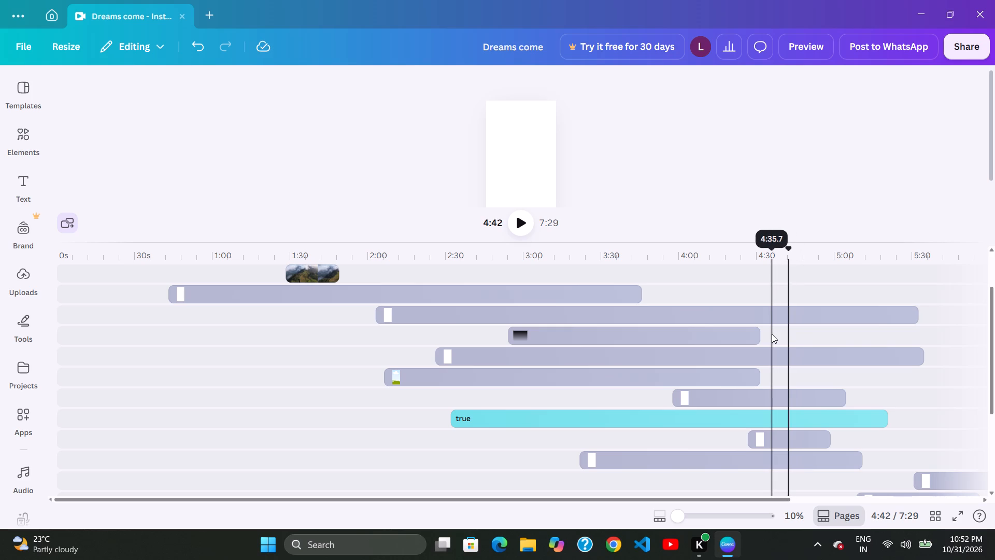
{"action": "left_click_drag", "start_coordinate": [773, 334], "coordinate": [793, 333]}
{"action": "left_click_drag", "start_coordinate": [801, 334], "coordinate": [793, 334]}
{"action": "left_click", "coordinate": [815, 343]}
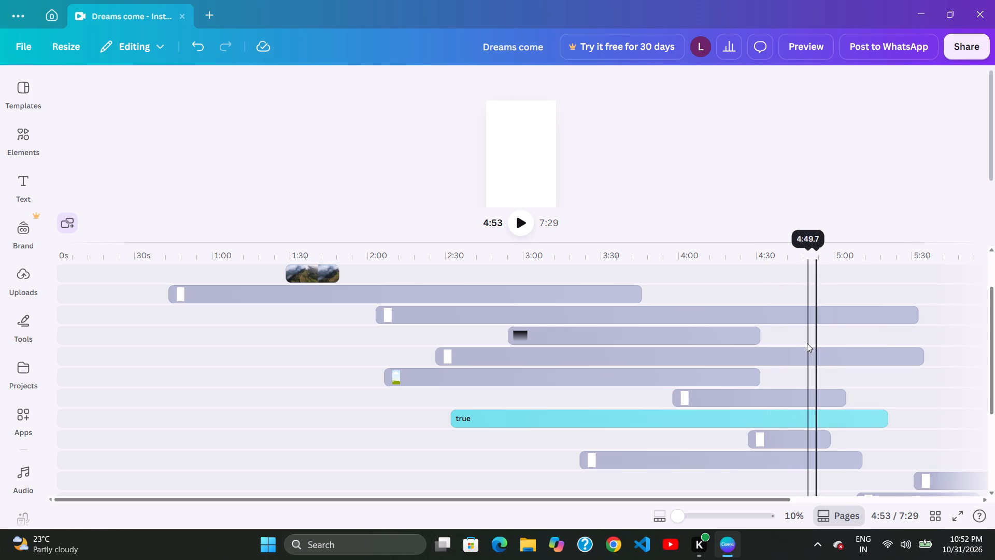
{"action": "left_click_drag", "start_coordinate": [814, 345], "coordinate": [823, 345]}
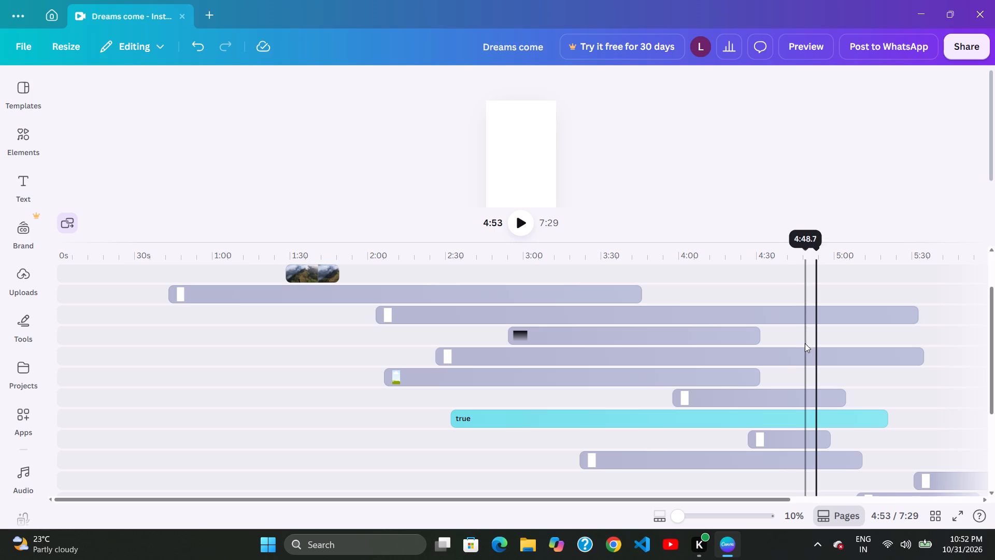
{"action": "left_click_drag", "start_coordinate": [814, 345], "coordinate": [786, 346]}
Shift the 3:08 white frame clip later on its track to start at about 2:46.
{"action": "left_click_drag", "start_coordinate": [816, 354], "coordinate": [849, 356]}
{"action": "left_click", "coordinate": [803, 351]}
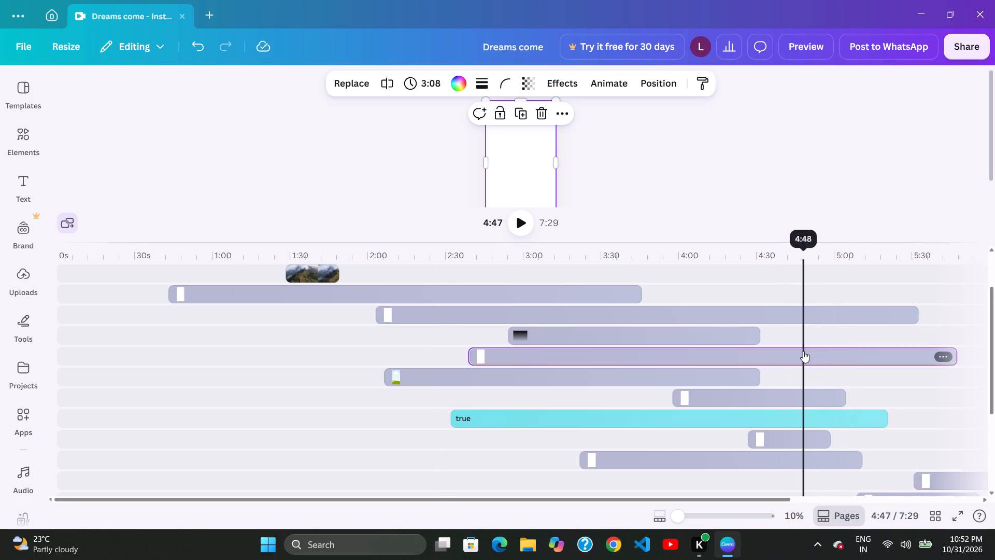
{"action": "left_click", "coordinate": [805, 352]}
{"action": "left_click_drag", "start_coordinate": [825, 355], "coordinate": [833, 357]}
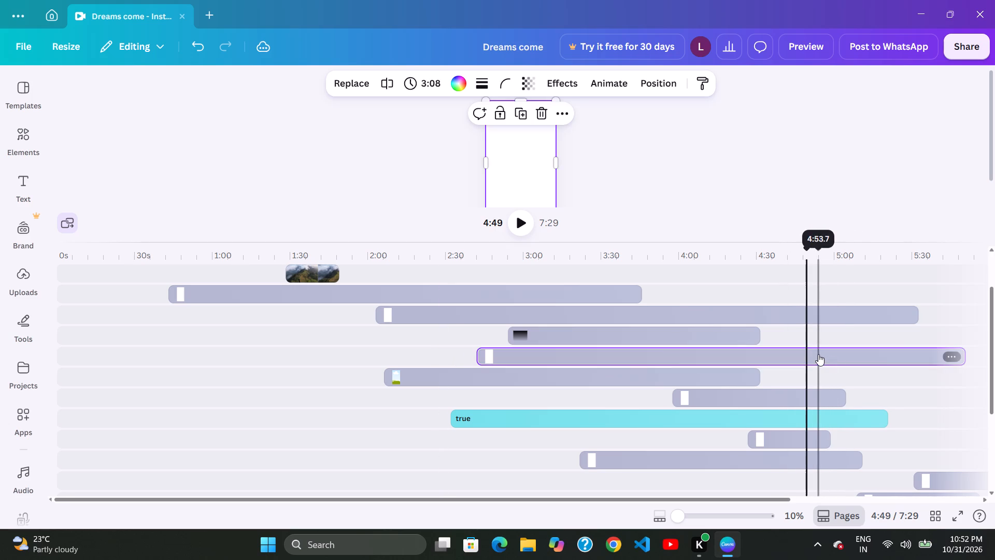
{"action": "left_click_drag", "start_coordinate": [824, 357], "coordinate": [836, 357]}
{"action": "left_click", "coordinate": [844, 357]}
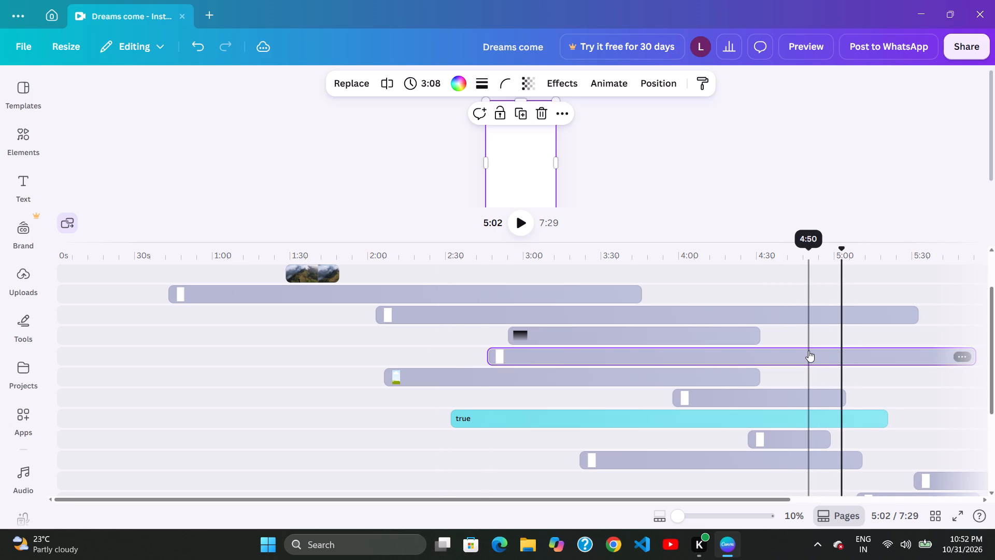
{"action": "left_click_drag", "start_coordinate": [831, 356], "coordinate": [837, 357]}
{"action": "left_click_drag", "start_coordinate": [850, 357], "coordinate": [835, 355]}
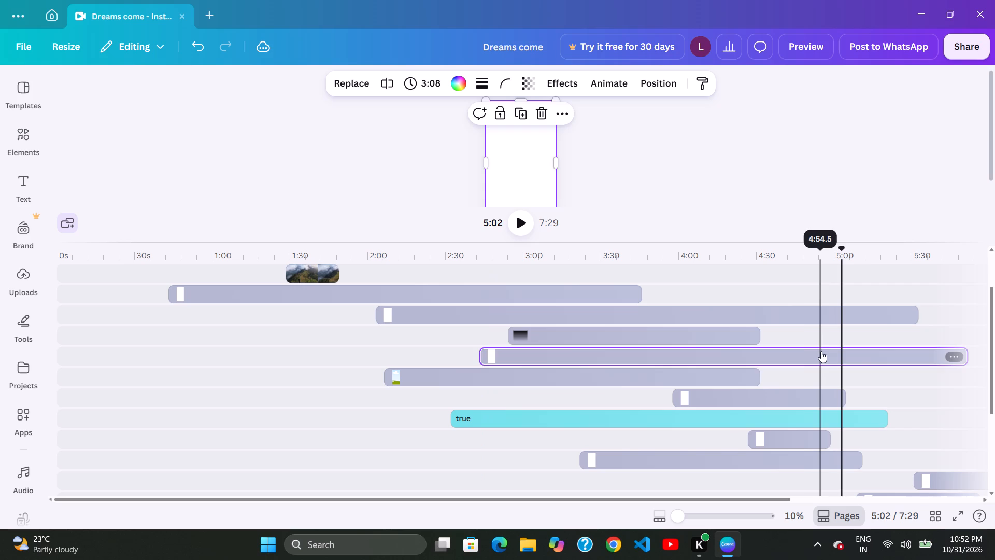
{"action": "left_click", "coordinate": [842, 355]}
{"action": "left_click", "coordinate": [816, 352]}
{"action": "left_click_drag", "start_coordinate": [848, 358], "coordinate": [852, 359]}
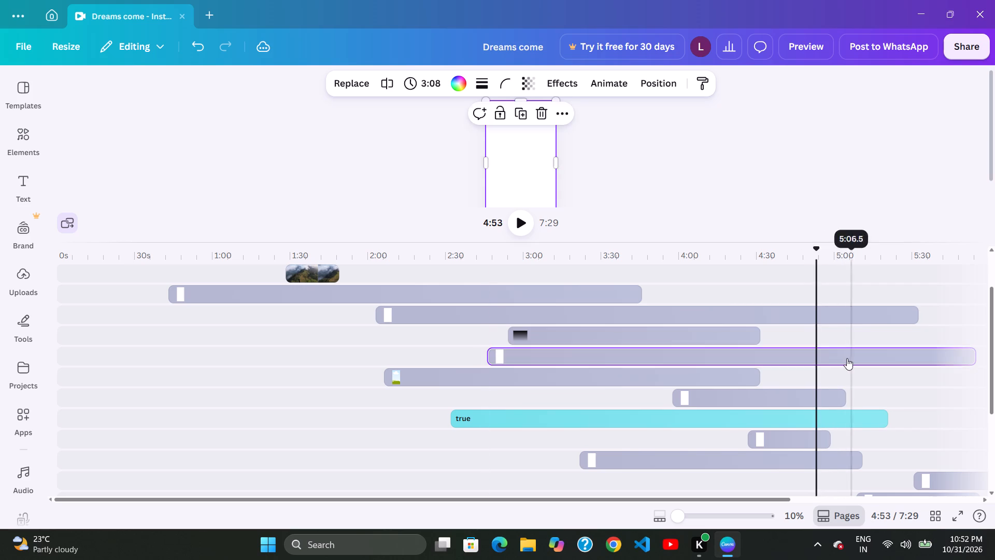
{"action": "left_click", "coordinate": [832, 357]}
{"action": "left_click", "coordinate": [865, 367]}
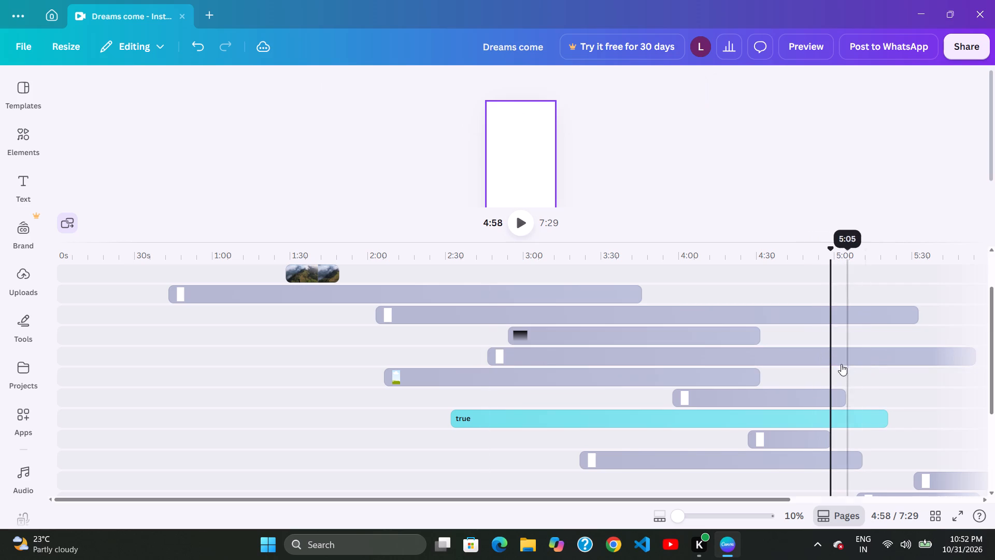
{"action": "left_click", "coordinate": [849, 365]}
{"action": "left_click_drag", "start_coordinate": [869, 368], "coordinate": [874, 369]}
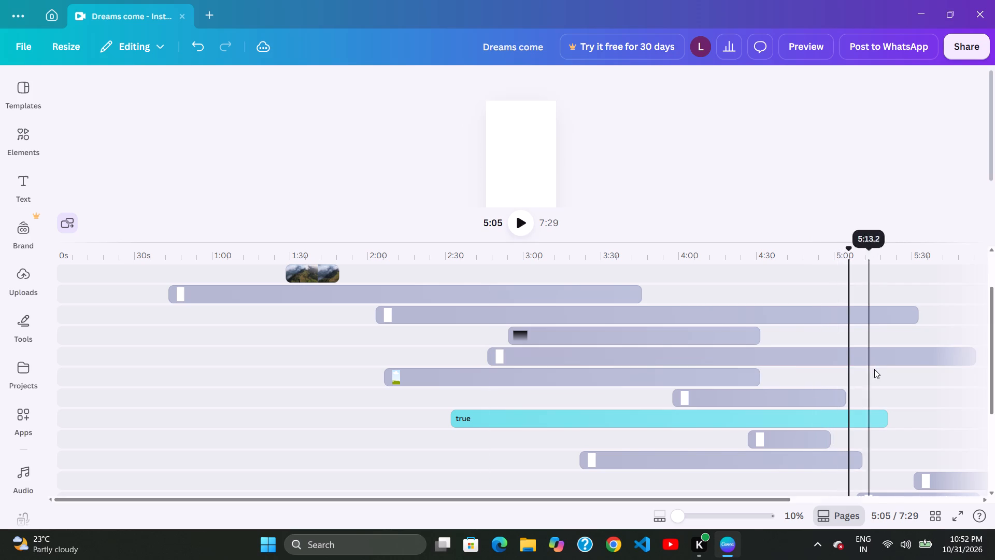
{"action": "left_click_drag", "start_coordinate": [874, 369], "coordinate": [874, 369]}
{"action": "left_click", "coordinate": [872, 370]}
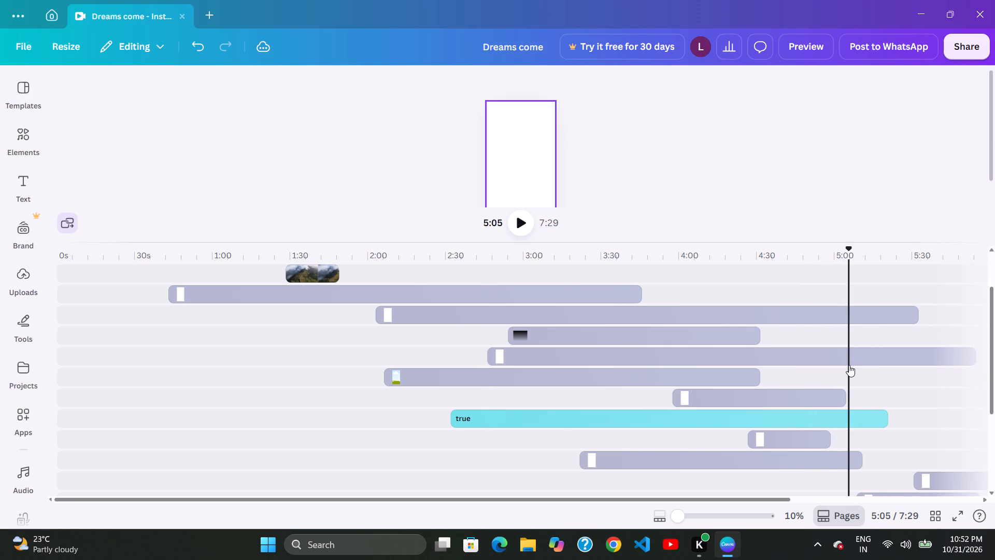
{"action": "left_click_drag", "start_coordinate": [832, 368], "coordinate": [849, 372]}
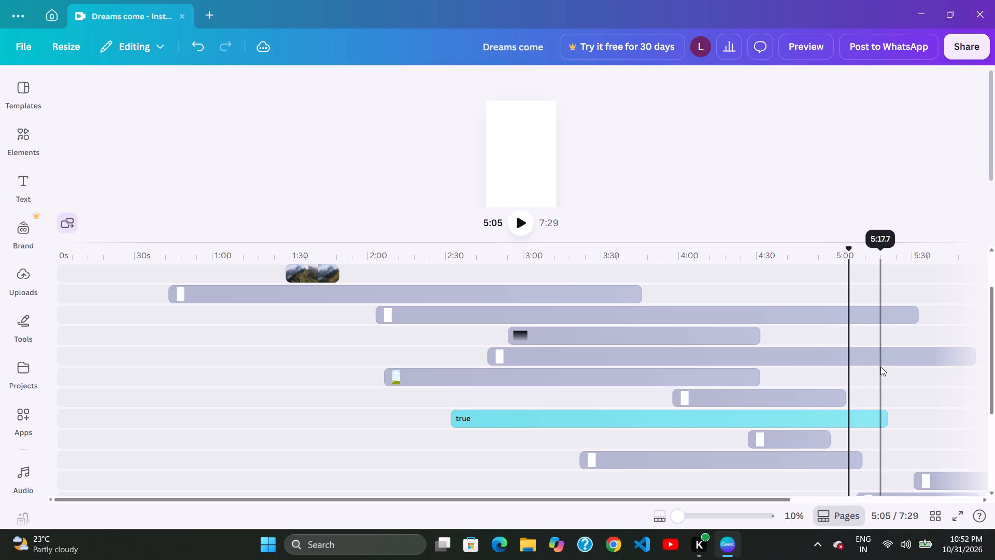
Shift the 3:08 white frame clip slightly later to start at about 2:48.
{"action": "left_click_drag", "start_coordinate": [688, 351], "coordinate": [691, 353]}
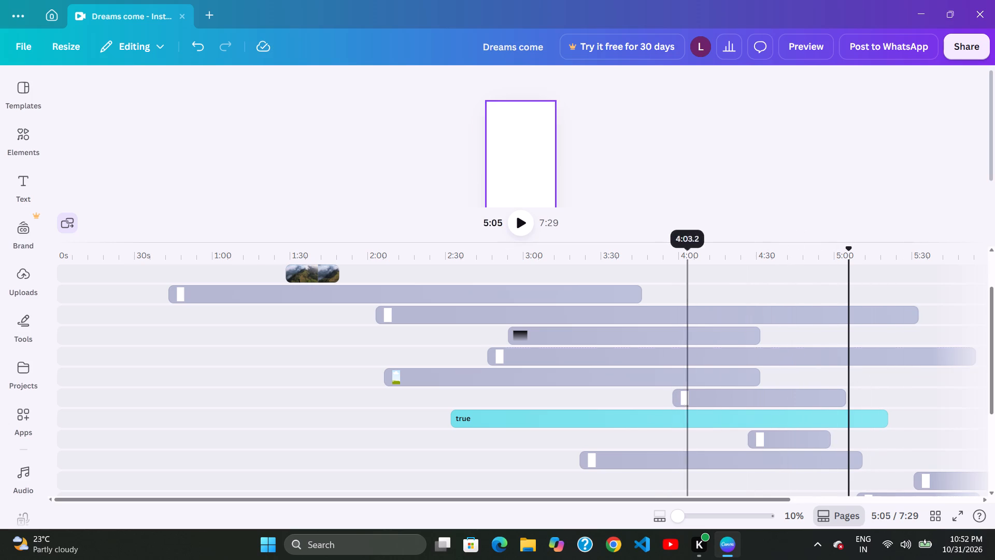
{"action": "left_click_drag", "start_coordinate": [691, 353], "coordinate": [694, 353]}
Shift the 3:29 white frame clip earlier to start at about 1:50 and the black gradient clip slightly later to about 2:56.
{"action": "left_click_drag", "start_coordinate": [749, 318], "coordinate": [726, 318]}
{"action": "left_click", "coordinate": [717, 329]}
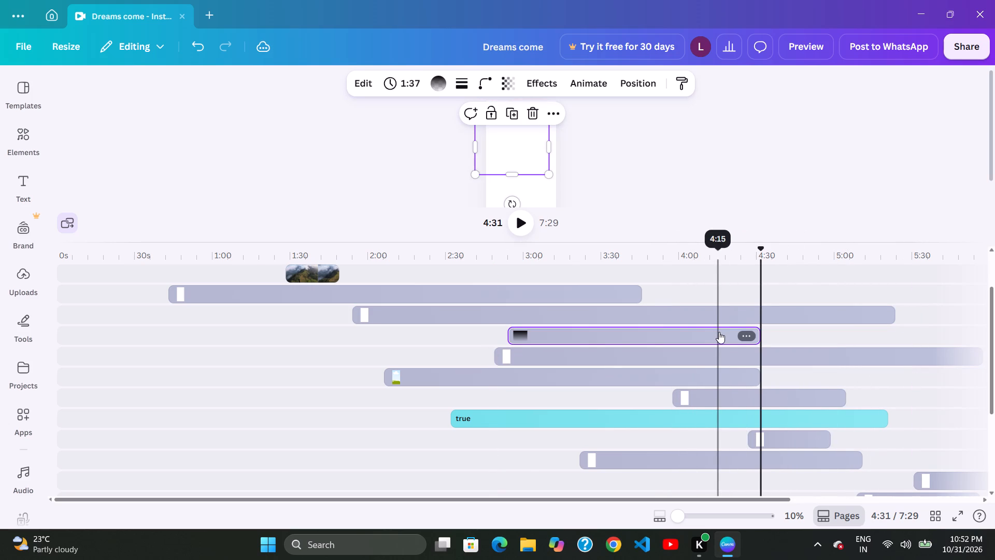
{"action": "left_click_drag", "start_coordinate": [710, 333], "coordinate": [717, 329]}
{"action": "left_click_drag", "start_coordinate": [747, 323], "coordinate": [732, 317]}
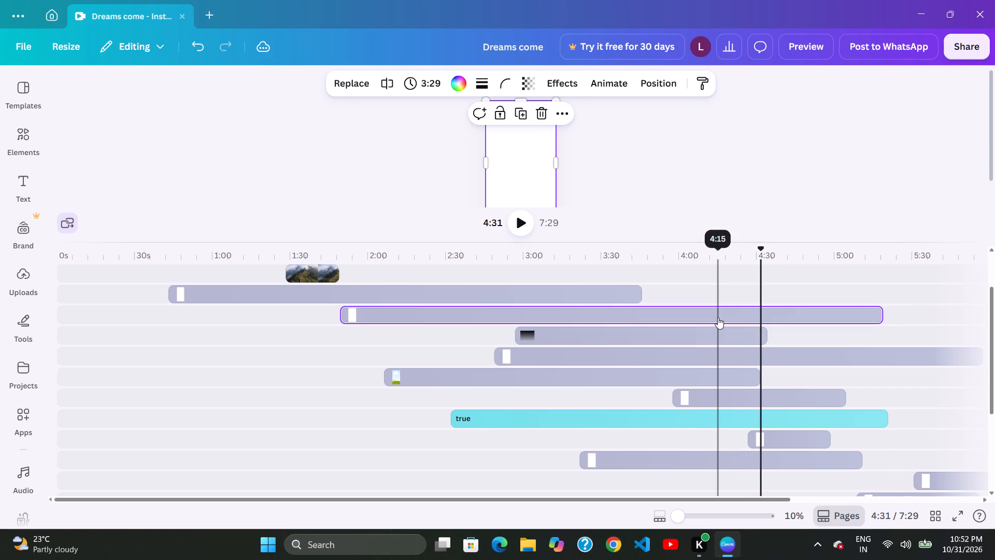
{"action": "left_click", "coordinate": [726, 317]}
{"action": "left_click", "coordinate": [737, 319]}
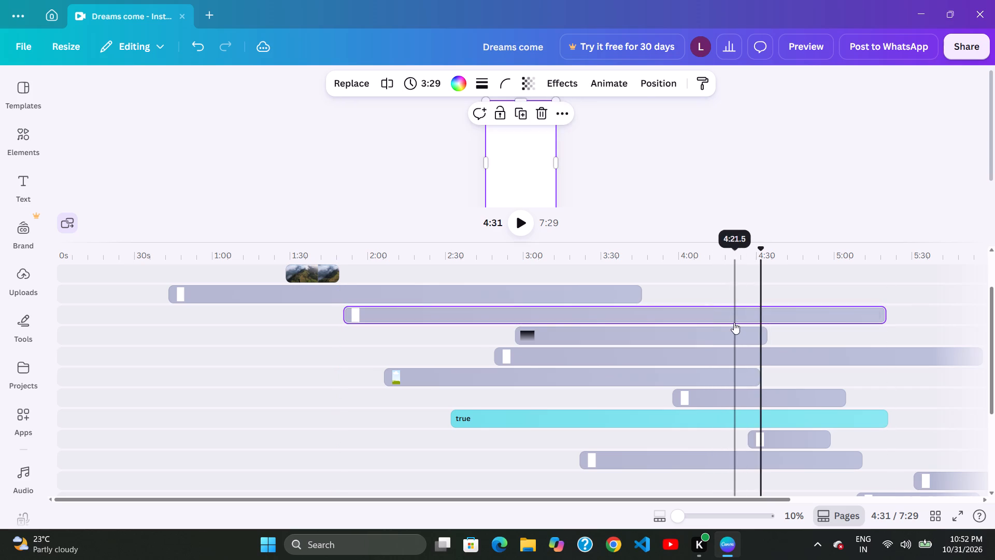
{"action": "left_click", "coordinate": [735, 323]}
Shift the 3:29 white frame clip later on its track to start at about 2:14.
{"action": "left_click_drag", "start_coordinate": [726, 323], "coordinate": [763, 323]}
{"action": "left_click", "coordinate": [775, 320]}
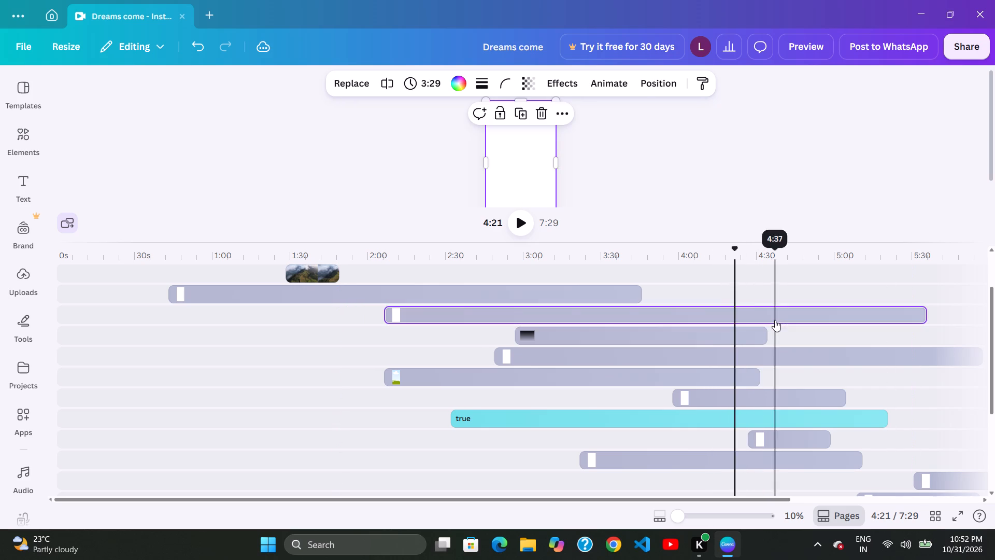
{"action": "left_click", "coordinate": [763, 317]}
{"action": "left_click_drag", "start_coordinate": [739, 315], "coordinate": [760, 310]}
{"action": "left_click_drag", "start_coordinate": [782, 303], "coordinate": [785, 294]}
{"action": "left_click", "coordinate": [795, 293]}
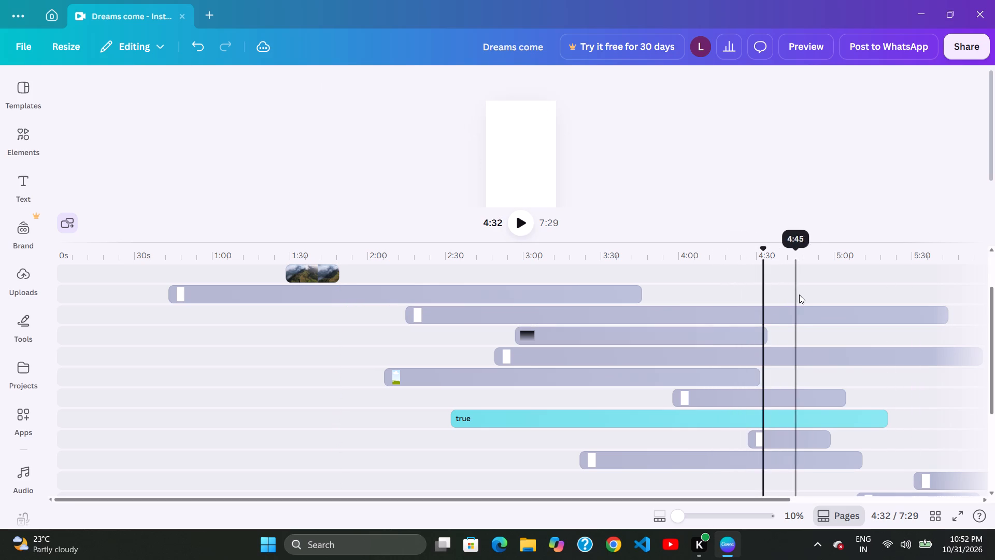
{"action": "left_click_drag", "start_coordinate": [795, 298], "coordinate": [803, 301]}
{"action": "left_click", "coordinate": [802, 305]}
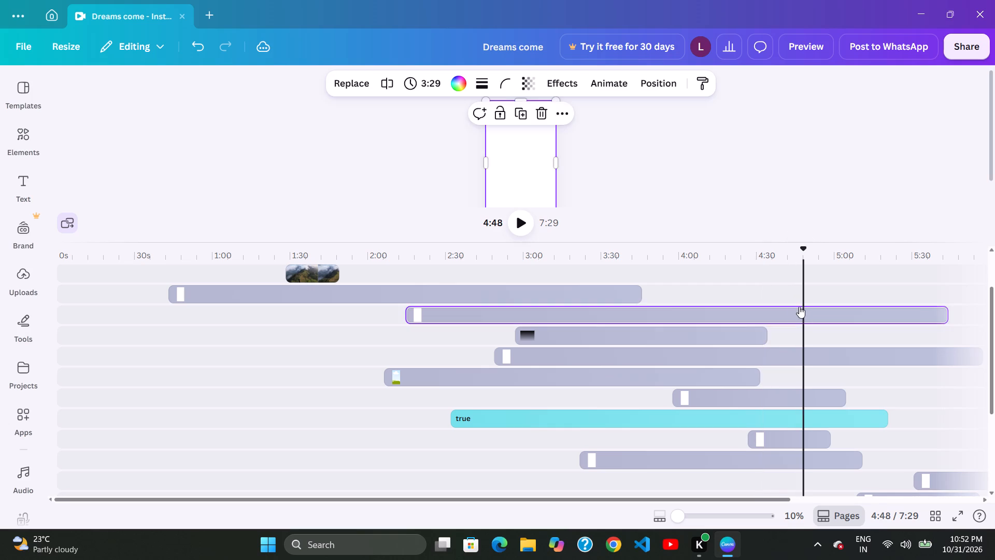
Shift the 3:29 white frame clip further along to start at about 2:31, level with the "true" clip's start.
{"action": "left_click_drag", "start_coordinate": [804, 310], "coordinate": [797, 312]}
{"action": "left_click_drag", "start_coordinate": [740, 310], "coordinate": [782, 313]}
{"action": "left_click_drag", "start_coordinate": [798, 313], "coordinate": [780, 314]}
{"action": "left_click", "coordinate": [764, 314]}
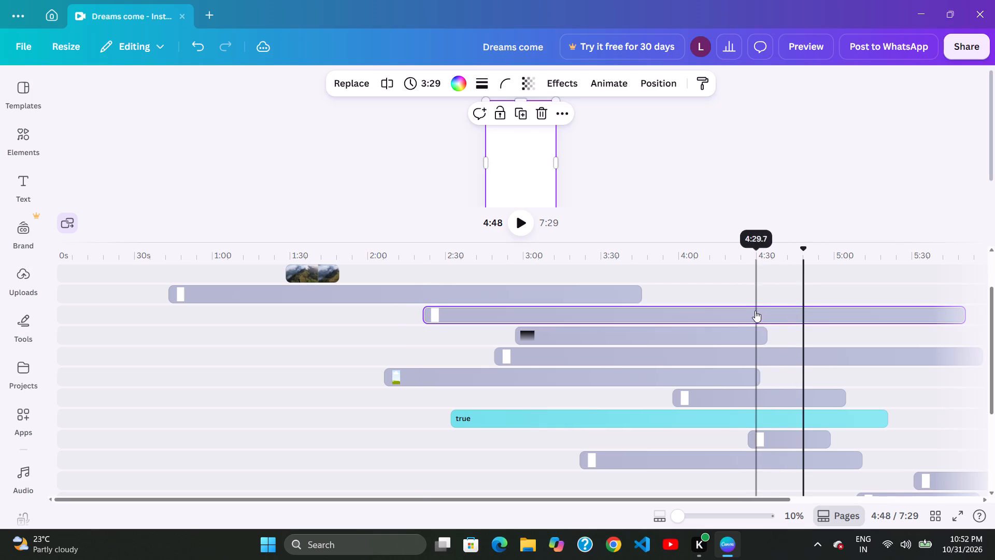
{"action": "left_click_drag", "start_coordinate": [758, 310], "coordinate": [769, 312]}
{"action": "left_click_drag", "start_coordinate": [765, 311], "coordinate": [771, 316]}
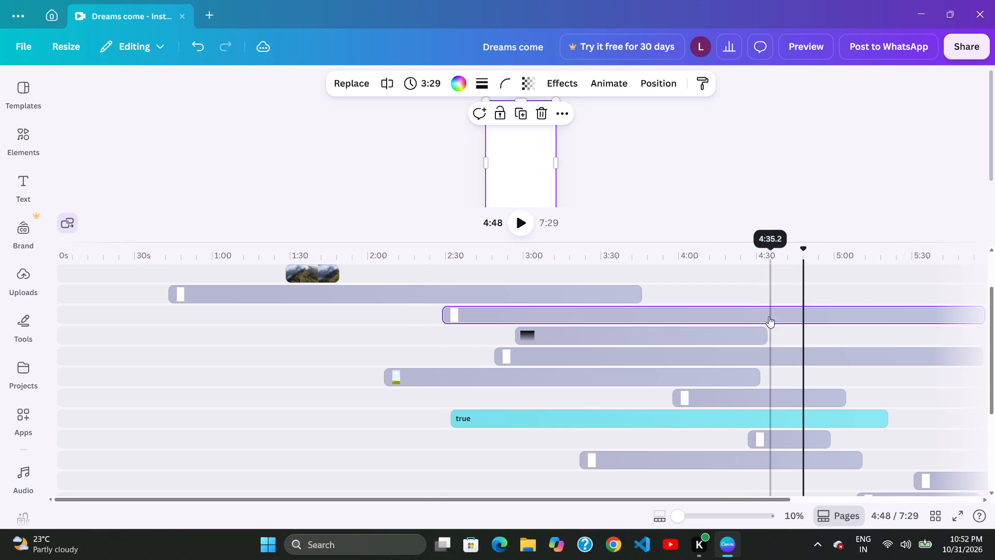
{"action": "left_click", "coordinate": [770, 318]}
{"action": "left_click_drag", "start_coordinate": [765, 319], "coordinate": [775, 322]}
{"action": "left_click", "coordinate": [762, 320]}
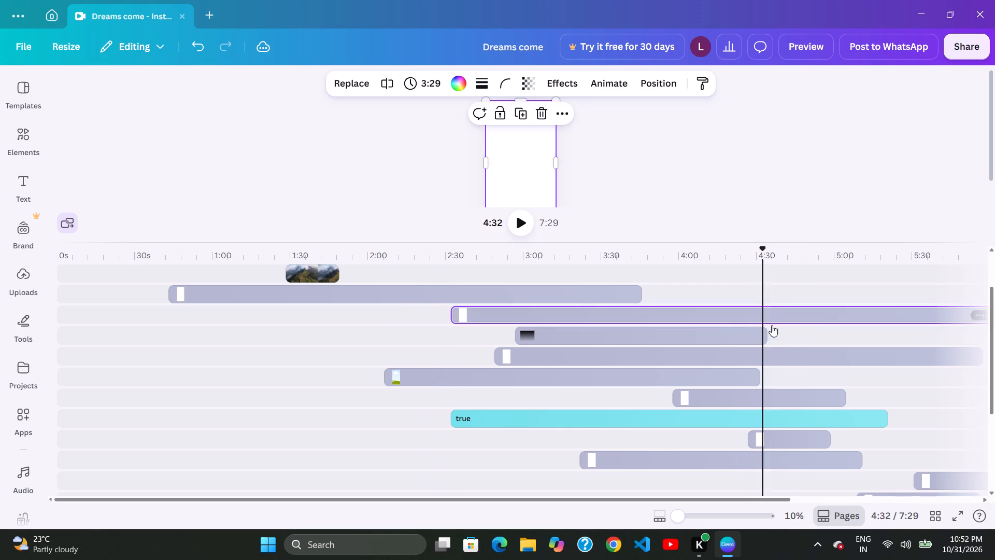
Extend the end of the black gradient clip to about 4:41.
{"action": "left_click", "coordinate": [799, 330]}
{"action": "left_click_drag", "start_coordinate": [766, 329], "coordinate": [785, 330]}
{"action": "left_click_drag", "start_coordinate": [799, 331], "coordinate": [787, 330]}
{"action": "left_click_drag", "start_coordinate": [752, 325], "coordinate": [760, 326]}
Shift the 3:29 white frame clip earlier on its track to start at about 2:24.
{"action": "left_click_drag", "start_coordinate": [799, 321], "coordinate": [772, 319]}
{"action": "left_click_drag", "start_coordinate": [751, 316], "coordinate": [756, 318]}
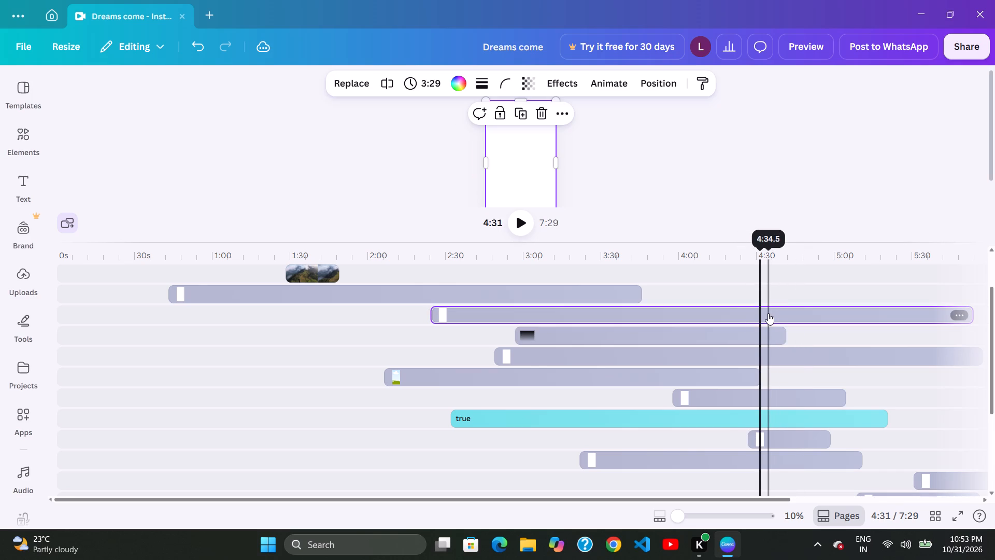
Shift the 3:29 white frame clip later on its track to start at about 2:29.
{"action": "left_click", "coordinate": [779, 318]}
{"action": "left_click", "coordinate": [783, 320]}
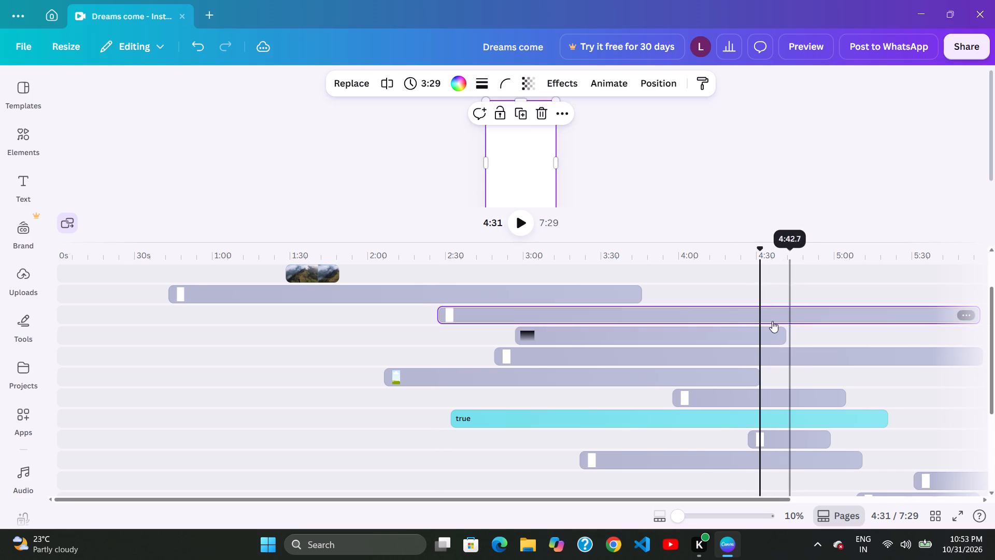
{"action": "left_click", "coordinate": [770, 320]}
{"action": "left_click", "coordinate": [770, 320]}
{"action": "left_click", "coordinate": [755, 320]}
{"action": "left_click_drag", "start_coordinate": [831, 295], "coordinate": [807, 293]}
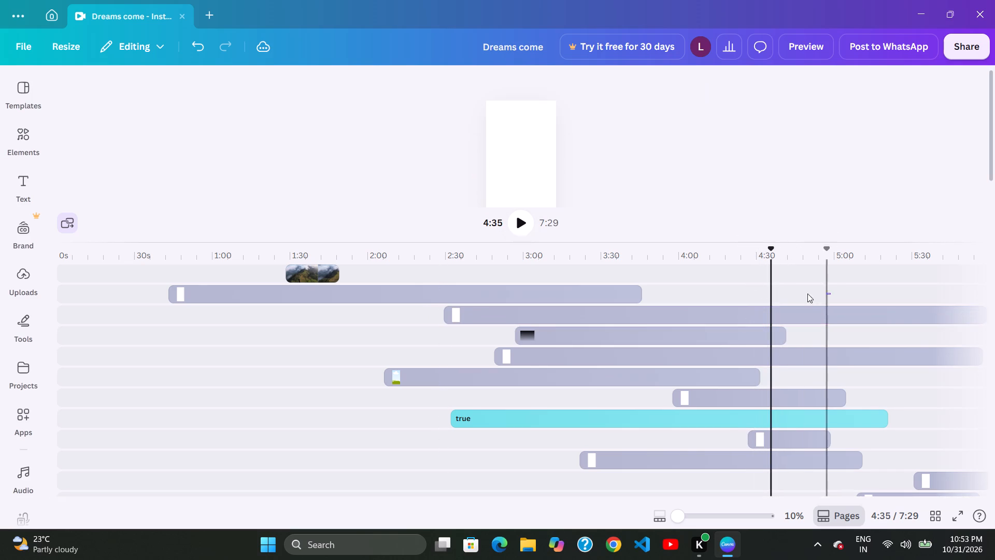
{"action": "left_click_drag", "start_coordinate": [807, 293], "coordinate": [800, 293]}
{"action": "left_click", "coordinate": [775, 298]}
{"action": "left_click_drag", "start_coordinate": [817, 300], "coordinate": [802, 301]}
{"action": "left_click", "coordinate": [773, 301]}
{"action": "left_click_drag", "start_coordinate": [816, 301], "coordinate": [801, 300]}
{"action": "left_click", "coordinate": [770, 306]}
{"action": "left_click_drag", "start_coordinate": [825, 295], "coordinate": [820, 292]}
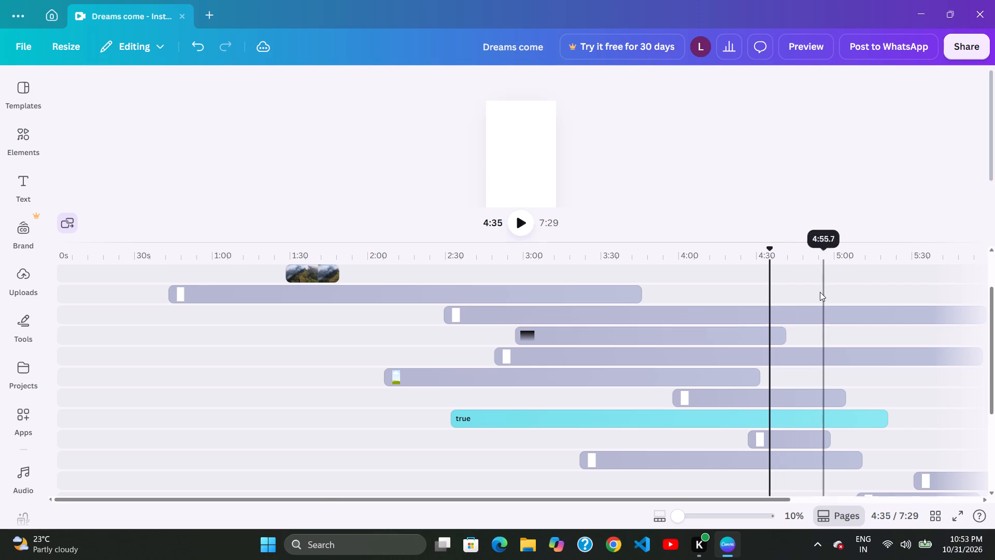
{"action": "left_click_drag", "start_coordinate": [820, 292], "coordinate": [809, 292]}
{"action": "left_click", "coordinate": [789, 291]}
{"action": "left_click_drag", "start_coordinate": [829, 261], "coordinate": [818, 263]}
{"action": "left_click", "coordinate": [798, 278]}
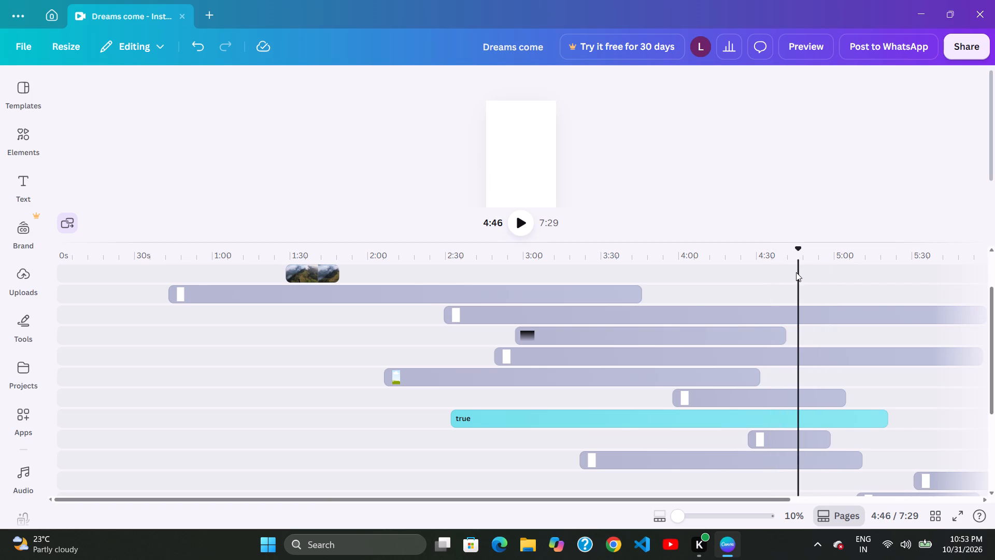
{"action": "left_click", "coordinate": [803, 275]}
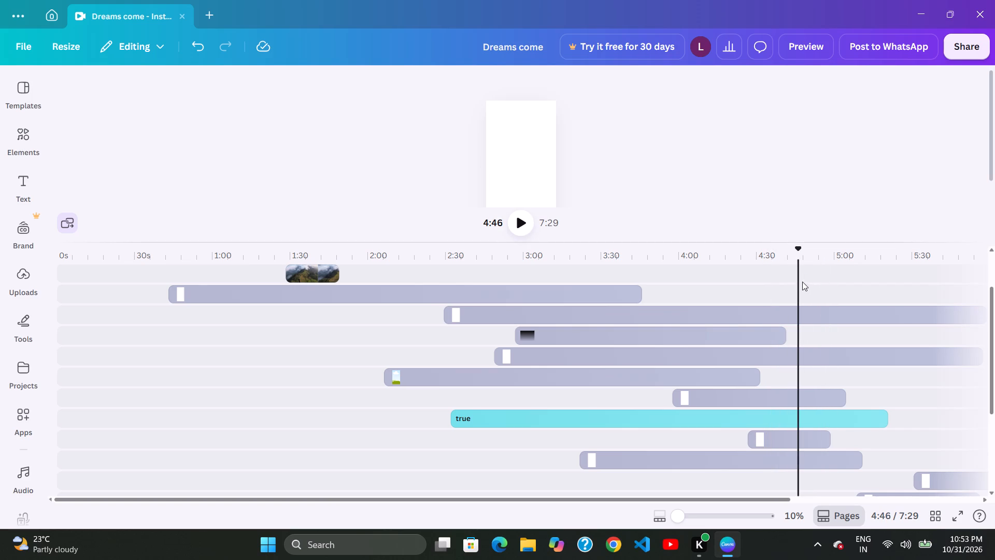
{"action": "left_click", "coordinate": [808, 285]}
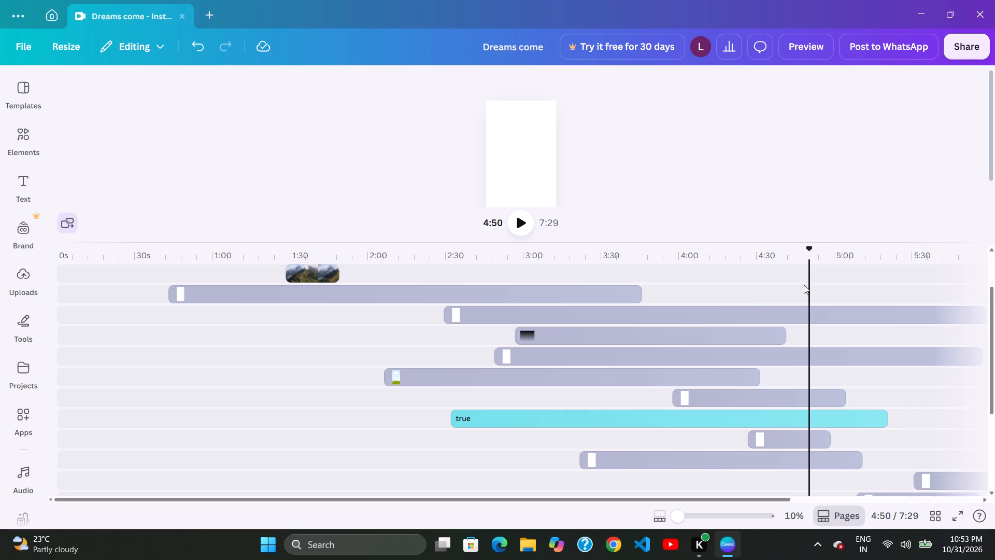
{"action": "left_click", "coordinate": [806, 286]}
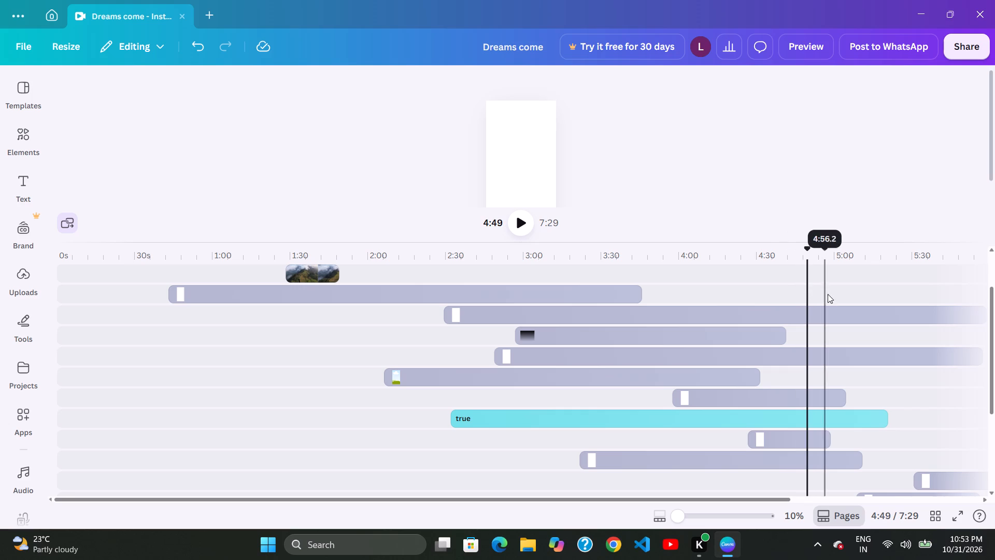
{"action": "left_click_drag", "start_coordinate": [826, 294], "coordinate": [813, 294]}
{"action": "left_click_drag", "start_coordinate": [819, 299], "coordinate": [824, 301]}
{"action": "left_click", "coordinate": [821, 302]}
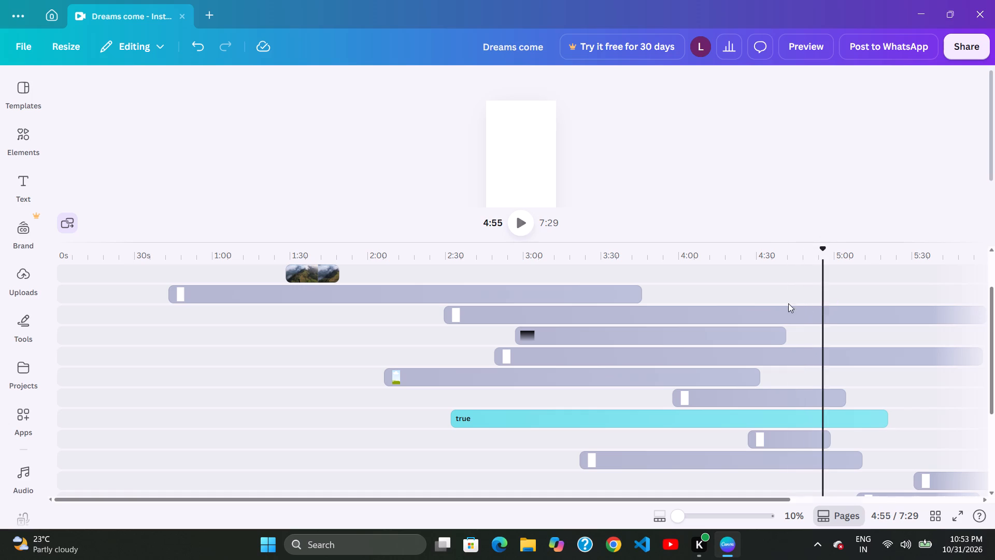
Shift the 3:29 white frame clip later on its track to start at about 2:44.
{"action": "left_click_drag", "start_coordinate": [799, 306], "coordinate": [830, 313]}
{"action": "left_click_drag", "start_coordinate": [854, 311], "coordinate": [862, 311]}
{"action": "left_click_drag", "start_coordinate": [800, 304], "coordinate": [823, 311]}
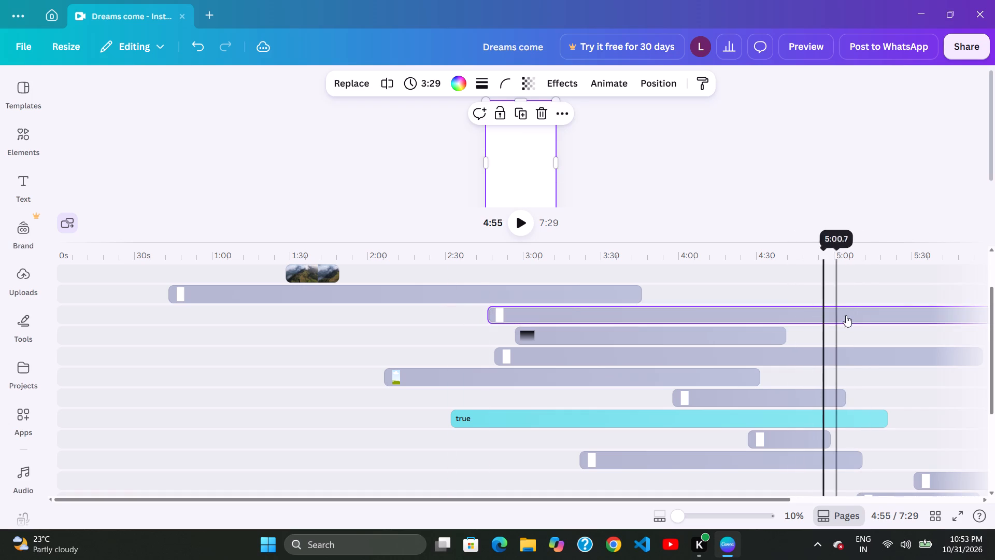
{"action": "left_click_drag", "start_coordinate": [847, 315], "coordinate": [842, 315]}
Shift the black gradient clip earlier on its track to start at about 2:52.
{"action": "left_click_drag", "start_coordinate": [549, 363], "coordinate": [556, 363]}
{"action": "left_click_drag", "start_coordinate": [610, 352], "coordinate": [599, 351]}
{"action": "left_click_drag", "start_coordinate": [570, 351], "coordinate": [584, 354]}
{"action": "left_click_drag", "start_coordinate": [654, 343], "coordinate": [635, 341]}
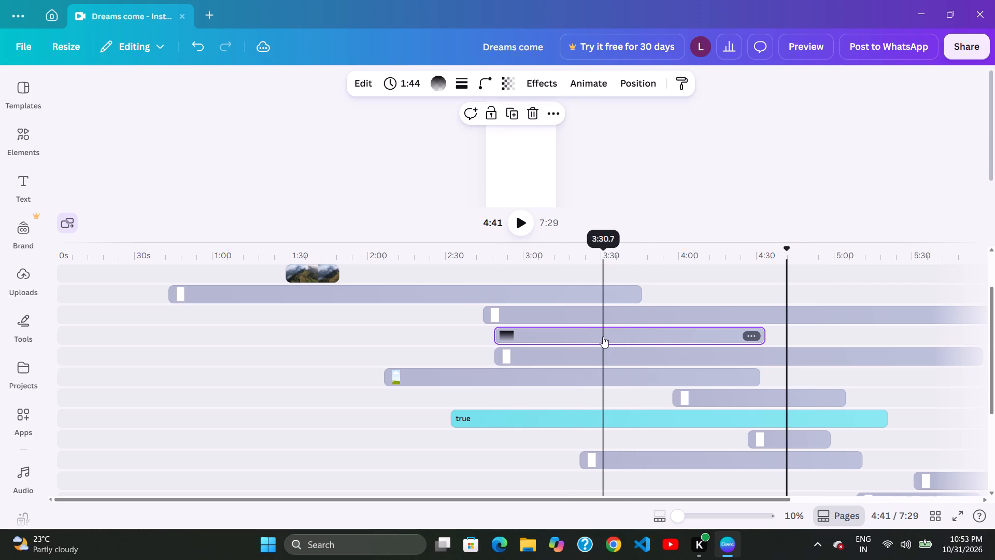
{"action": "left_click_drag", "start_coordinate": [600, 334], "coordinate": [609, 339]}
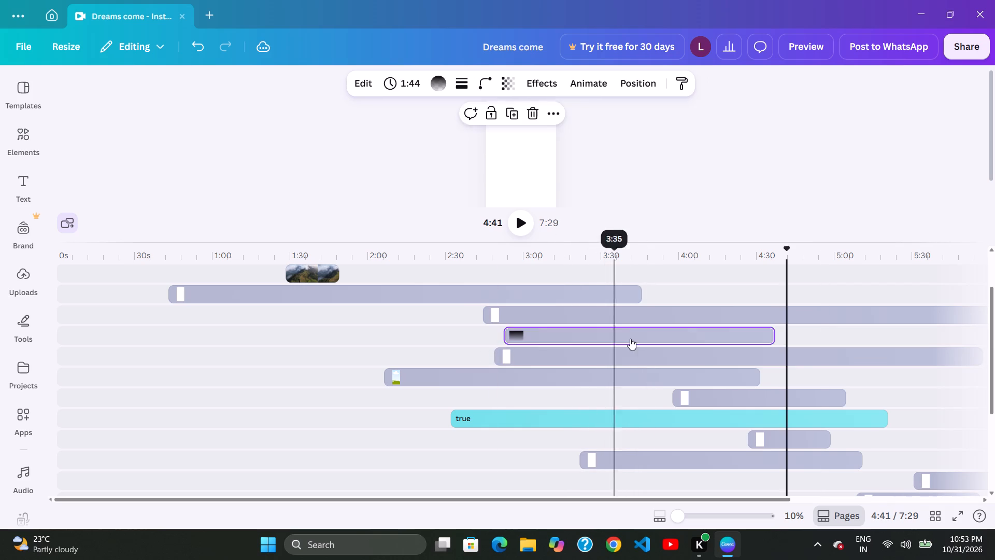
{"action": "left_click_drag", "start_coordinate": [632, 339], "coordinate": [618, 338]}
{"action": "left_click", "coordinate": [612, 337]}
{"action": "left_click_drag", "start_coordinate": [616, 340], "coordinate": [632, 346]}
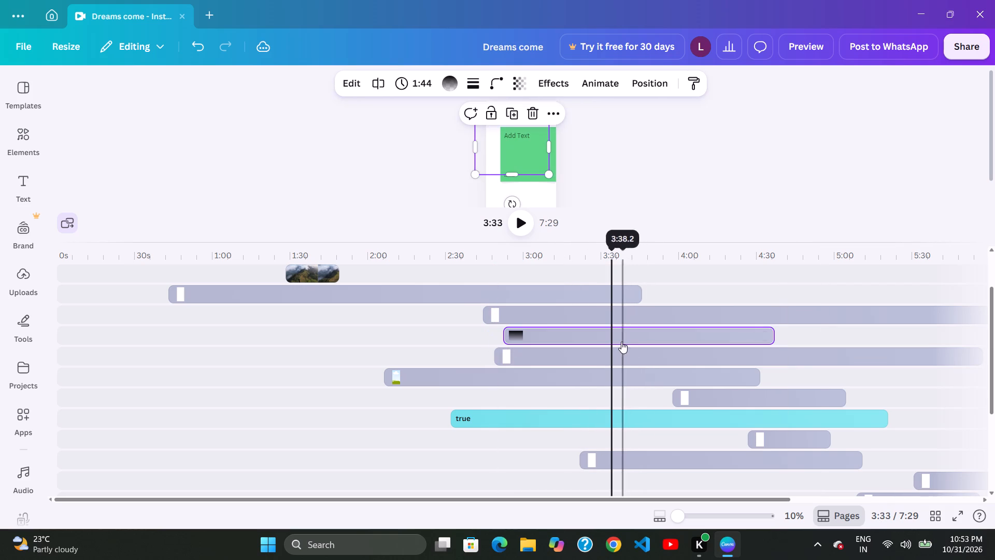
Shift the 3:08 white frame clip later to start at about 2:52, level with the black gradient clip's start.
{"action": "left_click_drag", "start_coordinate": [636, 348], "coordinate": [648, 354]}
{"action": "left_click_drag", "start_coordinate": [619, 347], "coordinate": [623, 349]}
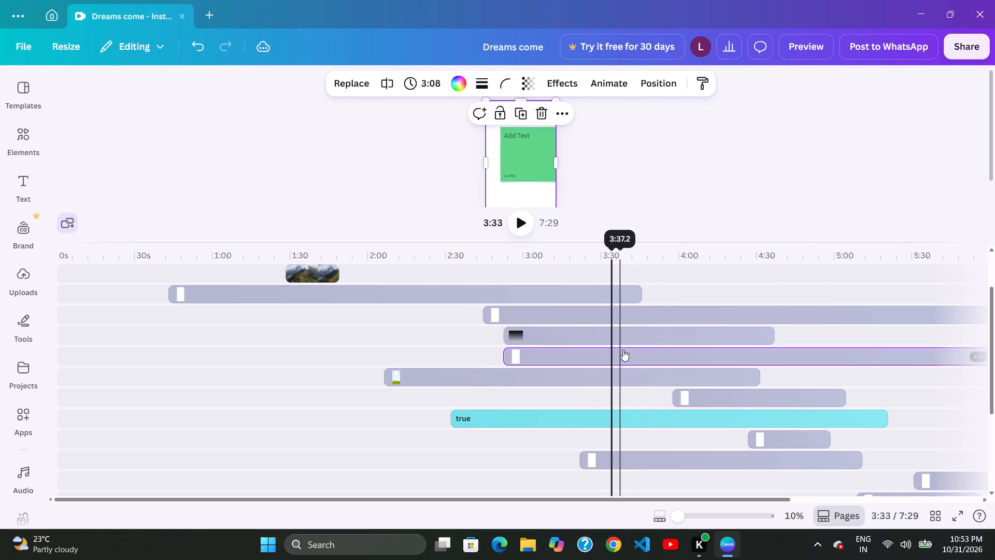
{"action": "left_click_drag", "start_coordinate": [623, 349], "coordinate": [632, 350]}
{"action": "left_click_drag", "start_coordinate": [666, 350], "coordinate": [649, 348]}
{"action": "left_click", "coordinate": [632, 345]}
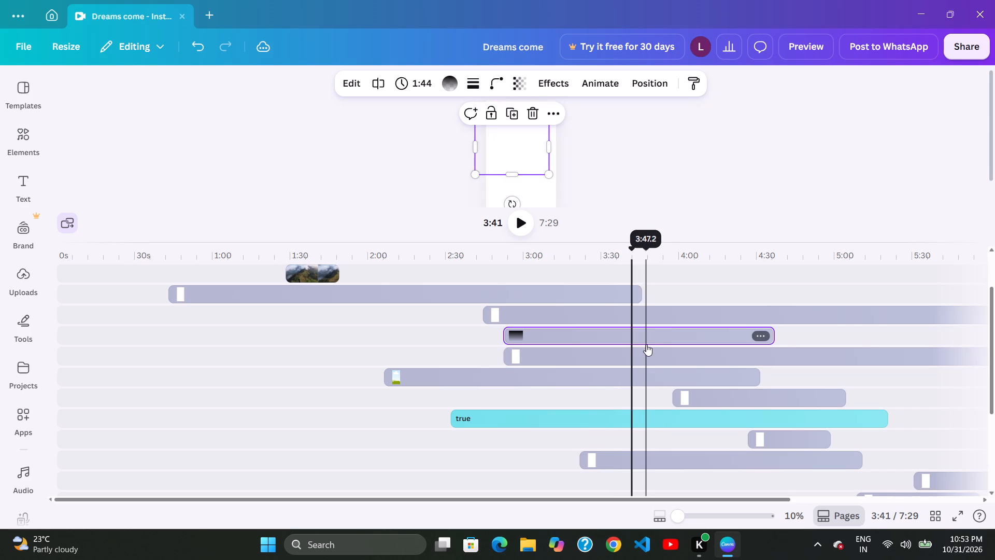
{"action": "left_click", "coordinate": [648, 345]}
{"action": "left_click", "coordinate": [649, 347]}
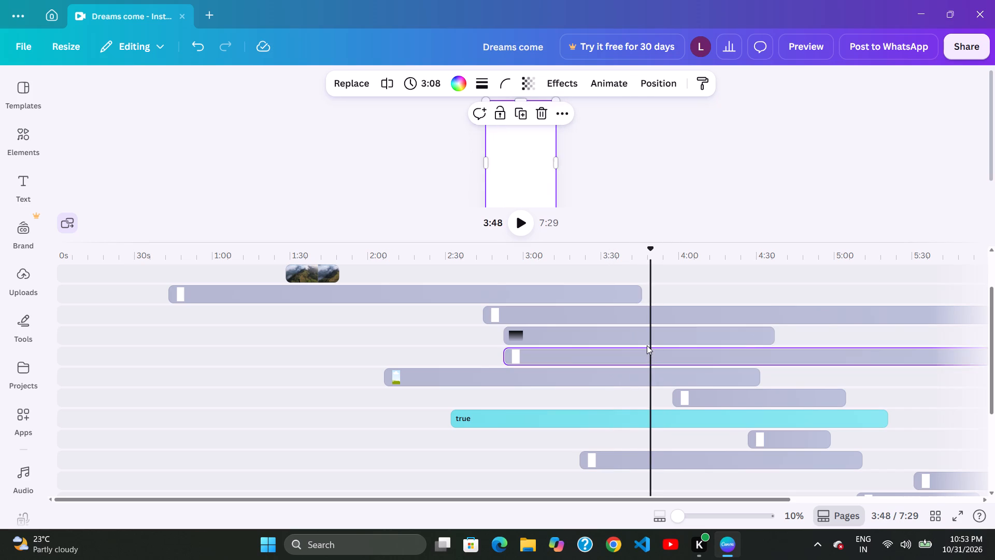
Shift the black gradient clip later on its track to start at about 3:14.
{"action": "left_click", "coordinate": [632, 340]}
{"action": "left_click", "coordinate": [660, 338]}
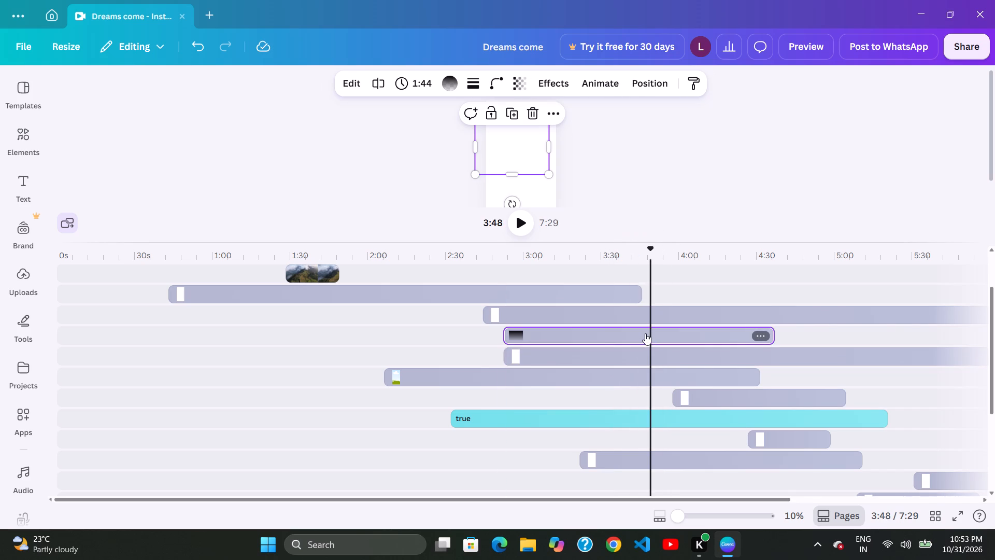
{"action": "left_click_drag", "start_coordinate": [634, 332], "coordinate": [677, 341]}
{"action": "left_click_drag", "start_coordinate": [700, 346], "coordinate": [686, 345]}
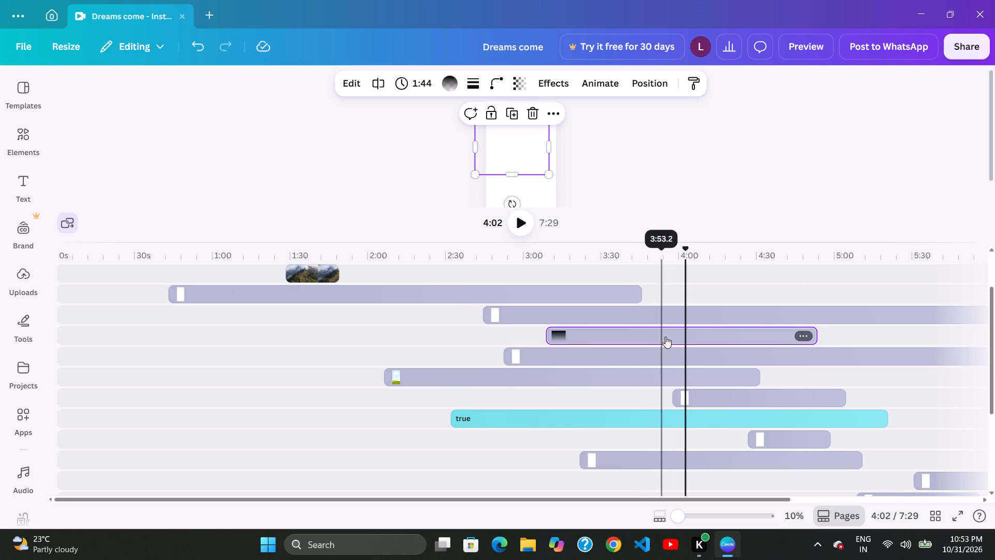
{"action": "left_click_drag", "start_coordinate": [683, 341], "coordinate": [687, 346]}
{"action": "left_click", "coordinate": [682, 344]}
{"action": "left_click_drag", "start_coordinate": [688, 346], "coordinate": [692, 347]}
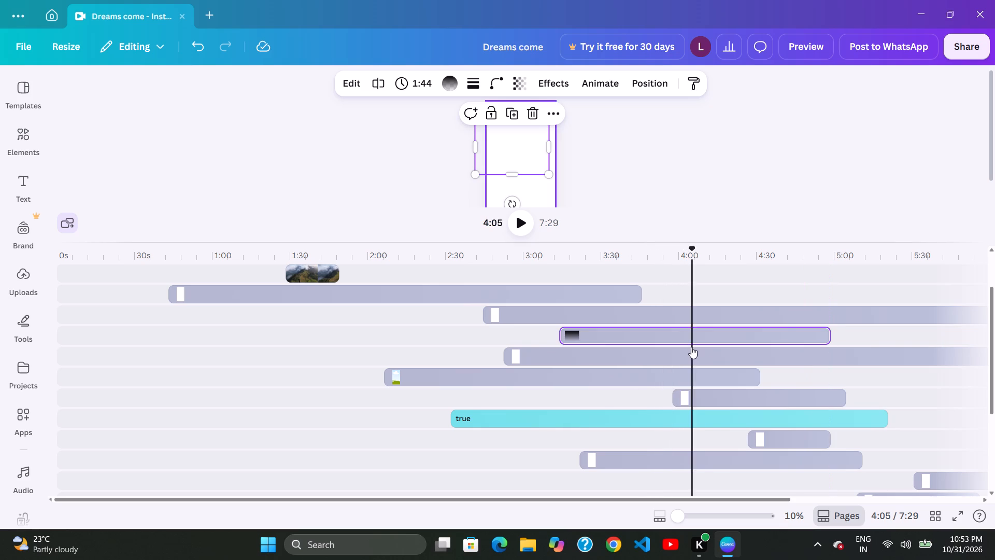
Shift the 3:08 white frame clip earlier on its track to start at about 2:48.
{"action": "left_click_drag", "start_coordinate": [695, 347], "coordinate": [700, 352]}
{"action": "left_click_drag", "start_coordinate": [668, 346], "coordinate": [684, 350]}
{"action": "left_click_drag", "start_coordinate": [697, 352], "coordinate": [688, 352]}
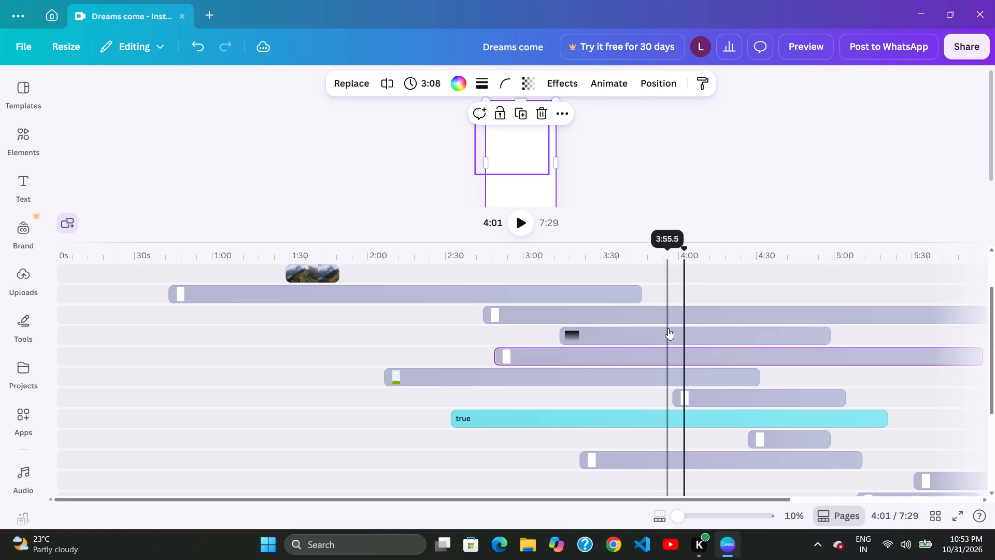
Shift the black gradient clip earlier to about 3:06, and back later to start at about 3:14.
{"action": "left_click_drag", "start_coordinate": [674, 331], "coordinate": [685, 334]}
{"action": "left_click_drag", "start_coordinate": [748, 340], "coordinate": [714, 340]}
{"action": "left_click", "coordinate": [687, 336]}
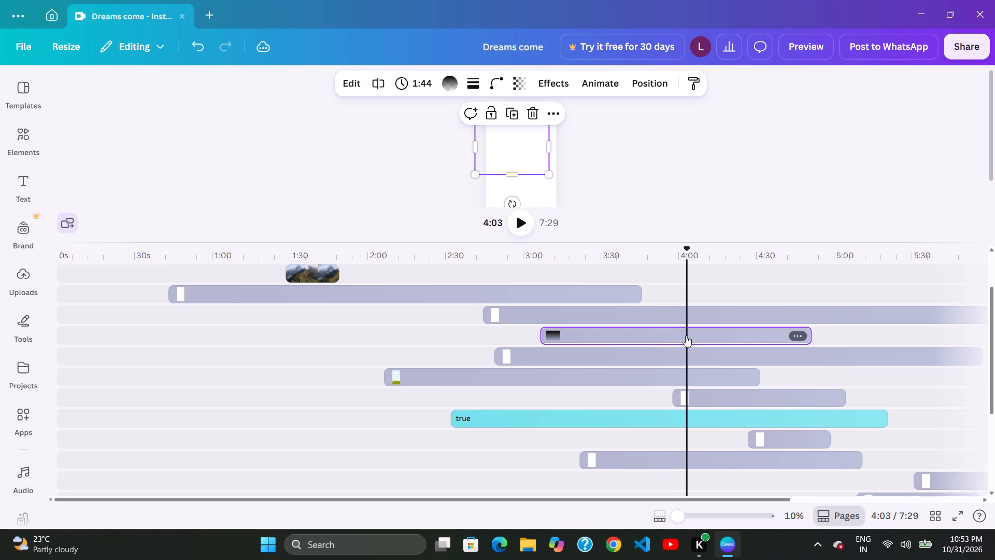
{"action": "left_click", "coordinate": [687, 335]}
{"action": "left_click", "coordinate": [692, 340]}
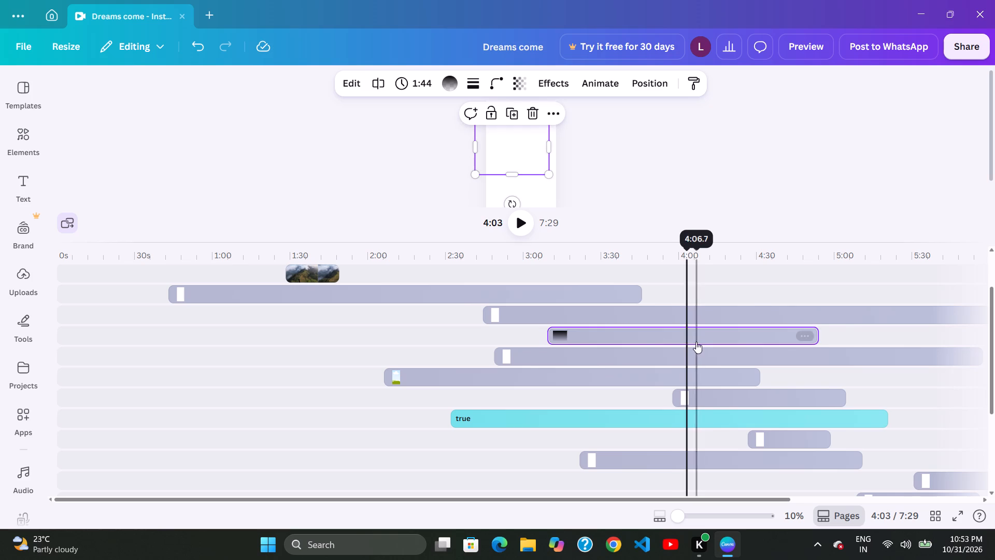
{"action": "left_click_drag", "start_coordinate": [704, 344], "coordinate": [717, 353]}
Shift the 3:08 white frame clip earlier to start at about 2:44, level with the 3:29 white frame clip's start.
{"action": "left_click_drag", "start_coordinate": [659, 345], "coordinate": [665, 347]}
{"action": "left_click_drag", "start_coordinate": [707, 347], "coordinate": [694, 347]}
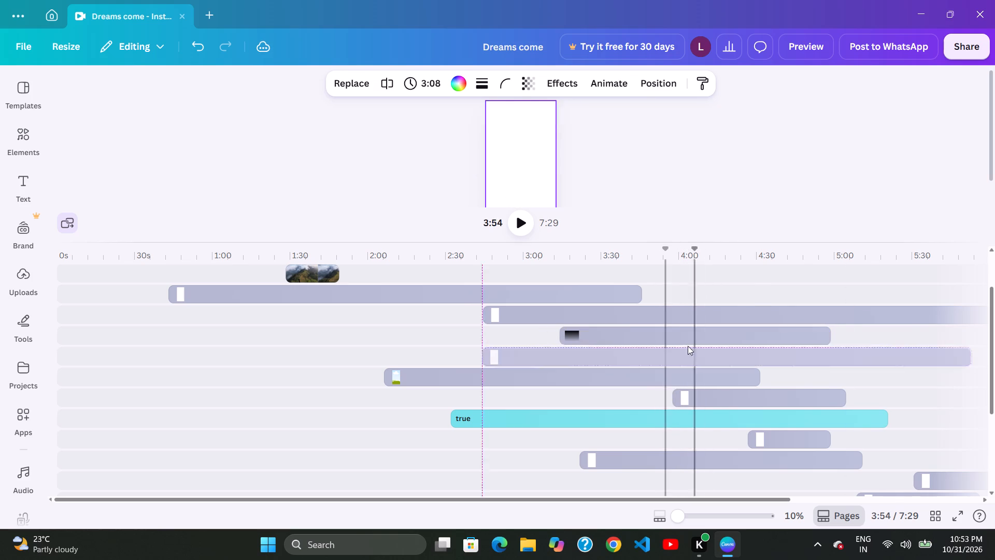
Shift the black gradient clip later on its track to start at about 3:20.
{"action": "left_click", "coordinate": [678, 346]}
{"action": "left_click_drag", "start_coordinate": [676, 343], "coordinate": [686, 347]}
Shift the 3:08 white frame clip later on its track to start at about 2:56.
{"action": "left_click", "coordinate": [708, 352]}
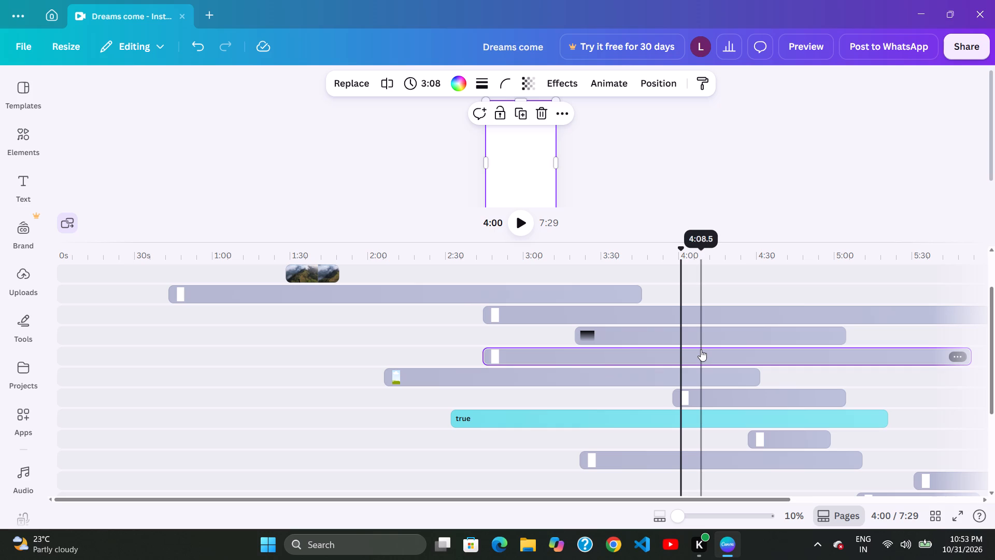
{"action": "left_click", "coordinate": [703, 349]}
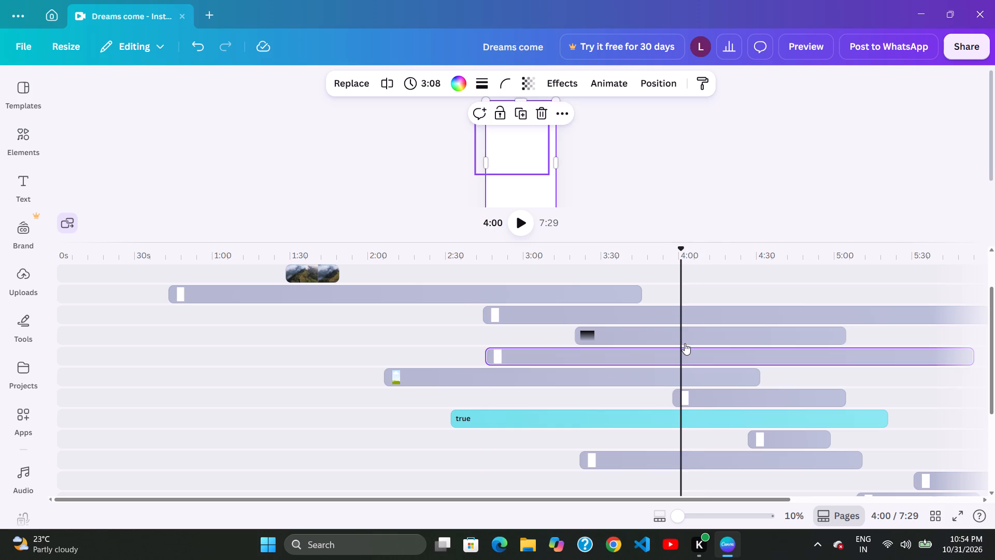
{"action": "left_click", "coordinate": [687, 345]}
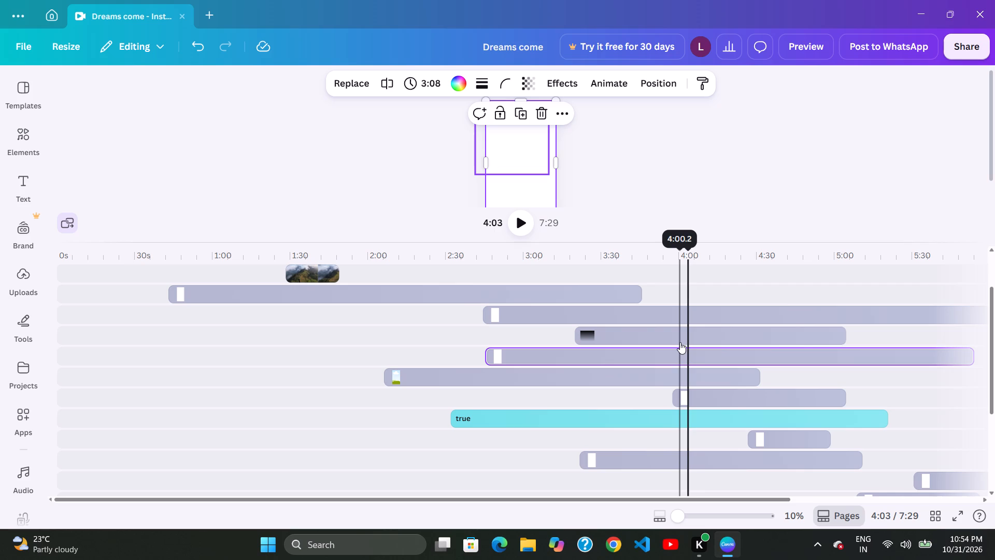
{"action": "left_click_drag", "start_coordinate": [695, 353], "coordinate": [703, 358]}
{"action": "left_click_drag", "start_coordinate": [695, 354], "coordinate": [702, 358]}
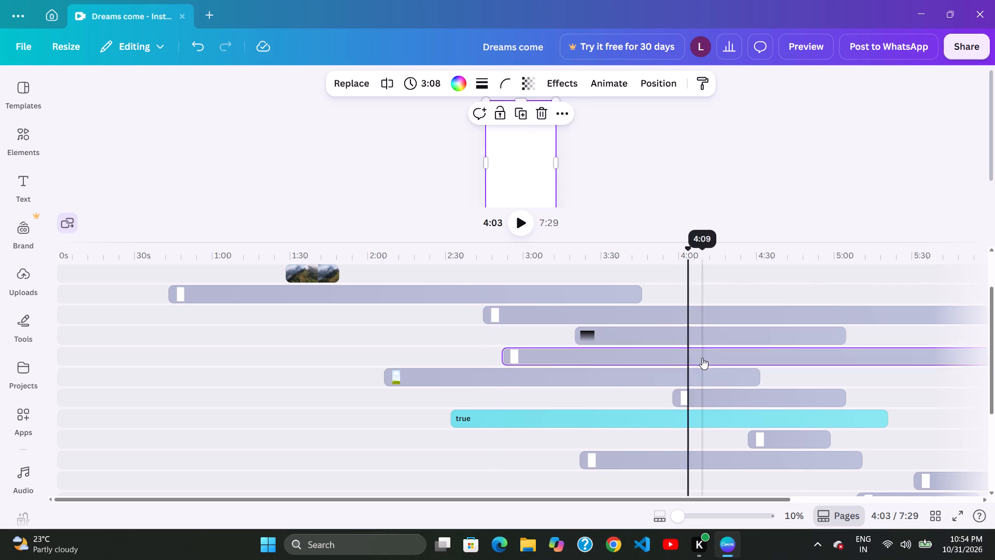
{"action": "left_click", "coordinate": [715, 361]}
{"action": "left_click", "coordinate": [711, 361]}
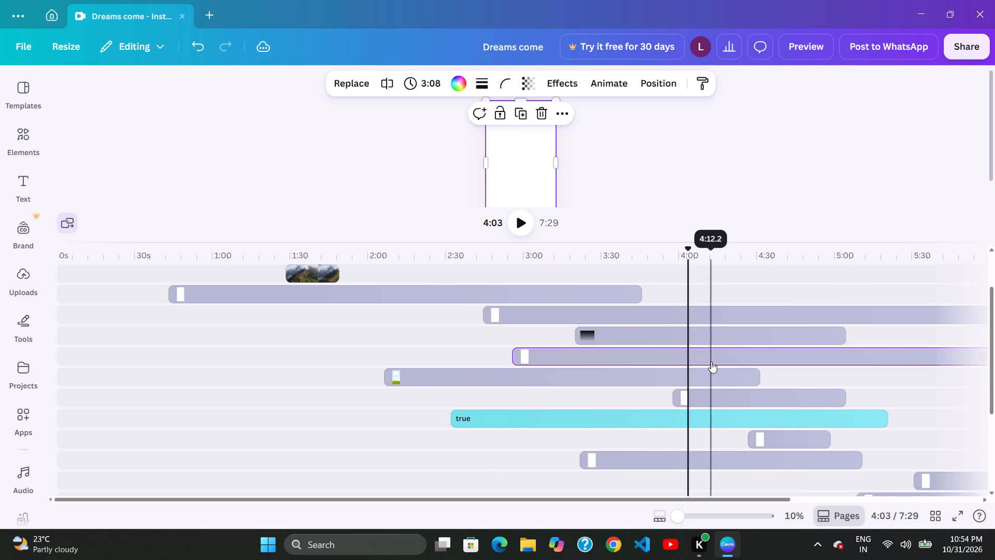
{"action": "left_click", "coordinate": [717, 366]}
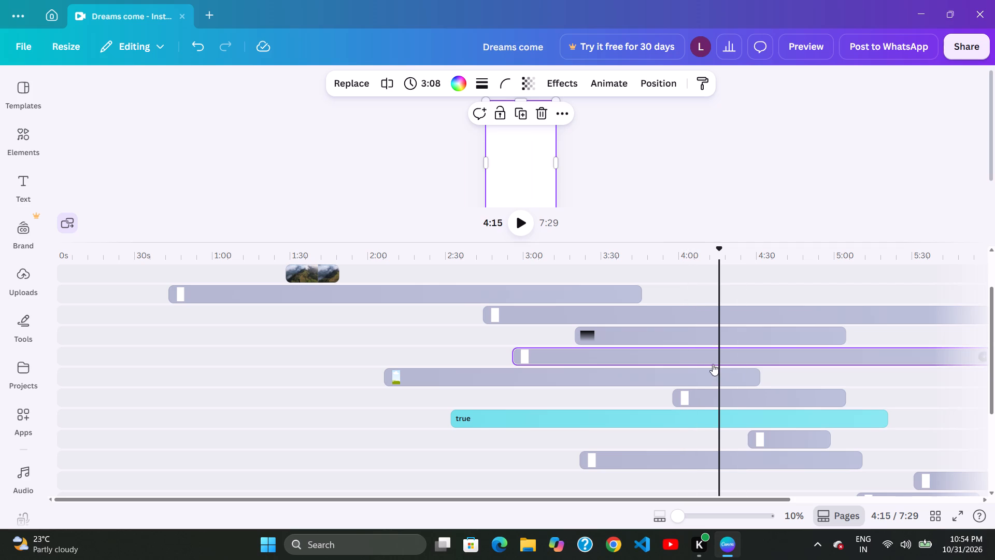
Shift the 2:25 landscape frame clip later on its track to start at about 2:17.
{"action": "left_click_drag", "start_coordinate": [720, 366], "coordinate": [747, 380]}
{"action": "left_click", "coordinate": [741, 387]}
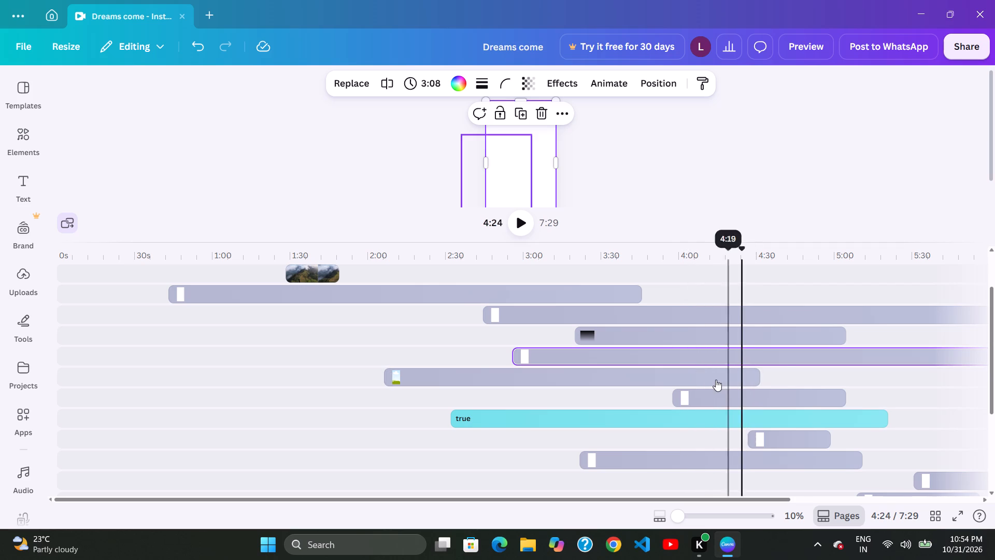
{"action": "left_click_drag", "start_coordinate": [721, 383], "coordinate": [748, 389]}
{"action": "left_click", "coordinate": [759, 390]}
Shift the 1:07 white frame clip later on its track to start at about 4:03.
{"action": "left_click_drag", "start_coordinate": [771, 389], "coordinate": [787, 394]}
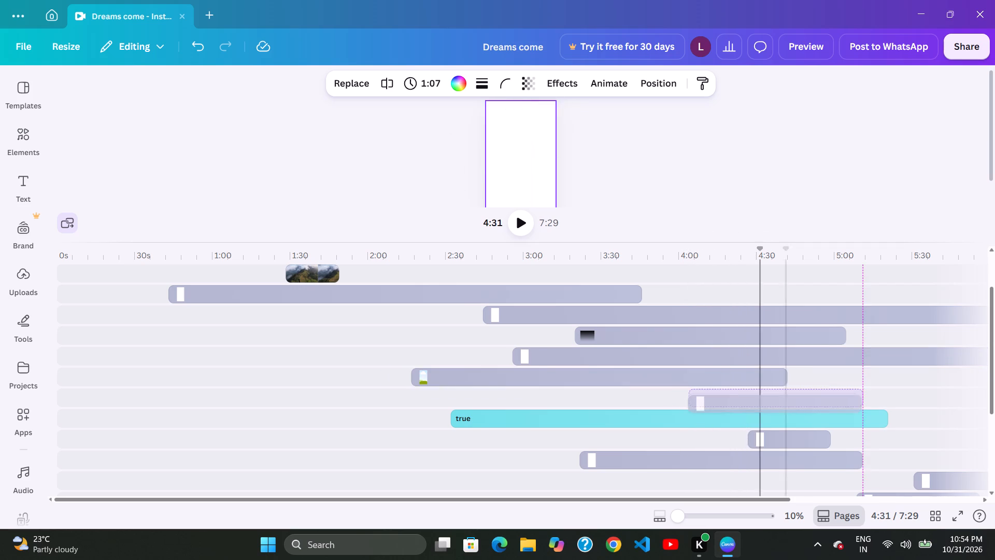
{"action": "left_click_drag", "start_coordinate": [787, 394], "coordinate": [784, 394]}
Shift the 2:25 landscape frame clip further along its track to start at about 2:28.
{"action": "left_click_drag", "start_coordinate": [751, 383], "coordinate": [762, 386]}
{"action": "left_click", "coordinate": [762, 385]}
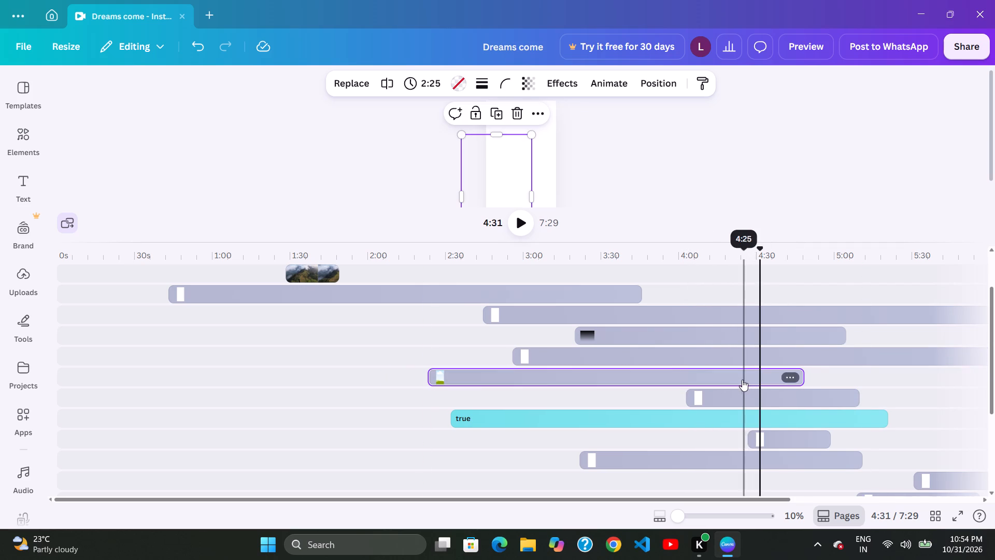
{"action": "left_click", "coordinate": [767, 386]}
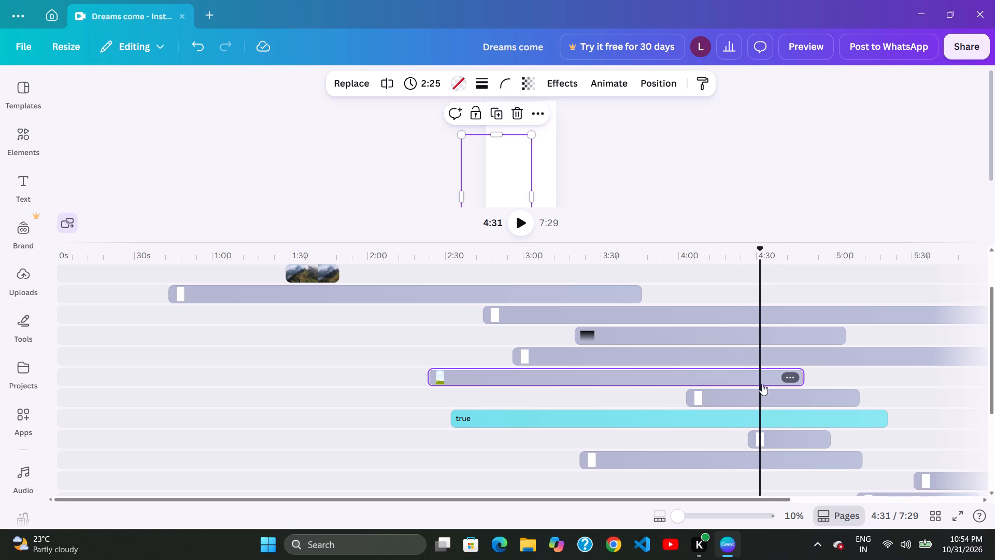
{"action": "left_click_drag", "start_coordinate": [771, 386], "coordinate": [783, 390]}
Shift the 1:07 white frame clip later on its track to start at about 4:08.
{"action": "left_click_drag", "start_coordinate": [777, 389], "coordinate": [785, 394]}
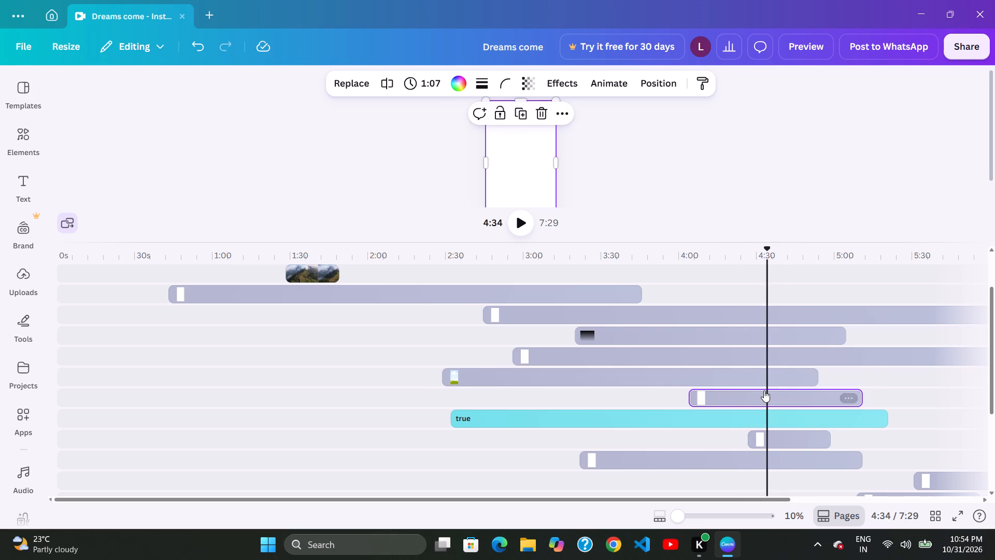
{"action": "left_click_drag", "start_coordinate": [781, 398], "coordinate": [792, 401]}
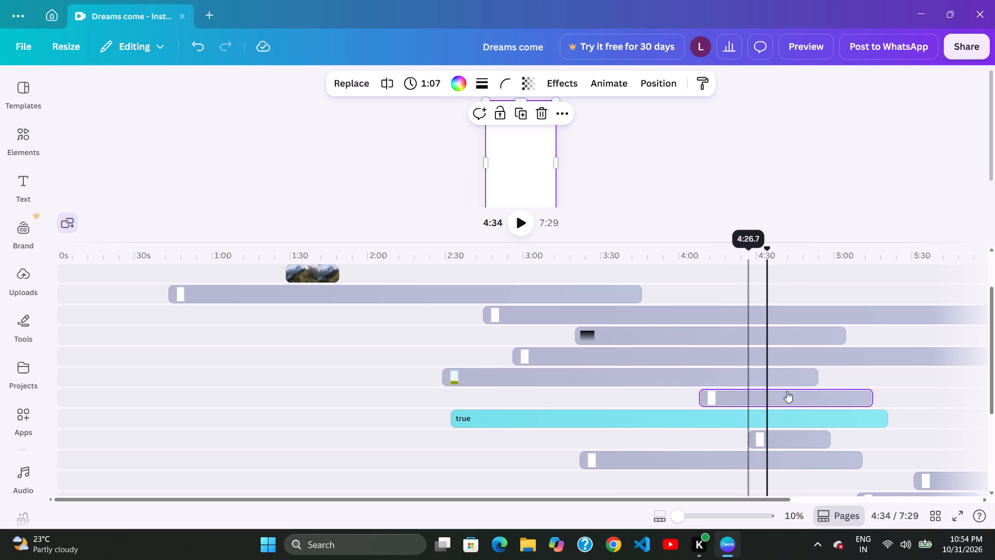
Shift the 2:25 landscape frame clip slightly earlier on its track to start at about 2:27.
{"action": "left_click", "coordinate": [626, 383]}
{"action": "left_click_drag", "start_coordinate": [682, 385], "coordinate": [677, 386]}
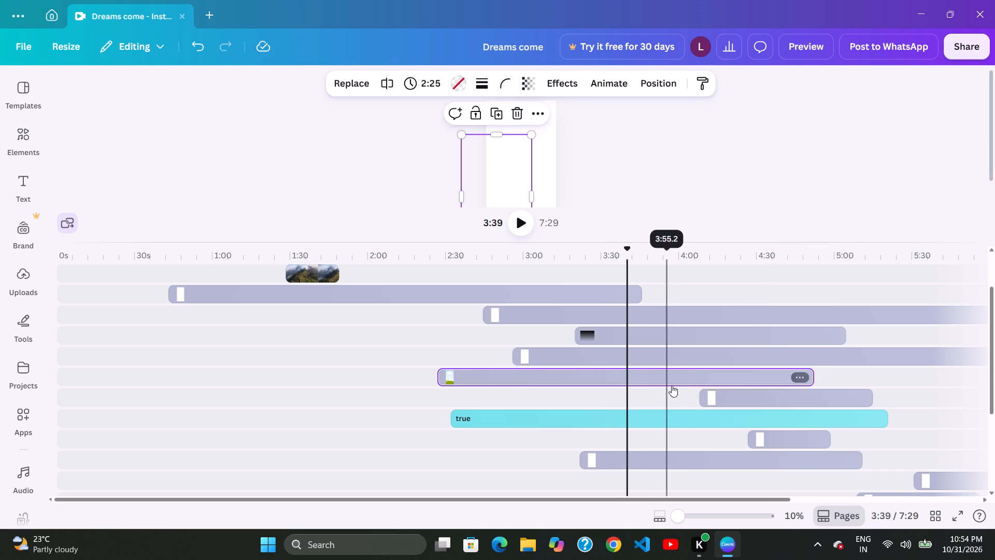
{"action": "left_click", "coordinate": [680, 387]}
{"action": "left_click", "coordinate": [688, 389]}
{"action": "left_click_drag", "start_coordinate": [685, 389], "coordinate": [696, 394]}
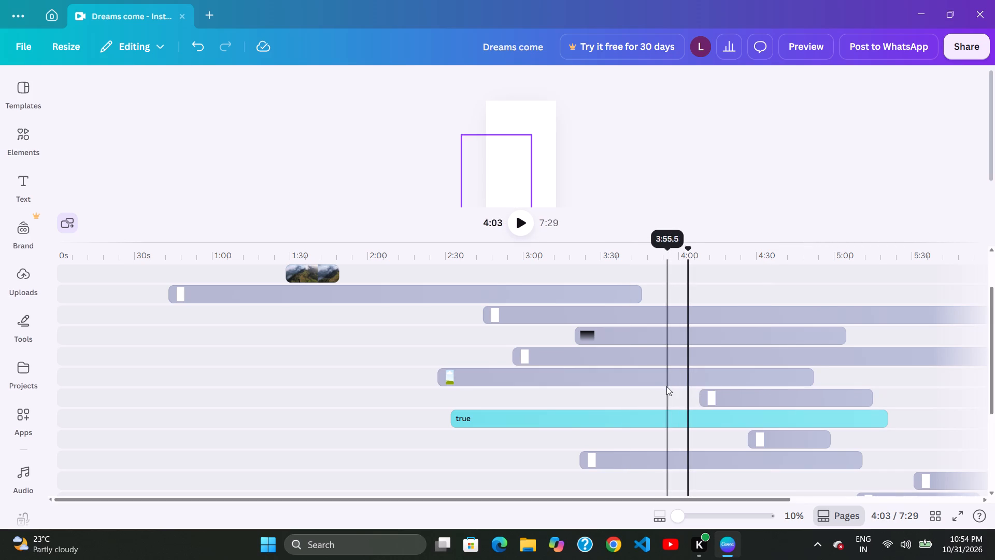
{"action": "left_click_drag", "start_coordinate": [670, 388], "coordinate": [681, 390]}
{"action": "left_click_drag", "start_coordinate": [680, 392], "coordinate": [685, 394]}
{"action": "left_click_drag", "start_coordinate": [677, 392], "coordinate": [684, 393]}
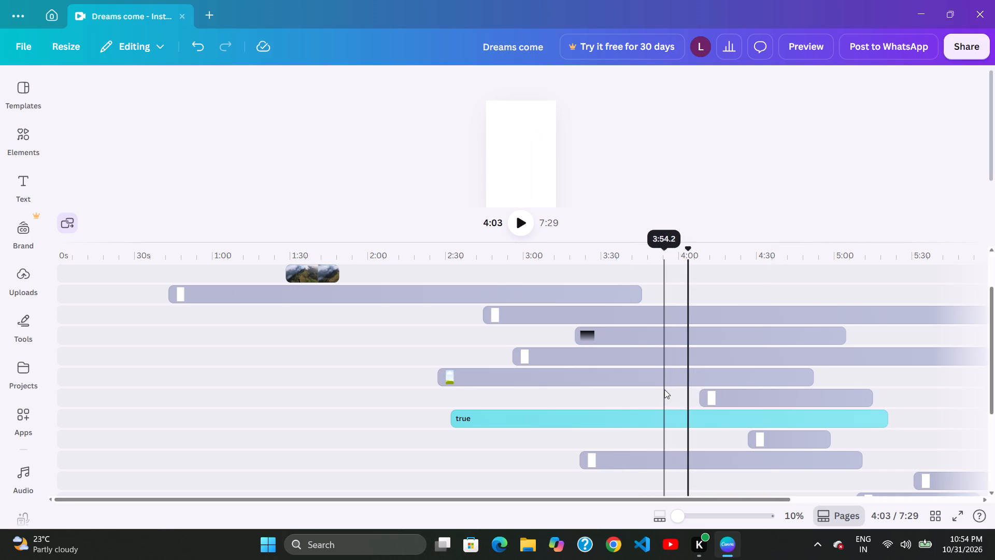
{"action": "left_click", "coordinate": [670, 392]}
Trim the start of the 1:07 white frame clip so it lasts 1:03 and starts at about 4:11.
{"action": "left_click_drag", "start_coordinate": [677, 394], "coordinate": [711, 401]}
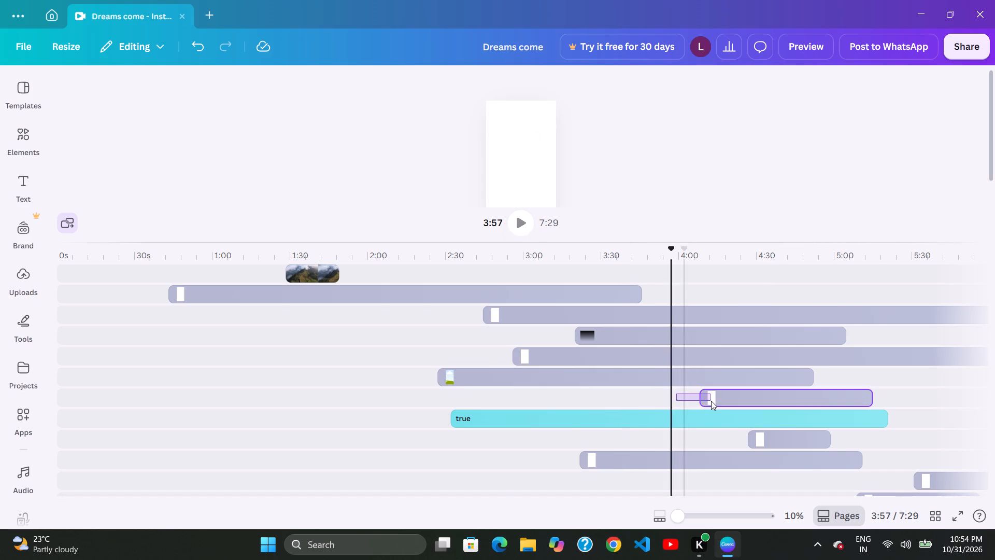
{"action": "left_click_drag", "start_coordinate": [711, 401], "coordinate": [710, 401]}
{"action": "left_click_drag", "start_coordinate": [703, 401], "coordinate": [713, 406]}
{"action": "left_click", "coordinate": [691, 402]}
Shift the 1:03 white frame clip earlier on its track to start at about 3:34.
{"action": "left_click_drag", "start_coordinate": [843, 400], "coordinate": [742, 397]}
{"action": "left_click", "coordinate": [744, 397]}
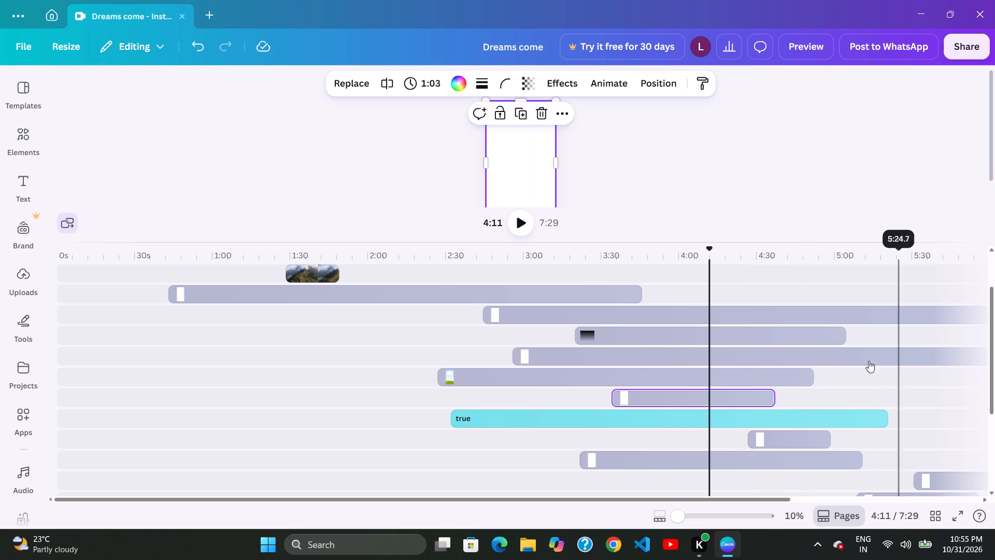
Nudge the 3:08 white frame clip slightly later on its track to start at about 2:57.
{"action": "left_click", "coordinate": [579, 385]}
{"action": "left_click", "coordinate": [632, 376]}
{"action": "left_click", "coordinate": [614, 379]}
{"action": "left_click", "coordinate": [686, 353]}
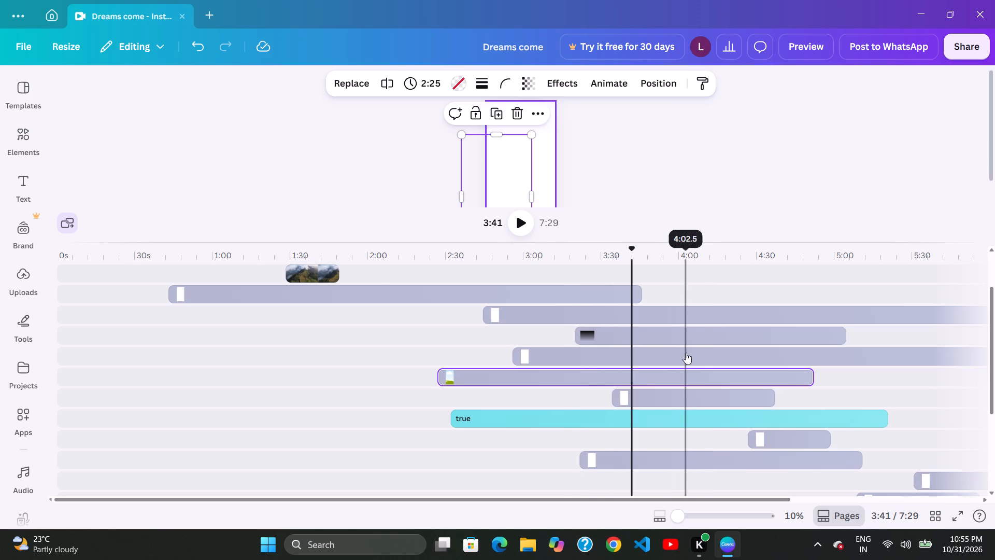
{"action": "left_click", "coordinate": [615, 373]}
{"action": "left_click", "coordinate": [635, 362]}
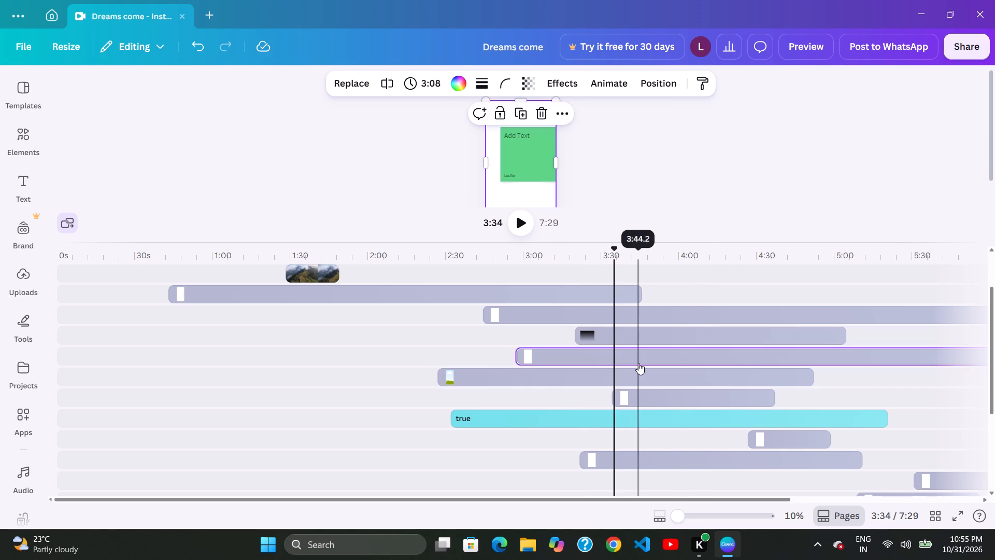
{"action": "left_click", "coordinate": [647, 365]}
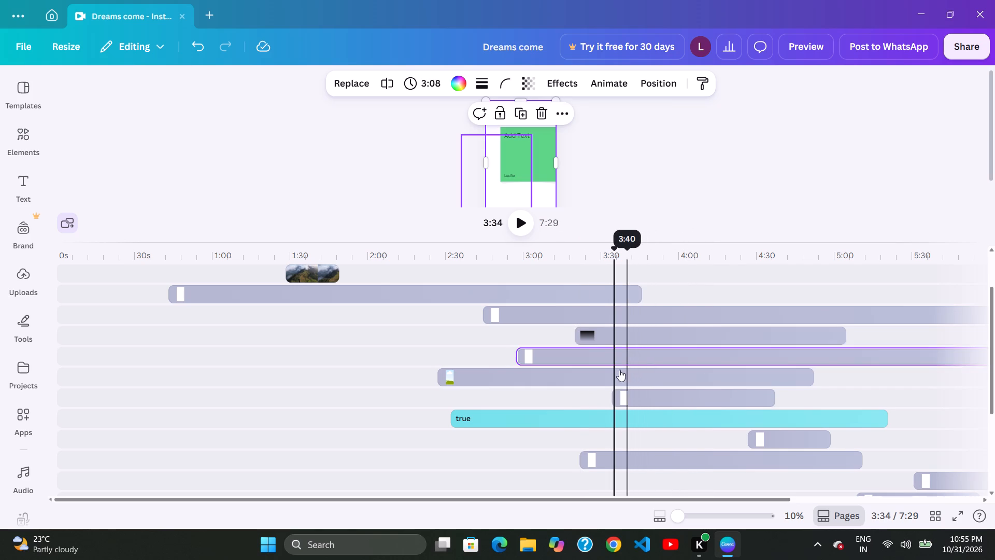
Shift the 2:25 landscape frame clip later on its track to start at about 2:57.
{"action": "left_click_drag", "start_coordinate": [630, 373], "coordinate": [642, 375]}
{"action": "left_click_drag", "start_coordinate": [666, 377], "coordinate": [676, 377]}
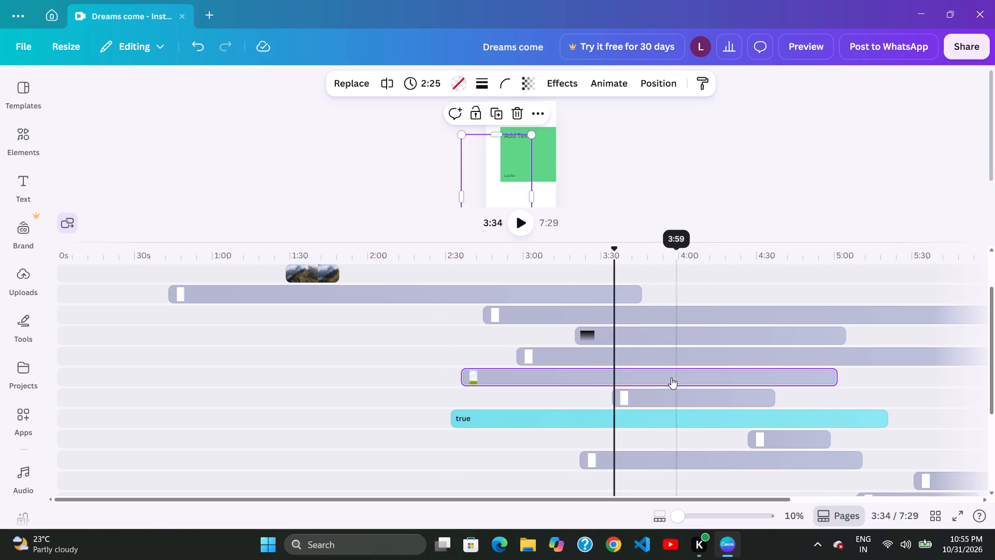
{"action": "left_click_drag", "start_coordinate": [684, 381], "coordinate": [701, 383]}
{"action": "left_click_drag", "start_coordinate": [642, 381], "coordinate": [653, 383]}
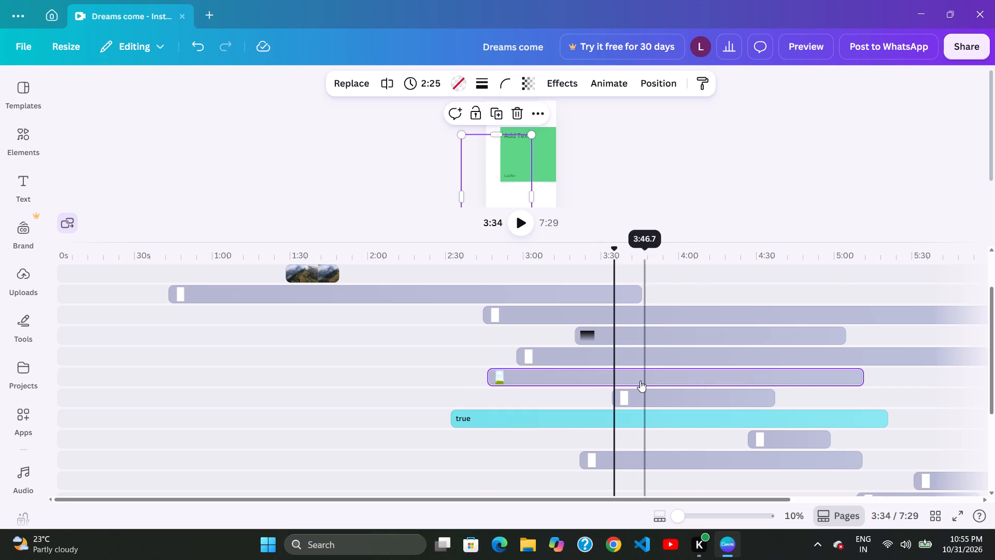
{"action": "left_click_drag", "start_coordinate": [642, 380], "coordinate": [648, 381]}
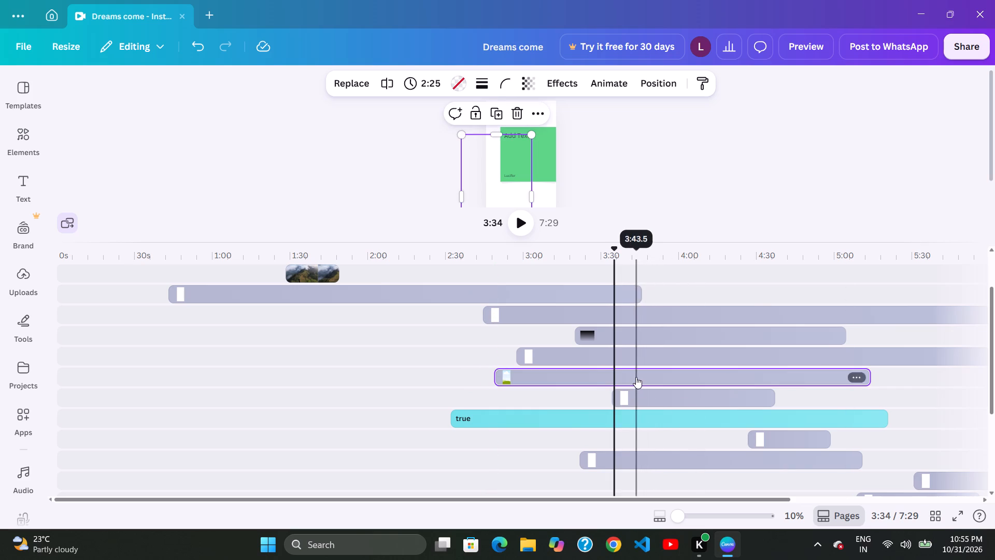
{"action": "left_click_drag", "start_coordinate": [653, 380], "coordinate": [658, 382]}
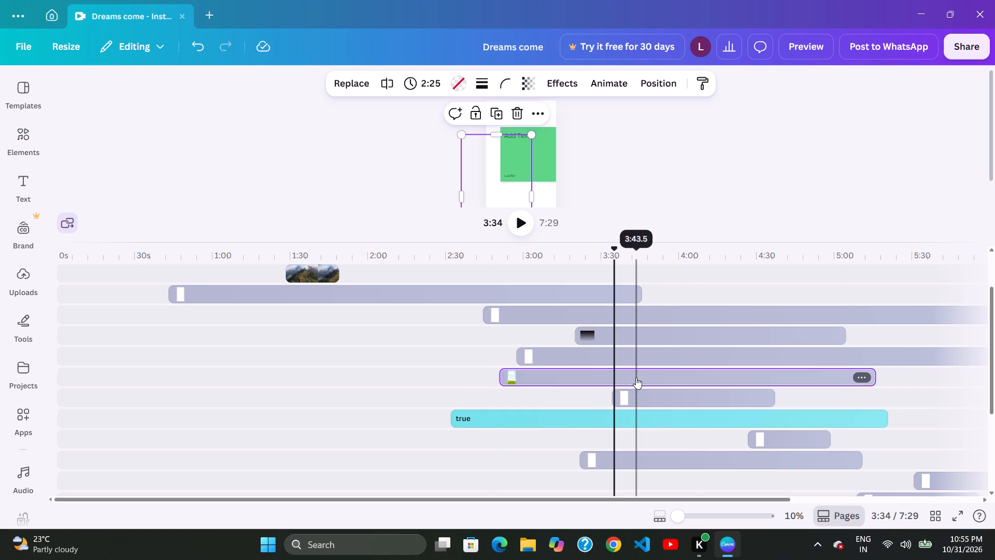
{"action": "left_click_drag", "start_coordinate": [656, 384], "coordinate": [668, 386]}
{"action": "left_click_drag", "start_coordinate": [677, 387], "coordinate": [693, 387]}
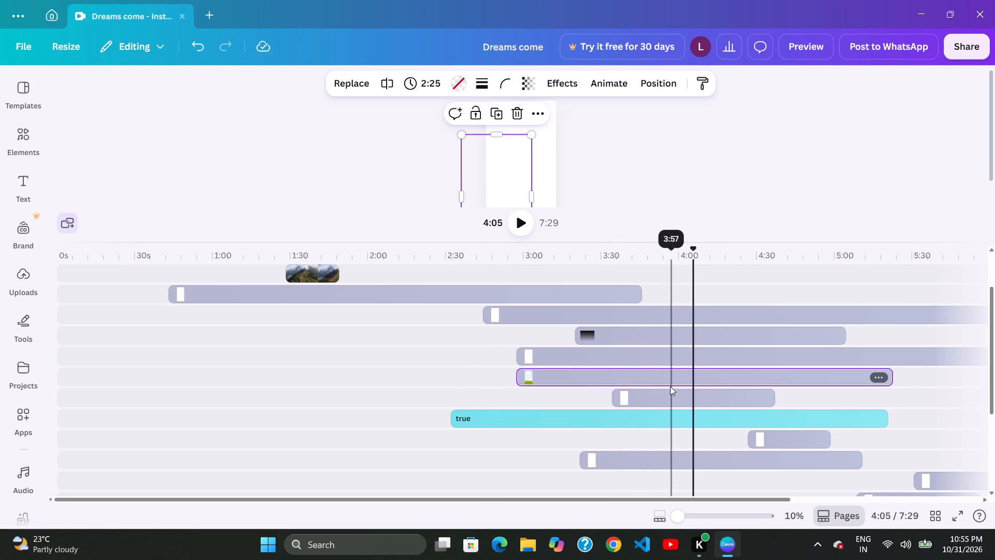
Shift the 1:03 white frame clip later on its track to start at about 3:39.
{"action": "left_click_drag", "start_coordinate": [676, 389], "coordinate": [691, 389]}
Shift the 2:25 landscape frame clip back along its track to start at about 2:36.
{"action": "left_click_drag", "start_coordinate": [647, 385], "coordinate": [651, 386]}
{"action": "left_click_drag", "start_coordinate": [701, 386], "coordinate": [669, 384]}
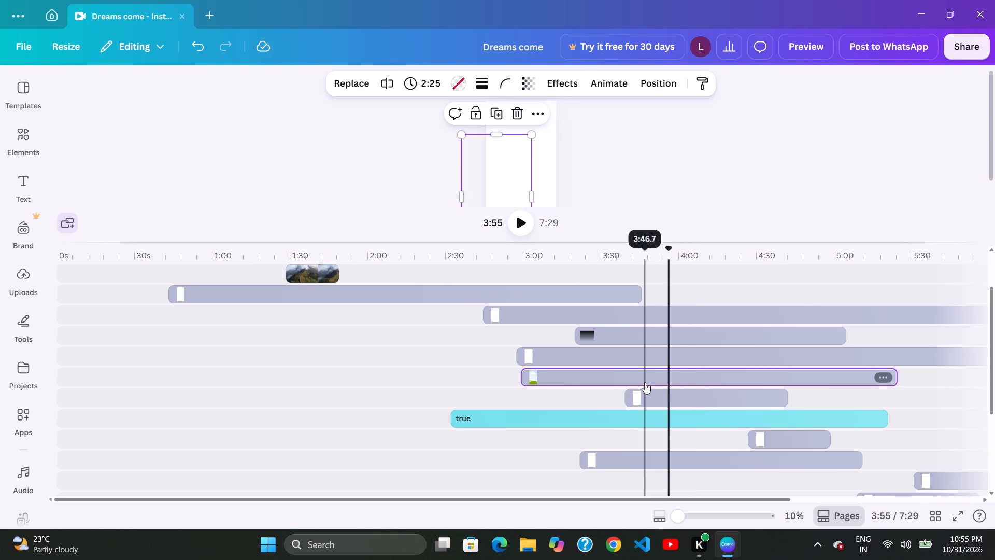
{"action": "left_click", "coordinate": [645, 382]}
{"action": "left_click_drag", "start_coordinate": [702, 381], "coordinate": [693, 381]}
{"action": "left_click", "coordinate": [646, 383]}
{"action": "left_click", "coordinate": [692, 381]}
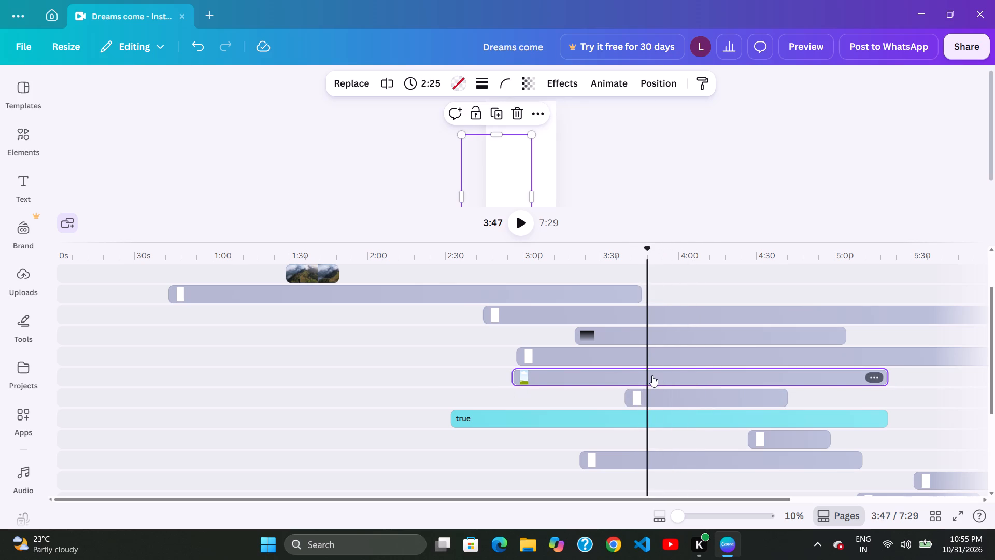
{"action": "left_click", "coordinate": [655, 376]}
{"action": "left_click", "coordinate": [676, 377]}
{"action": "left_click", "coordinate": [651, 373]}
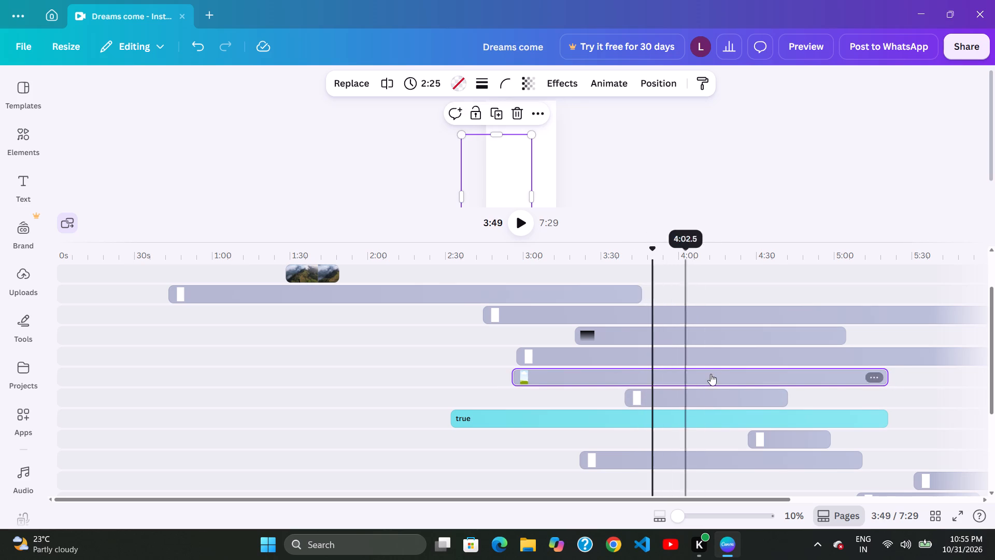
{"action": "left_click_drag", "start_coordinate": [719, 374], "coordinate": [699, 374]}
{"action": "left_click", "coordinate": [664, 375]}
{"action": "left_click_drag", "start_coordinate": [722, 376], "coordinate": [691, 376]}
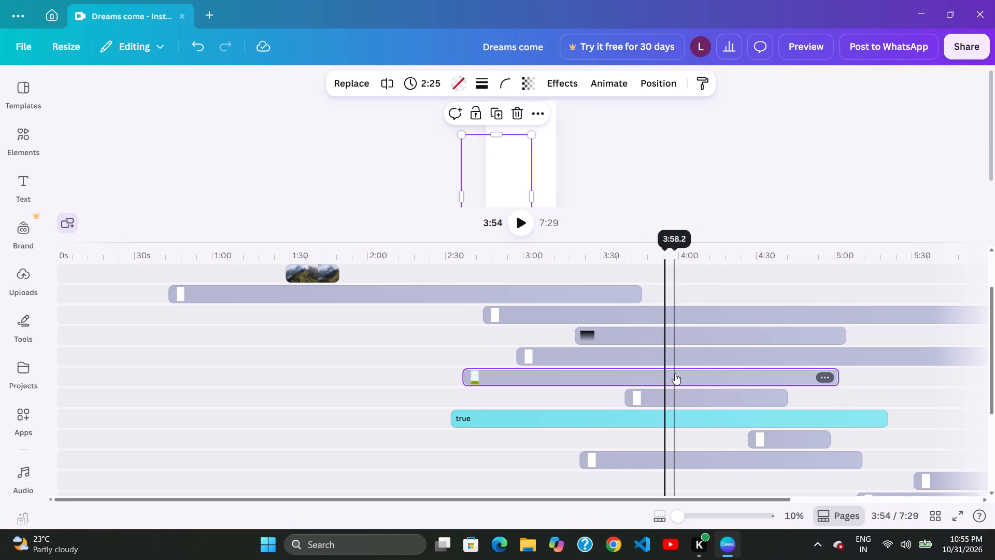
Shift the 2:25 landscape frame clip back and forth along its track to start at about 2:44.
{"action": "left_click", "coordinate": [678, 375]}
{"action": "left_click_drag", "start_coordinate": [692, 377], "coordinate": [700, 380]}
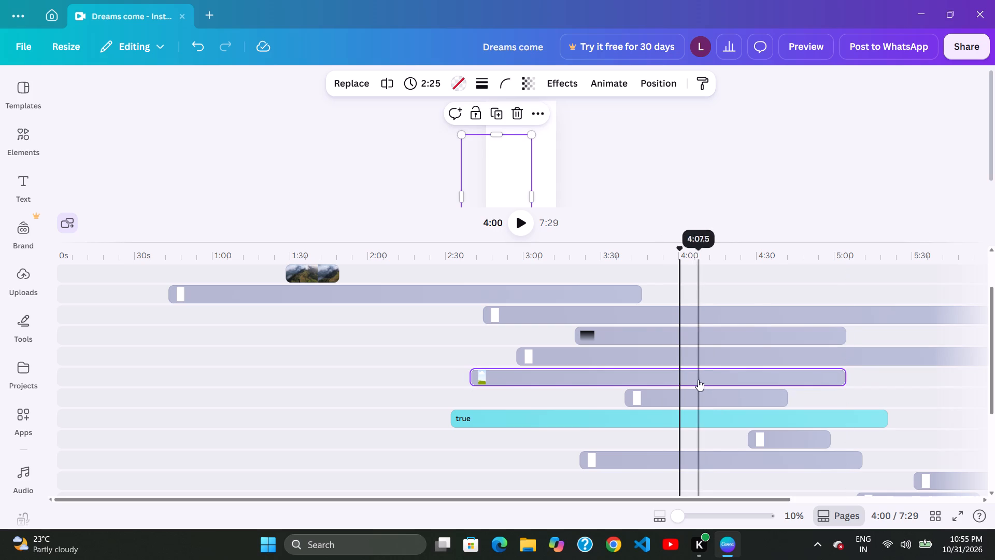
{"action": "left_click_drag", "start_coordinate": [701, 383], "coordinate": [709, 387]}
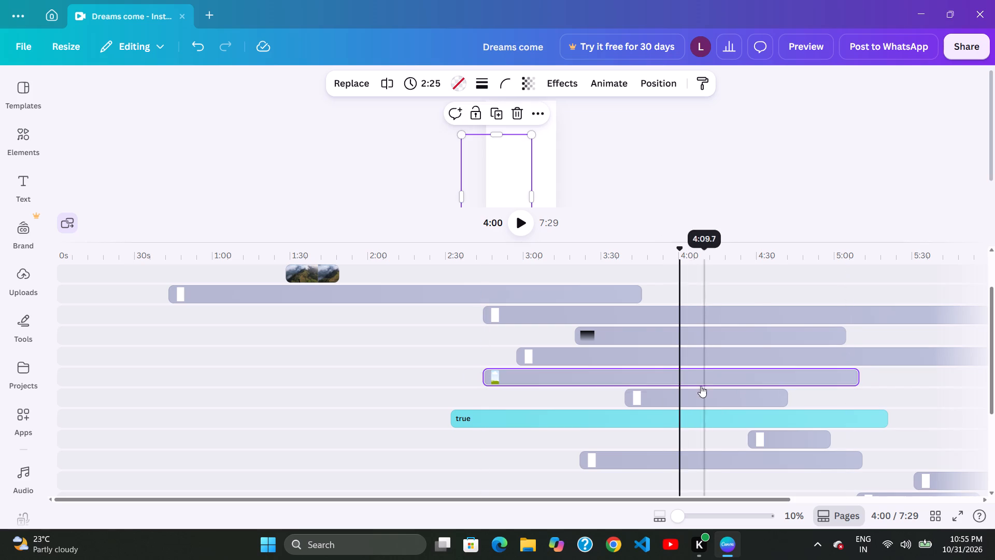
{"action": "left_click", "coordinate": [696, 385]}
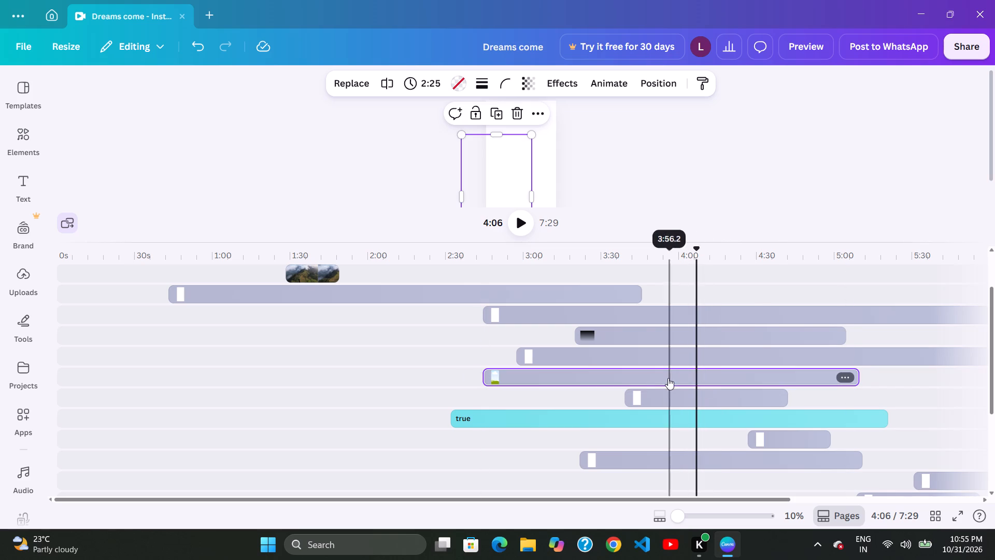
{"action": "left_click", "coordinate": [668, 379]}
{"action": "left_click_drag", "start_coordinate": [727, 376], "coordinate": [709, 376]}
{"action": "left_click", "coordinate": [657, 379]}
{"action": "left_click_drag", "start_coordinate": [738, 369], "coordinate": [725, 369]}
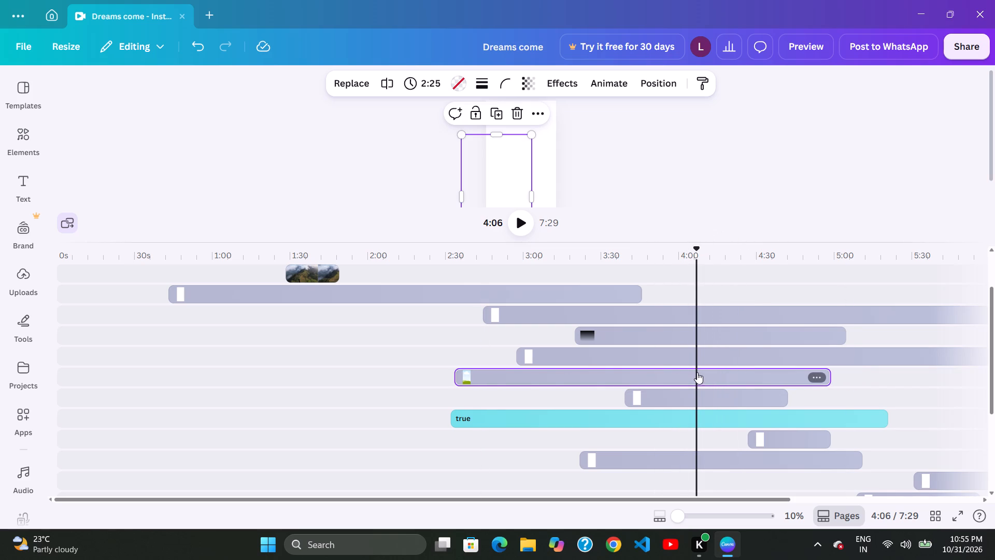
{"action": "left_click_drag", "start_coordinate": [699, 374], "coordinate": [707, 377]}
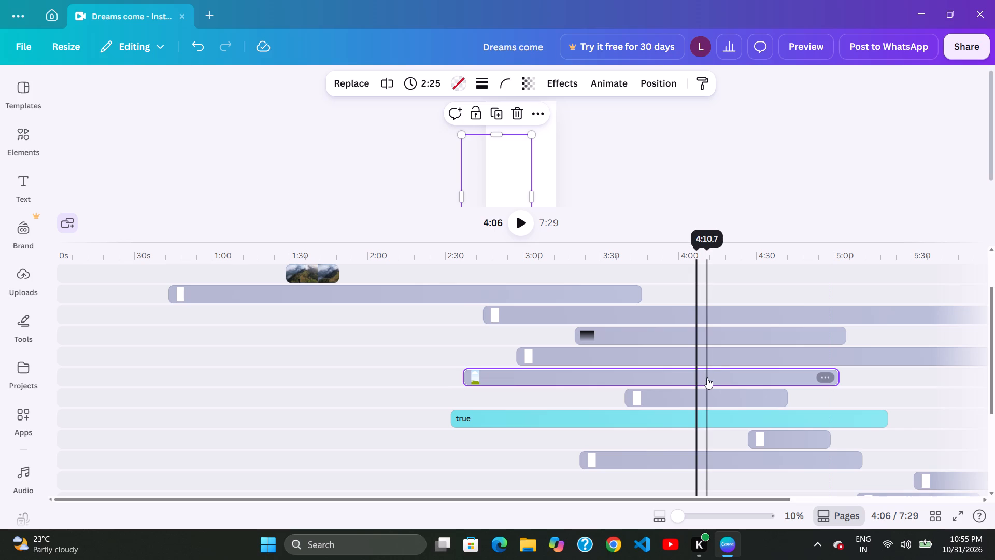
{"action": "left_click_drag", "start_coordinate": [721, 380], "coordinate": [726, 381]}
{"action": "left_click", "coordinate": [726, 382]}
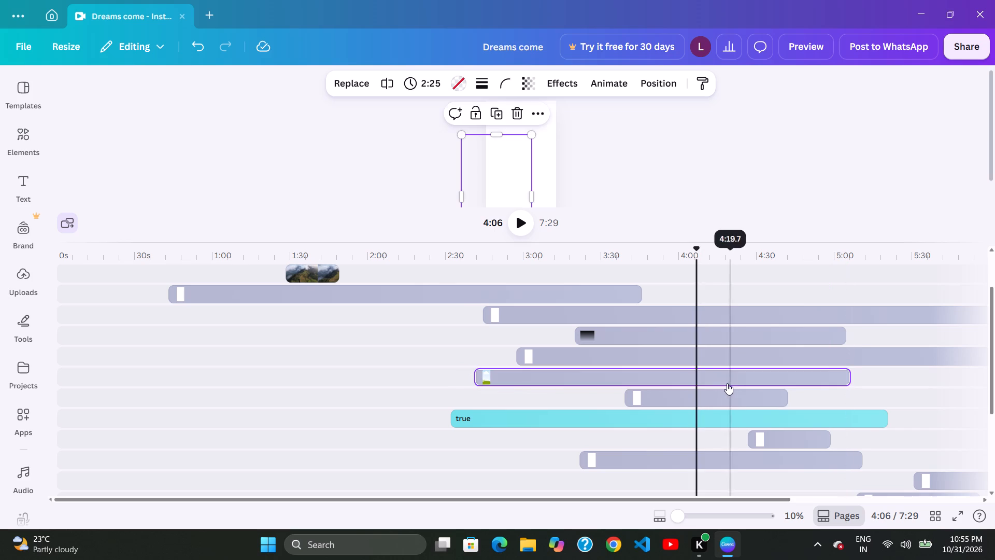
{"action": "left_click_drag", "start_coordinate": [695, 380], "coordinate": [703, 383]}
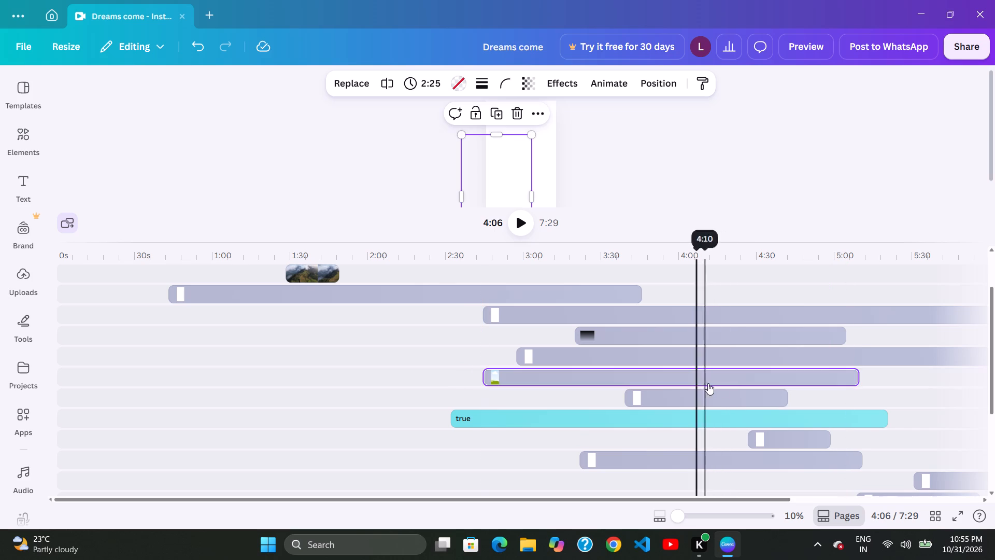
Adjust the 2:25 landscape frame clip on its track to start at about 2:39.
{"action": "left_click_drag", "start_coordinate": [734, 385], "coordinate": [728, 385]}
{"action": "left_click_drag", "start_coordinate": [698, 382], "coordinate": [703, 383]}
{"action": "left_click_drag", "start_coordinate": [728, 383], "coordinate": [711, 383]}
{"action": "left_click", "coordinate": [687, 379]}
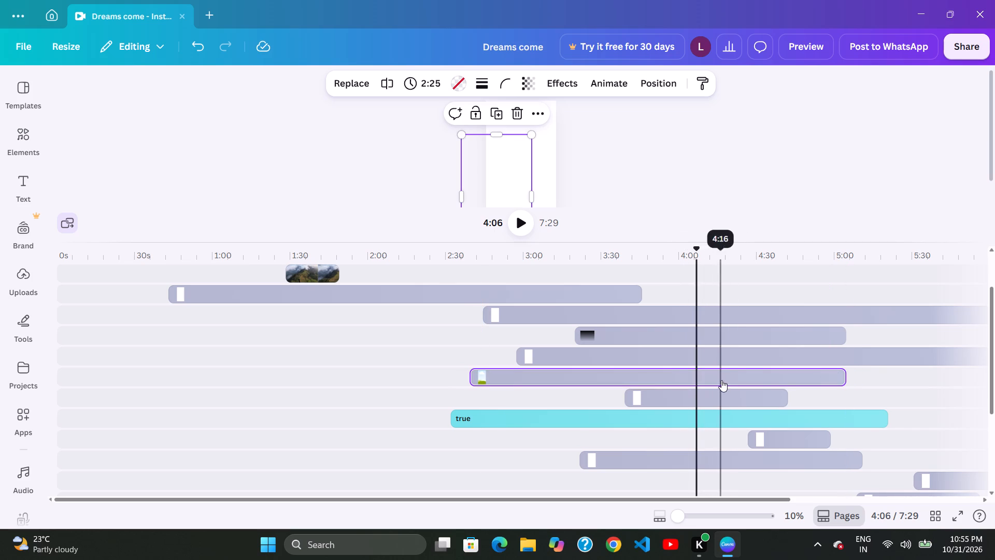
{"action": "left_click_drag", "start_coordinate": [721, 380], "coordinate": [713, 380]}
{"action": "left_click_drag", "start_coordinate": [711, 381], "coordinate": [717, 382]}
{"action": "left_click_drag", "start_coordinate": [728, 384], "coordinate": [734, 386]}
{"action": "left_click_drag", "start_coordinate": [700, 383], "coordinate": [700, 385]}
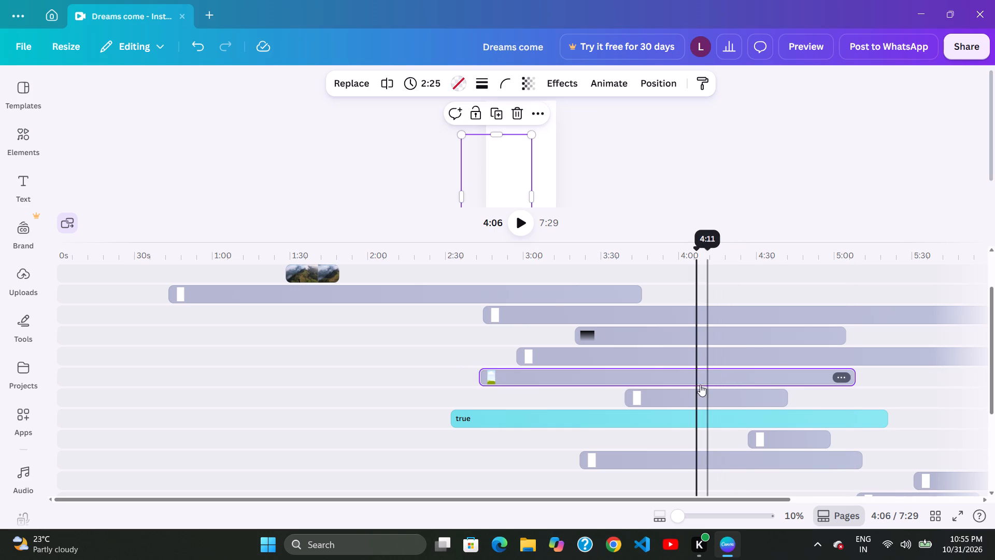
{"action": "left_click_drag", "start_coordinate": [700, 385], "coordinate": [711, 383]}
{"action": "left_click_drag", "start_coordinate": [748, 376], "coordinate": [712, 375]}
{"action": "left_click_drag", "start_coordinate": [693, 375], "coordinate": [720, 378]}
{"action": "left_click_drag", "start_coordinate": [749, 378], "coordinate": [731, 378]}
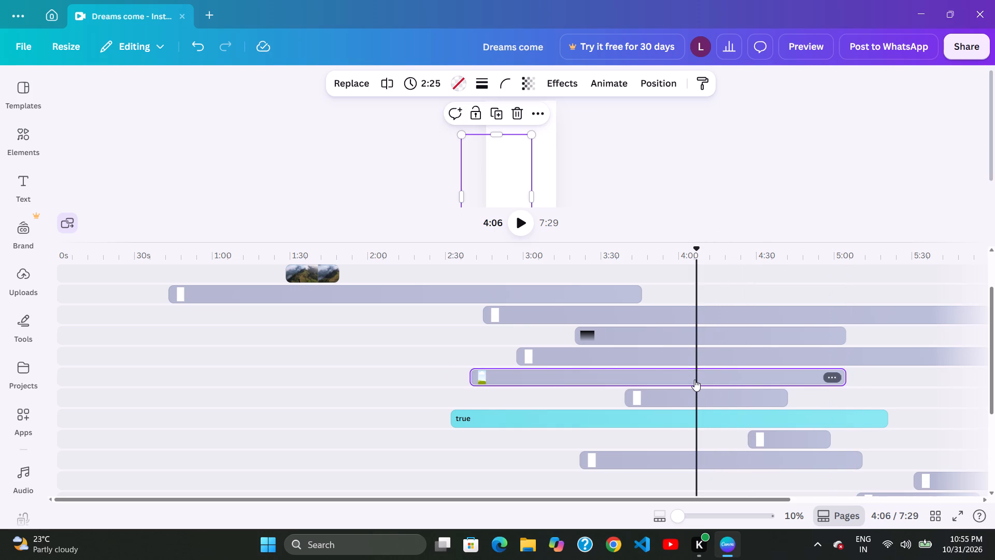
{"action": "left_click", "coordinate": [607, 377]}
Shift the black gradient clip earlier on its track to start at about 3:12.
{"action": "left_click_drag", "start_coordinate": [663, 344], "coordinate": [650, 345]}
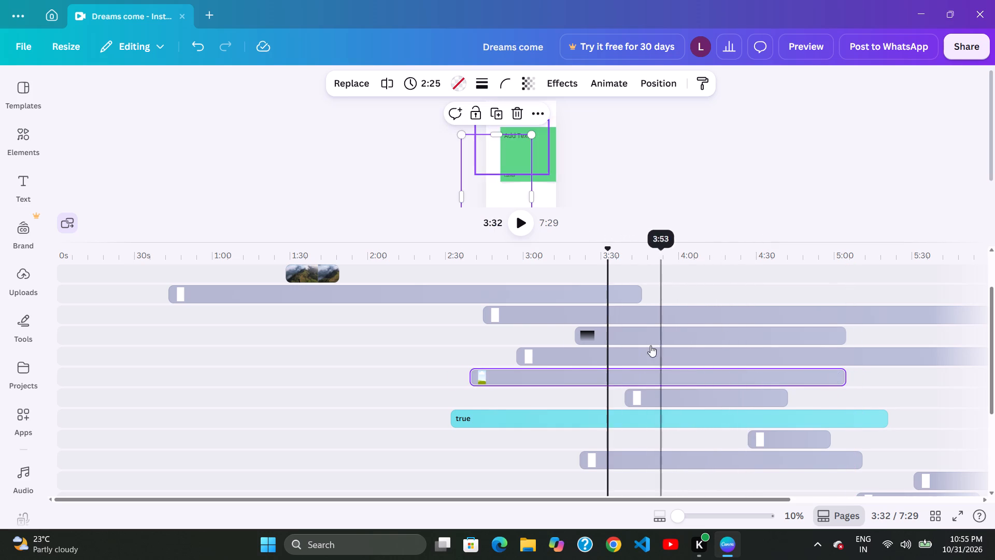
{"action": "left_click_drag", "start_coordinate": [650, 345], "coordinate": [643, 347]}
Move the 3:08 white frame clip to the track above the black gradient clip, starting at about 4:15.
{"action": "left_click", "coordinate": [627, 356]}
{"action": "left_click_drag", "start_coordinate": [646, 352], "coordinate": [674, 353]}
{"action": "left_click_drag", "start_coordinate": [676, 354], "coordinate": [684, 354]}
{"action": "left_click_drag", "start_coordinate": [685, 358], "coordinate": [717, 360]}
{"action": "left_click", "coordinate": [698, 365]}
{"action": "left_click_drag", "start_coordinate": [695, 362], "coordinate": [729, 362]}
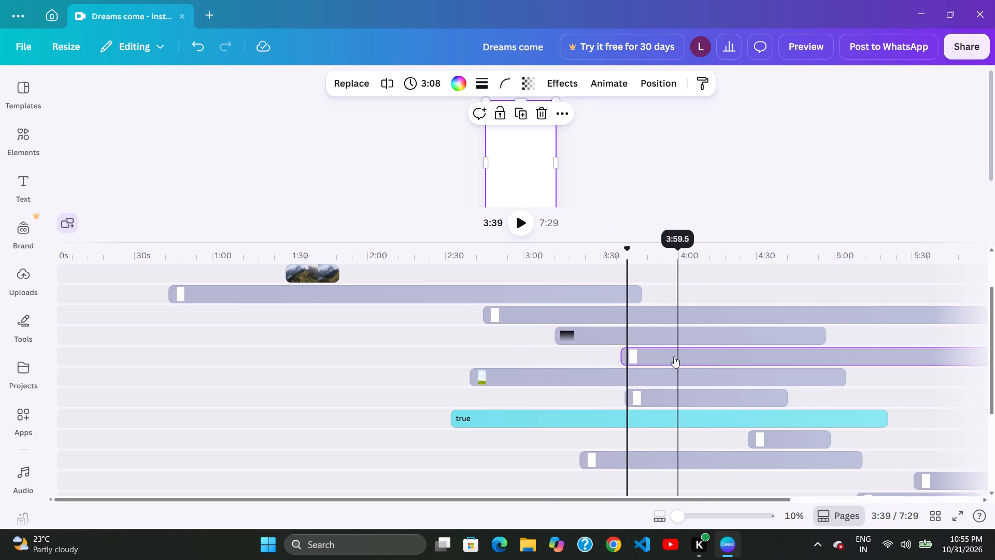
{"action": "left_click_drag", "start_coordinate": [674, 356], "coordinate": [736, 356]}
{"action": "left_click_drag", "start_coordinate": [736, 353], "coordinate": [729, 353]}
{"action": "left_click_drag", "start_coordinate": [689, 354], "coordinate": [732, 325]}
{"action": "left_click_drag", "start_coordinate": [767, 282], "coordinate": [741, 290]}
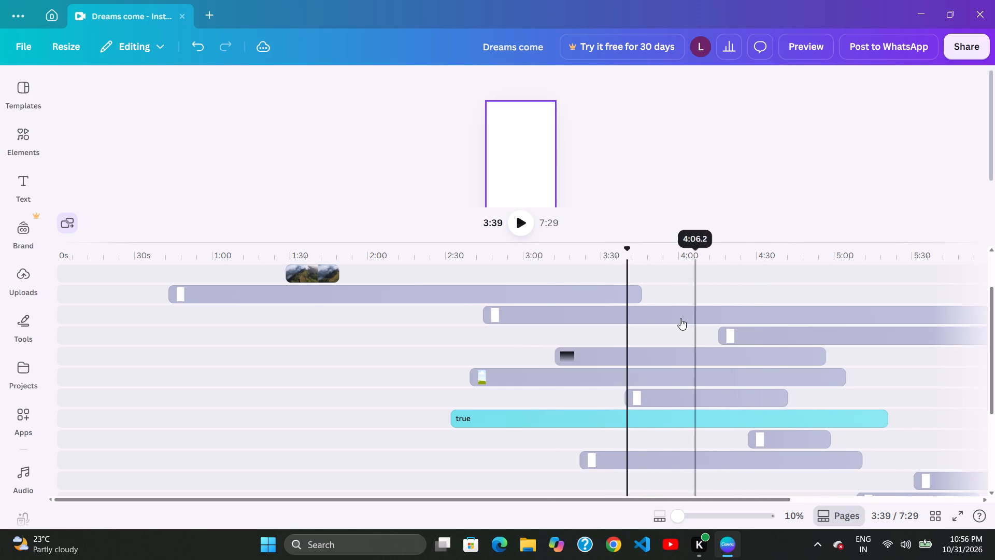
Shift the 3:29 white frame clip later on its track to start at about 3:42.
{"action": "left_click", "coordinate": [681, 325]}
{"action": "left_click_drag", "start_coordinate": [780, 271], "coordinate": [771, 276]}
{"action": "left_click_drag", "start_coordinate": [691, 317], "coordinate": [698, 316]}
{"action": "left_click", "coordinate": [752, 306]}
{"action": "left_click_drag", "start_coordinate": [712, 312], "coordinate": [766, 304]}
{"action": "left_click", "coordinate": [800, 299]}
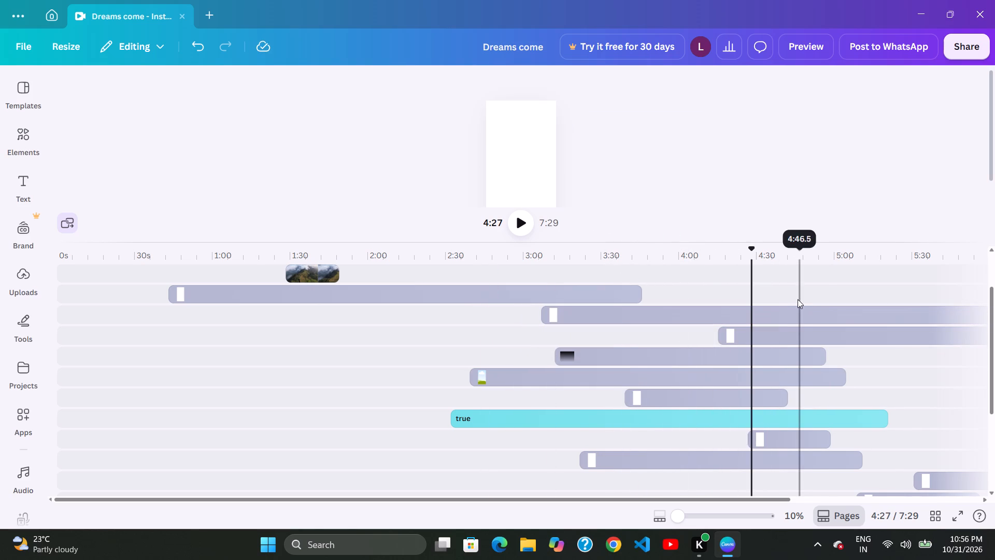
{"action": "left_click", "coordinate": [801, 300]}
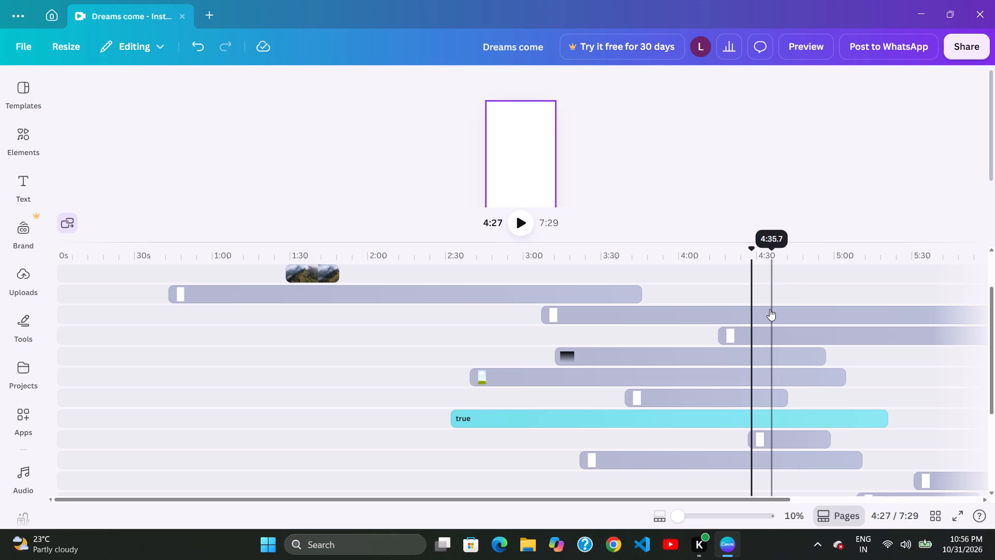
{"action": "left_click_drag", "start_coordinate": [774, 311], "coordinate": [764, 318]}
{"action": "left_click_drag", "start_coordinate": [714, 314], "coordinate": [717, 316]}
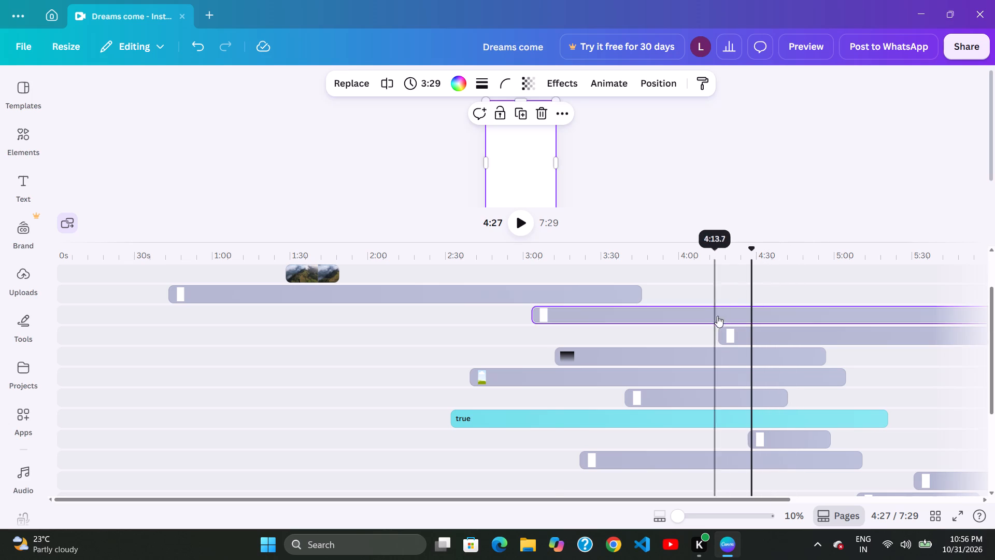
{"action": "left_click_drag", "start_coordinate": [717, 316], "coordinate": [767, 308]}
{"action": "left_click_drag", "start_coordinate": [787, 305], "coordinate": [745, 312]}
{"action": "left_click_drag", "start_coordinate": [697, 320], "coordinate": [716, 320]}
{"action": "left_click_drag", "start_coordinate": [762, 311], "coordinate": [757, 310]}
{"action": "left_click_drag", "start_coordinate": [709, 313], "coordinate": [760, 315]}
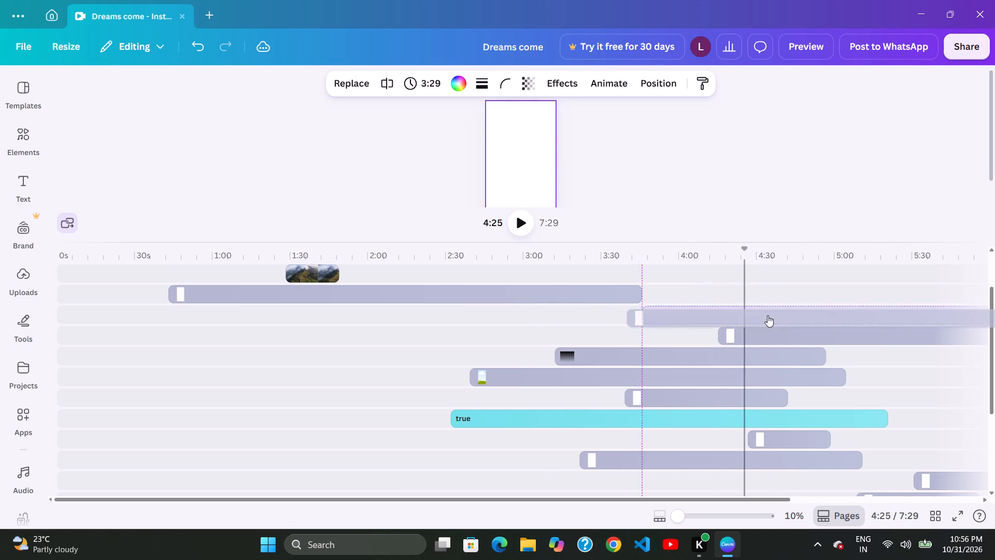
{"action": "left_click_drag", "start_coordinate": [781, 315], "coordinate": [744, 316]}
{"action": "left_click", "coordinate": [712, 314]}
{"action": "left_click_drag", "start_coordinate": [724, 316], "coordinate": [749, 321]}
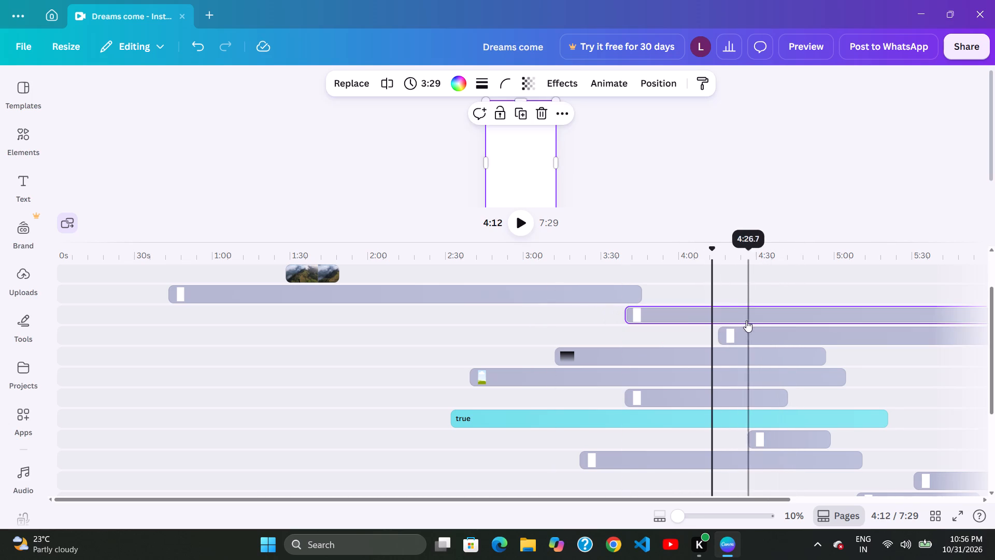
{"action": "left_click_drag", "start_coordinate": [763, 320], "coordinate": [770, 323]}
Trim the start of the 3:08 white frame clip so it lasts 3:02 and starts at about 4:21.
{"action": "left_click_drag", "start_coordinate": [731, 328], "coordinate": [747, 335]}
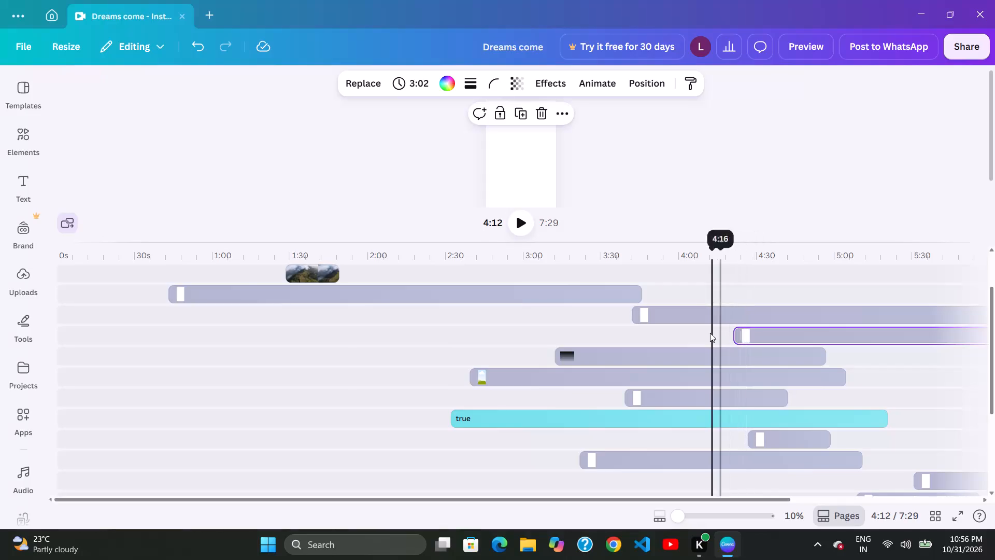
Shift the 3:29 white frame clip earlier on its track to start at about 3:38.
{"action": "left_click_drag", "start_coordinate": [705, 332], "coordinate": [710, 332]}
{"action": "left_click_drag", "start_coordinate": [769, 324], "coordinate": [750, 324]}
{"action": "left_click", "coordinate": [743, 324]}
{"action": "left_click_drag", "start_coordinate": [739, 321], "coordinate": [746, 328]}
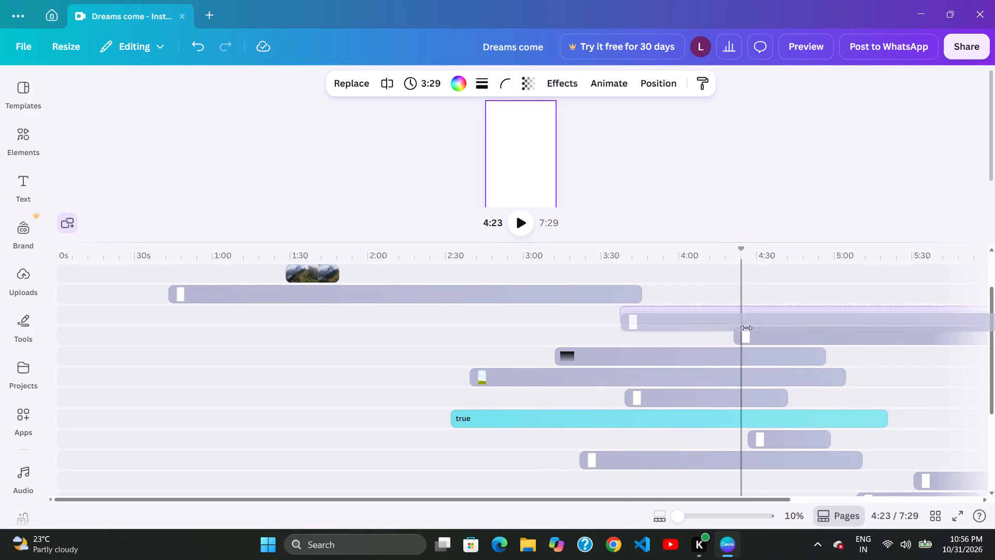
Shift the 3:02 white frame clip later and trim its start so it lasts 2:58 and starts at about 4:43.
{"action": "left_click_drag", "start_coordinate": [748, 331], "coordinate": [756, 334]}
{"action": "left_click_drag", "start_coordinate": [747, 333], "coordinate": [742, 336]}
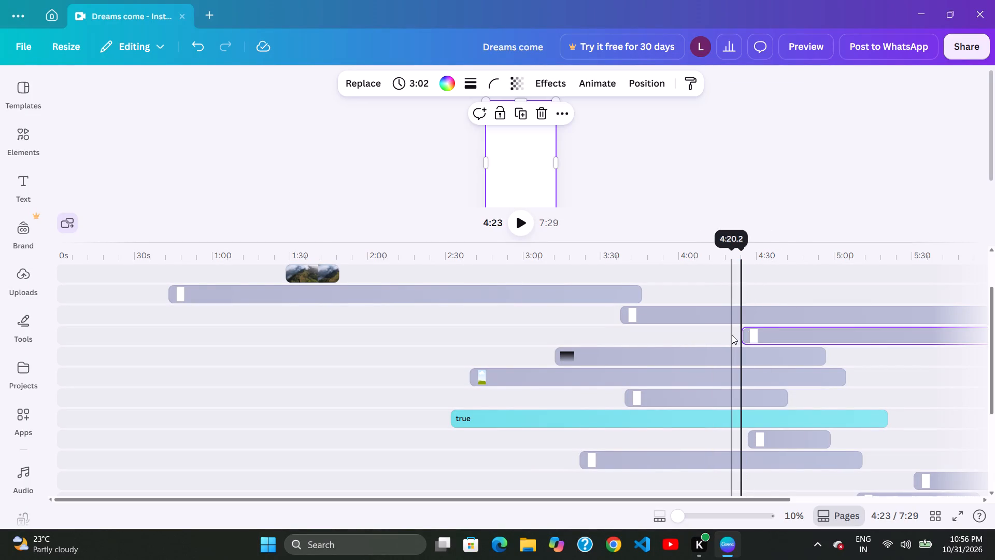
{"action": "left_click_drag", "start_coordinate": [763, 347], "coordinate": [770, 348]}
{"action": "left_click_drag", "start_coordinate": [760, 333], "coordinate": [770, 335]}
{"action": "left_click_drag", "start_coordinate": [803, 334], "coordinate": [802, 340]}
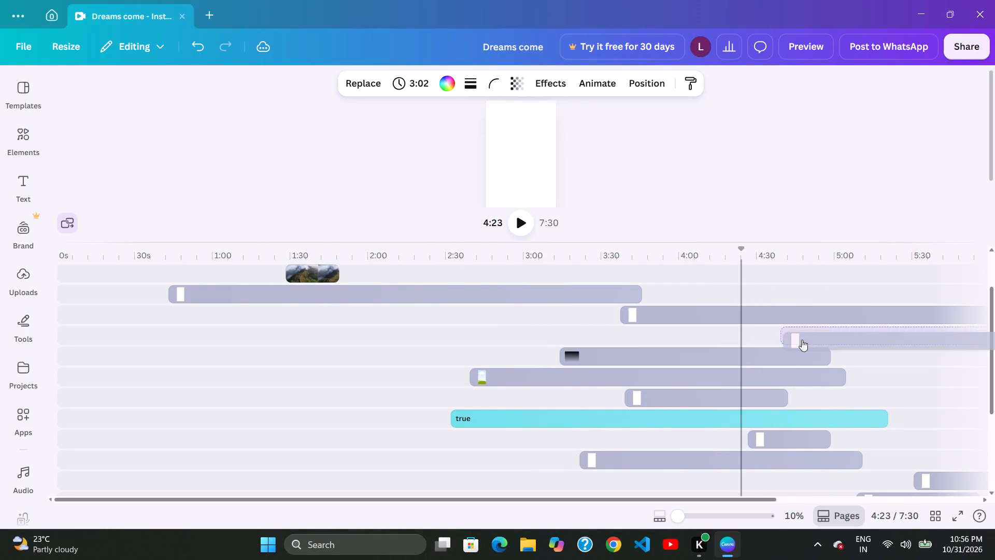
{"action": "left_click_drag", "start_coordinate": [802, 340], "coordinate": [812, 340]}
{"action": "left_click_drag", "start_coordinate": [776, 340], "coordinate": [792, 344]}
{"action": "left_click_drag", "start_coordinate": [784, 344], "coordinate": [795, 346]}
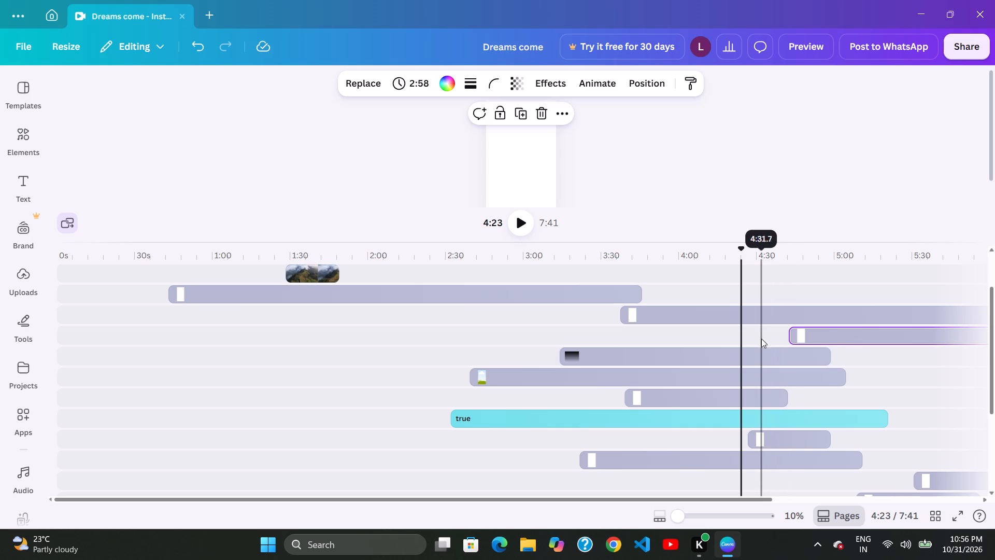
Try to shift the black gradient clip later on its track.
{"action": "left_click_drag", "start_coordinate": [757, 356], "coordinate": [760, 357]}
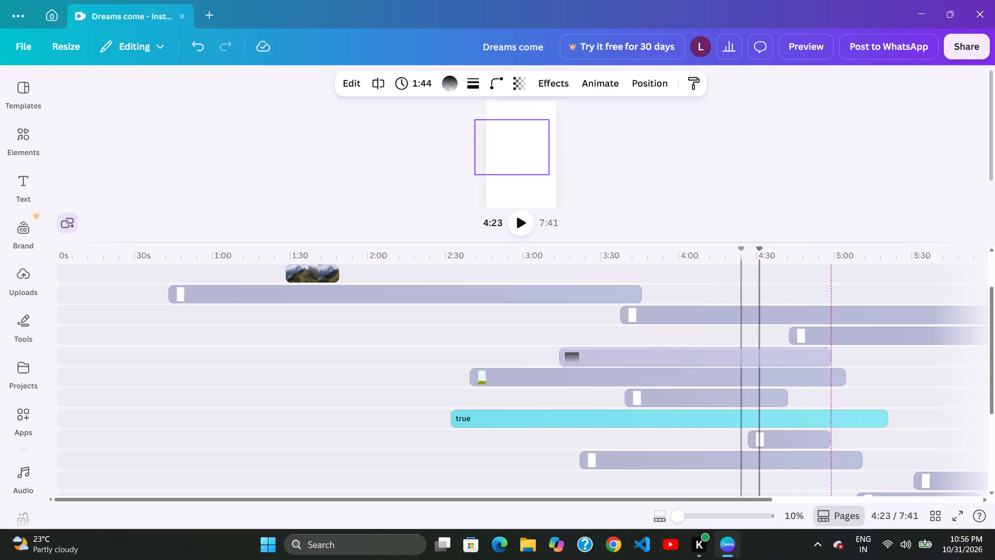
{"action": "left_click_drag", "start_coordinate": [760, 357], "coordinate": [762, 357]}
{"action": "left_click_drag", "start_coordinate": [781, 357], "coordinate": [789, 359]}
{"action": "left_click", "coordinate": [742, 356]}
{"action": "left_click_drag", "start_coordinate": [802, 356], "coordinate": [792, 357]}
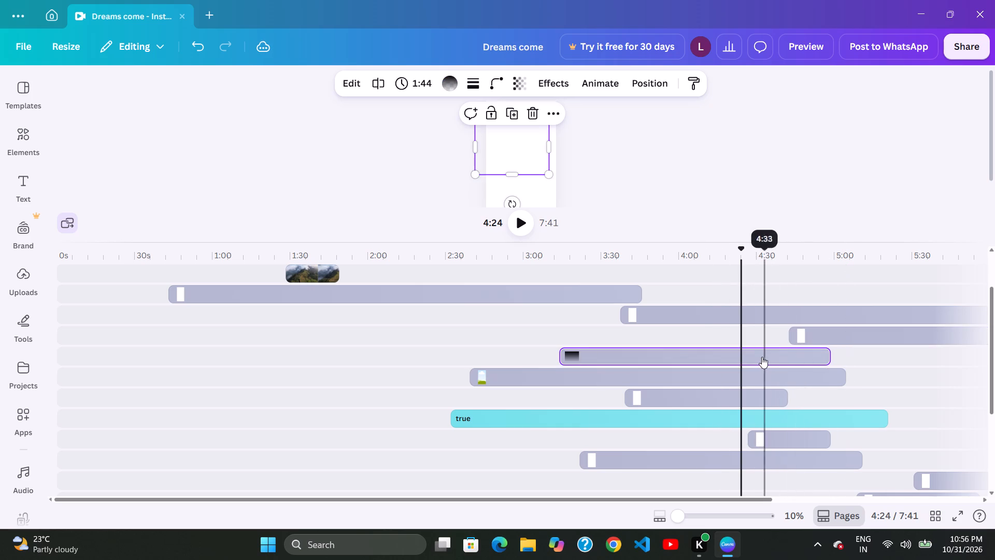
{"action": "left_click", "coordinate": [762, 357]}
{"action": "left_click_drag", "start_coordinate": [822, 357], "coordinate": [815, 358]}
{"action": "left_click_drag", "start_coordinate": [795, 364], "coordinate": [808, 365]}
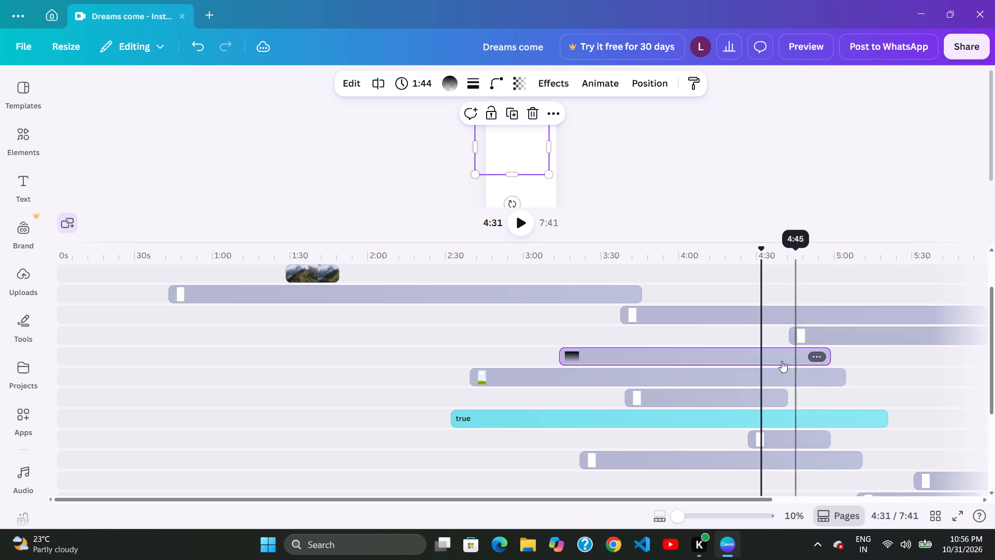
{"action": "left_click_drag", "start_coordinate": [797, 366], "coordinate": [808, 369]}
Shift the 2:25 clip with the green-bottomed thumbnail later on its track to start at about 2:59.
{"action": "left_click", "coordinate": [681, 372]}
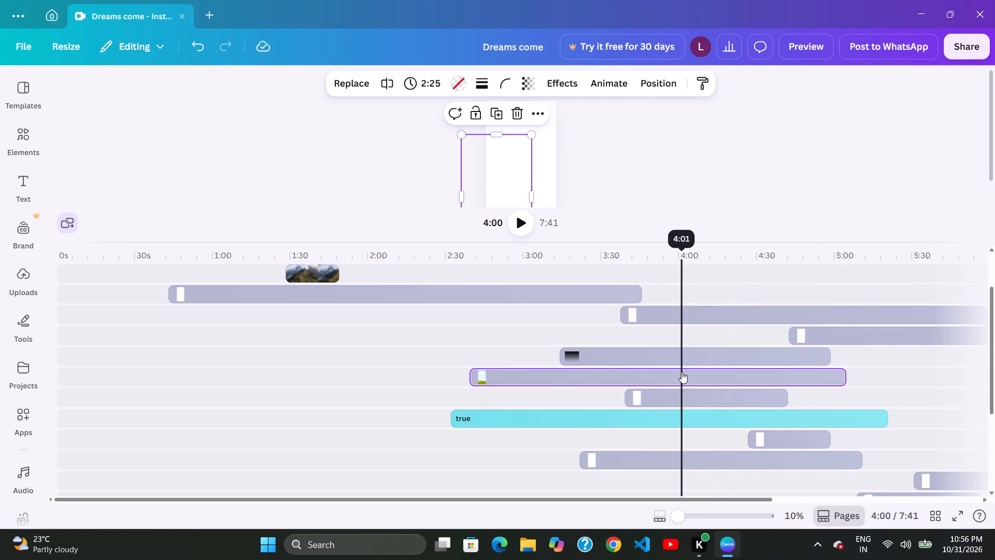
{"action": "left_click_drag", "start_coordinate": [690, 372], "coordinate": [702, 375]}
{"action": "left_click", "coordinate": [712, 375]}
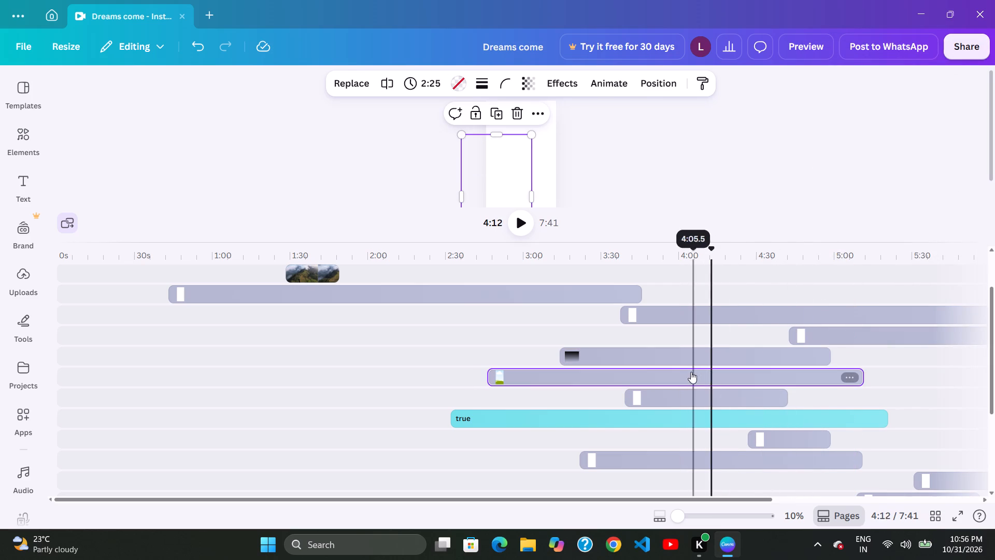
{"action": "left_click", "coordinate": [691, 372]}
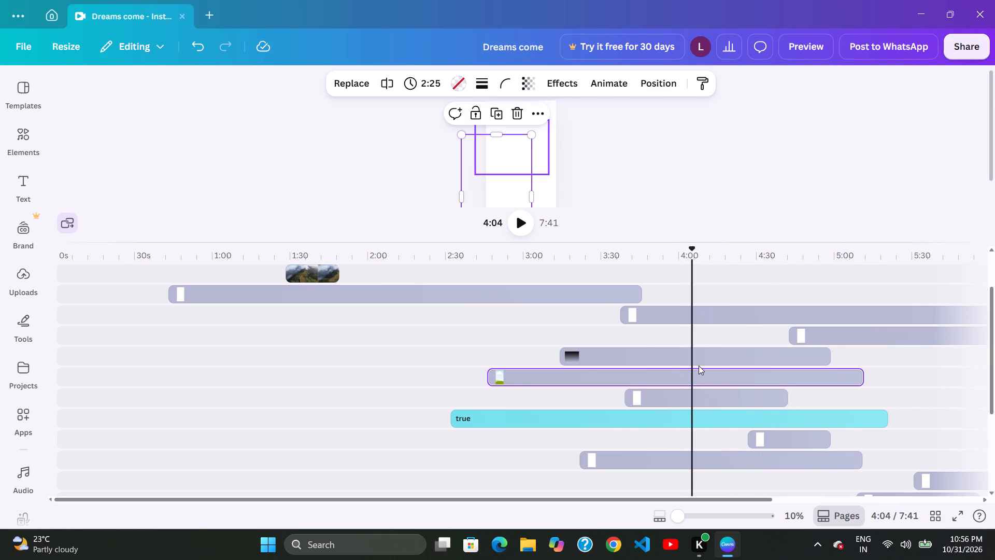
{"action": "left_click_drag", "start_coordinate": [729, 372], "coordinate": [738, 374]}
{"action": "left_click", "coordinate": [729, 372]}
{"action": "left_click", "coordinate": [729, 373]}
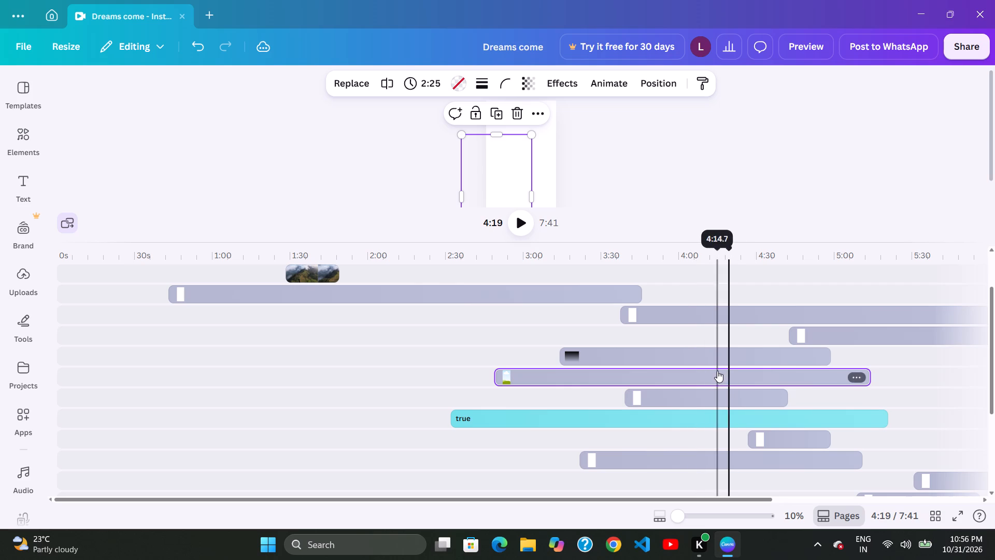
{"action": "left_click_drag", "start_coordinate": [718, 376], "coordinate": [737, 375]}
{"action": "left_click_drag", "start_coordinate": [785, 372], "coordinate": [780, 373]}
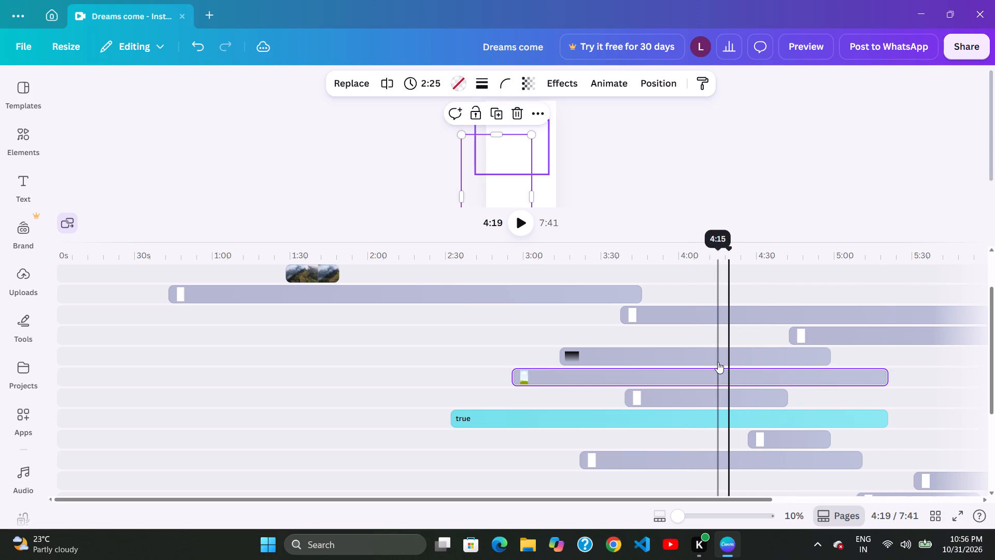
{"action": "left_click_drag", "start_coordinate": [733, 368], "coordinate": [739, 371]}
{"action": "left_click", "coordinate": [735, 370]}
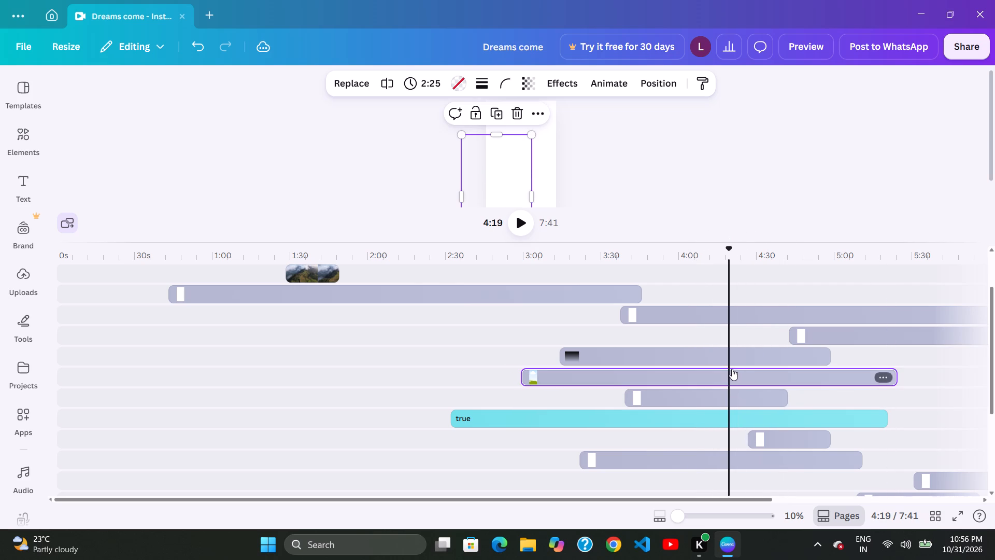
Shift the black gradient clip later on its track to start at about 3:22.
{"action": "left_click_drag", "start_coordinate": [723, 363], "coordinate": [737, 369]}
Shift the 2:25 green-bottomed clip further along its track to start at about 3:14.
{"action": "left_click_drag", "start_coordinate": [753, 371], "coordinate": [746, 370]}
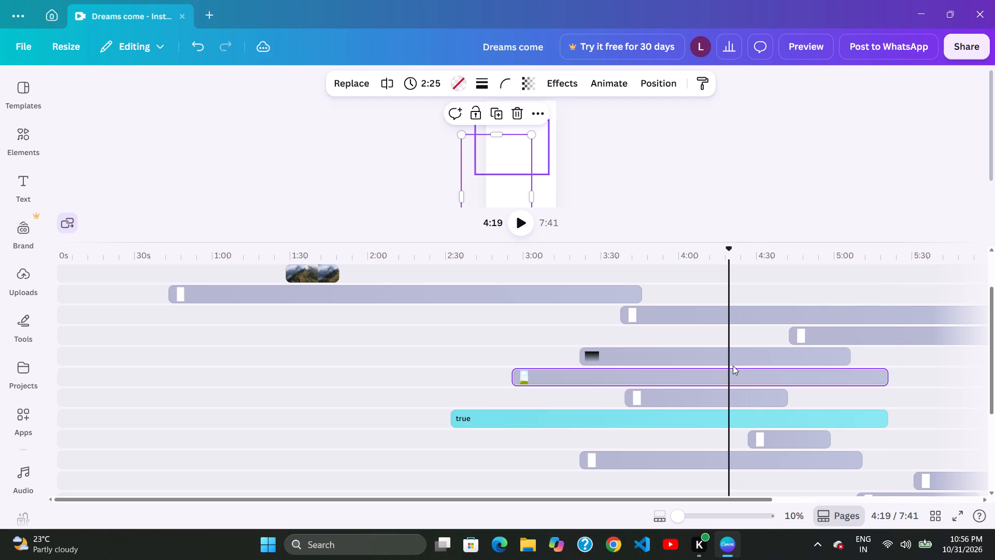
{"action": "left_click_drag", "start_coordinate": [750, 372], "coordinate": [760, 377]}
{"action": "left_click_drag", "start_coordinate": [758, 377], "coordinate": [780, 388]}
{"action": "left_click", "coordinate": [756, 384]}
{"action": "left_click_drag", "start_coordinate": [743, 379], "coordinate": [758, 385]}
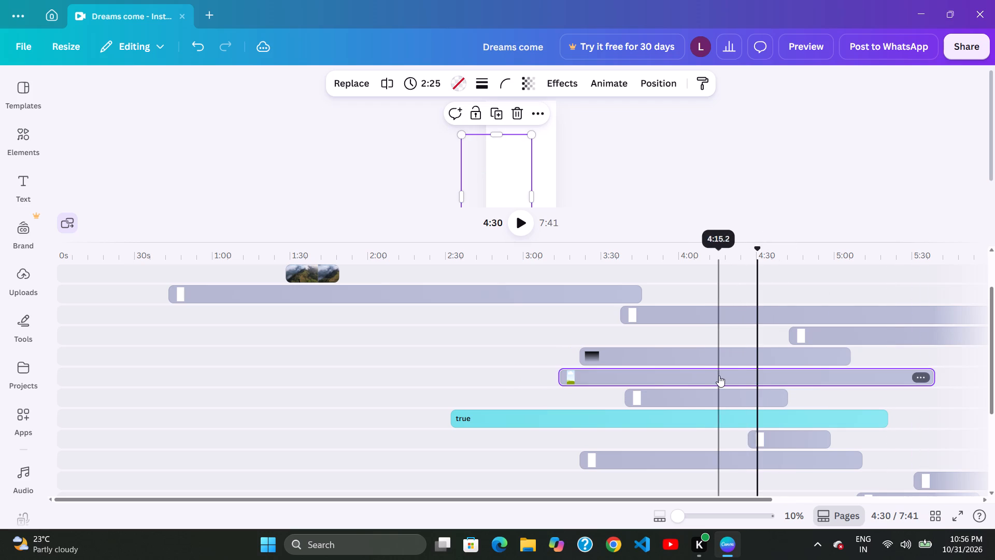
Shift the green-bottomed clip slightly later and trim it to last 2:24, starting at about 3:18.
{"action": "left_click", "coordinate": [647, 380]}
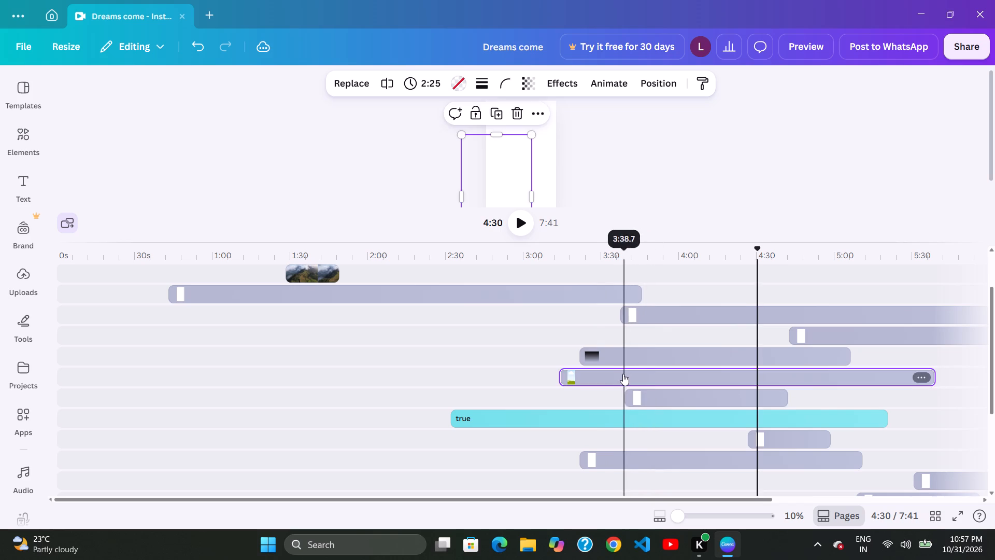
{"action": "left_click", "coordinate": [639, 382]}
{"action": "left_click_drag", "start_coordinate": [635, 383], "coordinate": [667, 390]}
{"action": "left_click", "coordinate": [606, 375]}
{"action": "left_click_drag", "start_coordinate": [660, 379], "coordinate": [633, 378]}
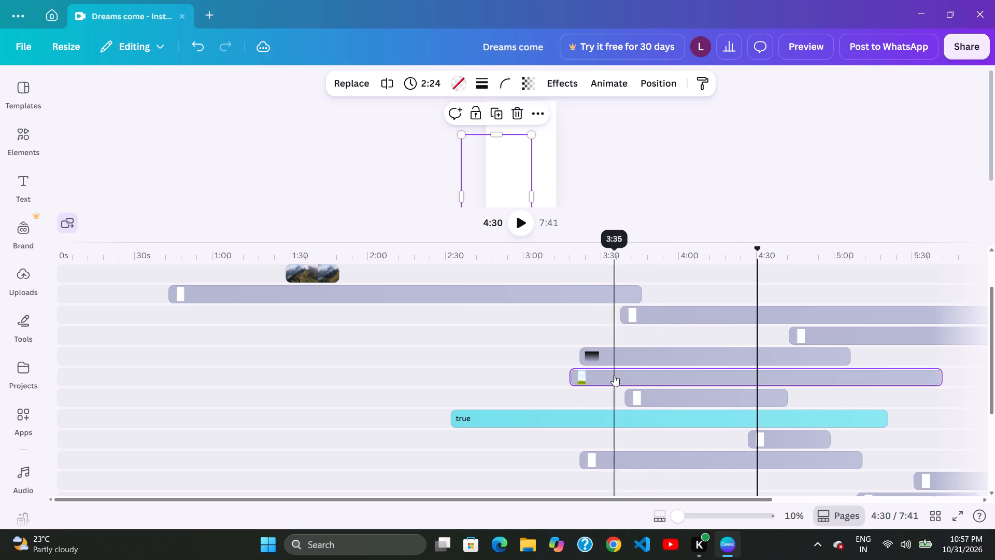
Shift the 3:29 white frame clip slightly earlier on its track to start at about 3:36.
{"action": "left_click_drag", "start_coordinate": [677, 313], "coordinate": [672, 313]}
Shift the black gradient clip later on its track to start at about 3:36, level with the 3:29 white frame clip.
{"action": "left_click", "coordinate": [606, 345]}
{"action": "left_click", "coordinate": [656, 346]}
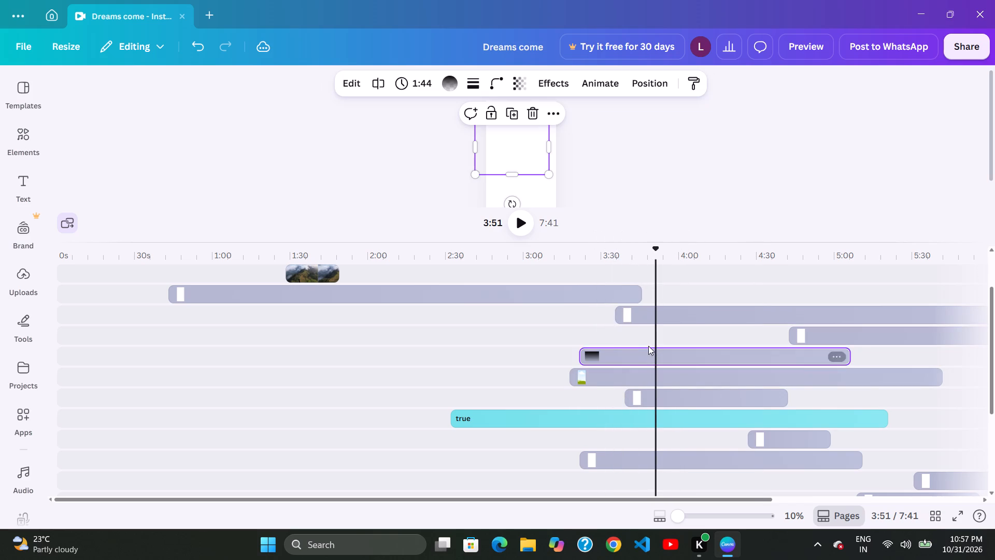
{"action": "left_click", "coordinate": [630, 342]}
{"action": "left_click_drag", "start_coordinate": [684, 329], "coordinate": [660, 326]}
{"action": "left_click_drag", "start_coordinate": [624, 338], "coordinate": [630, 341]}
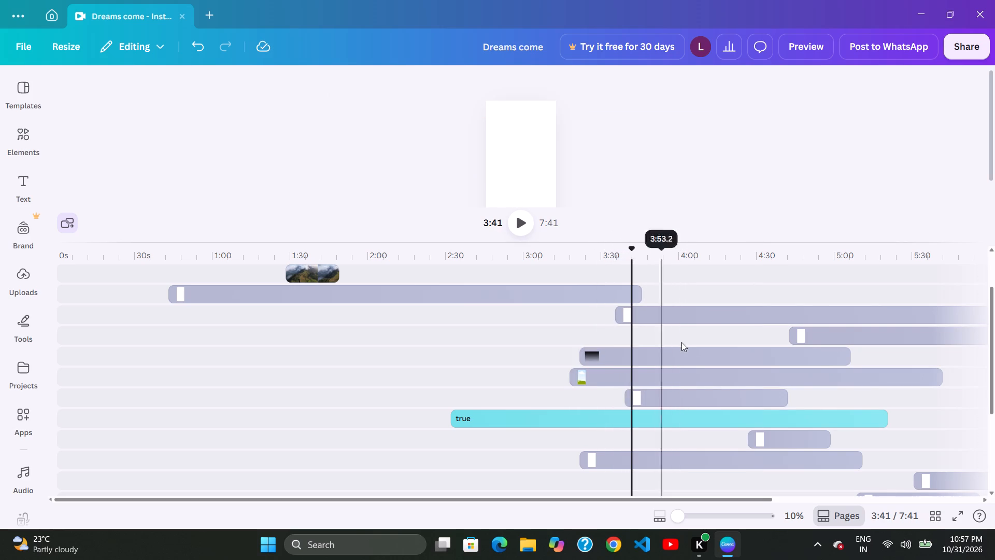
{"action": "left_click_drag", "start_coordinate": [685, 342], "coordinate": [674, 341]}
{"action": "left_click", "coordinate": [625, 338]}
{"action": "left_click_drag", "start_coordinate": [635, 343], "coordinate": [645, 347]}
{"action": "left_click_drag", "start_coordinate": [665, 360], "coordinate": [688, 367]}
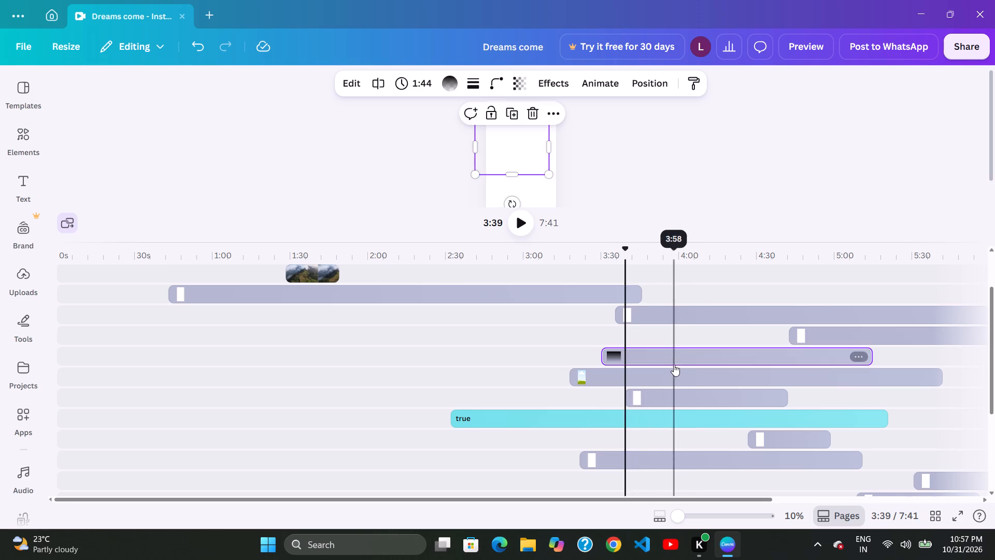
{"action": "left_click_drag", "start_coordinate": [691, 365], "coordinate": [704, 370]}
Shift the 2:24 green-bottomed clip later on its track to start at about 3:22.
{"action": "left_click", "coordinate": [665, 370]}
{"action": "left_click_drag", "start_coordinate": [672, 371], "coordinate": [684, 371]}
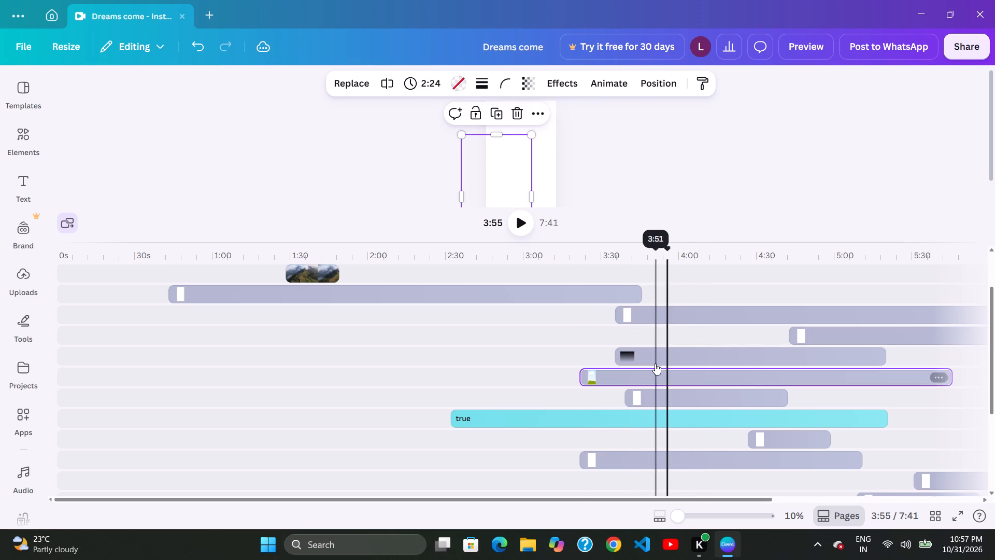
{"action": "left_click", "coordinate": [683, 367]}
{"action": "left_click_drag", "start_coordinate": [681, 373], "coordinate": [687, 373]}
Nudge the black gradient clip slightly later on its track to start at about 3:37.
{"action": "left_click", "coordinate": [644, 363]}
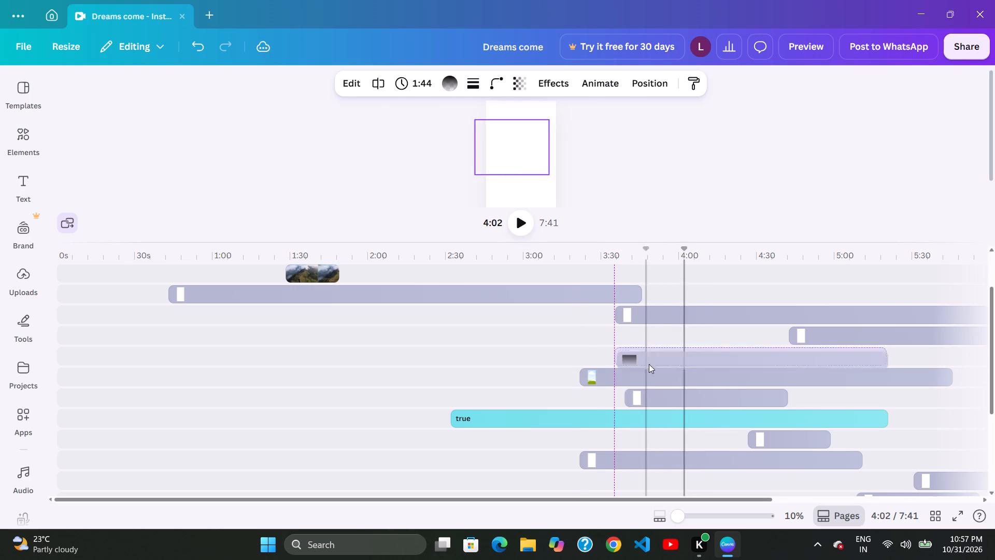
{"action": "left_click_drag", "start_coordinate": [698, 353], "coordinate": [685, 353]}
{"action": "left_click", "coordinate": [666, 354]}
{"action": "left_click_drag", "start_coordinate": [685, 358], "coordinate": [696, 361]}
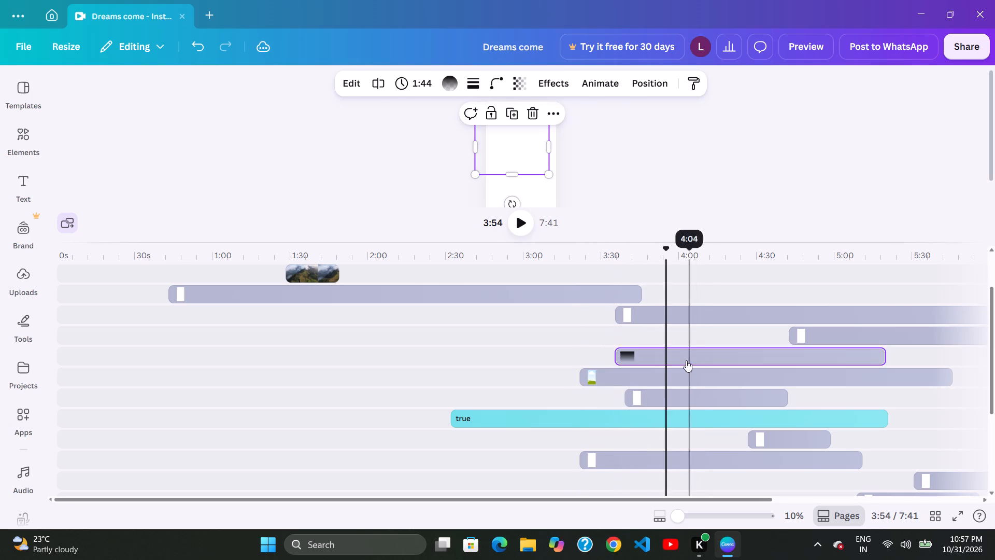
{"action": "left_click", "coordinate": [696, 363]}
Shift the 2:24 green-bottomed clip back and forth on its track until it starts at about 3:25.
{"action": "left_click_drag", "start_coordinate": [697, 368], "coordinate": [706, 370]}
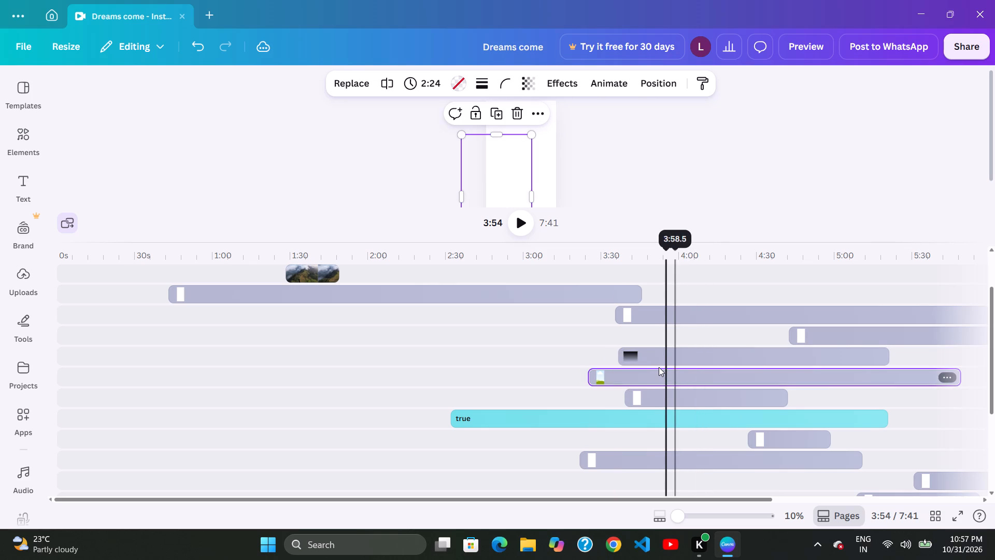
{"action": "left_click_drag", "start_coordinate": [662, 368], "coordinate": [663, 372]}
{"action": "left_click_drag", "start_coordinate": [648, 372], "coordinate": [658, 373]}
{"action": "left_click_drag", "start_coordinate": [710, 375], "coordinate": [689, 375]}
{"action": "left_click", "coordinate": [650, 368]}
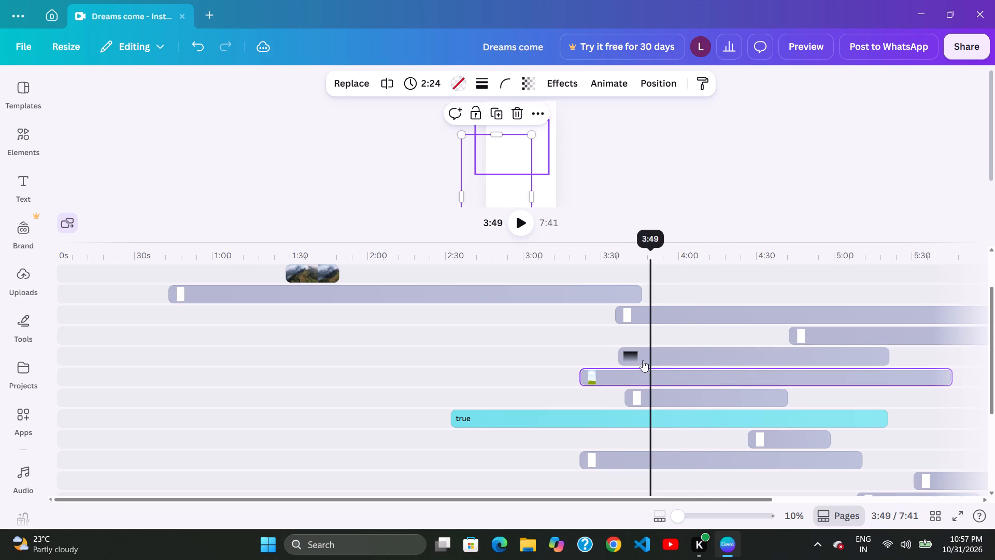
{"action": "left_click_drag", "start_coordinate": [671, 373], "coordinate": [676, 374]}
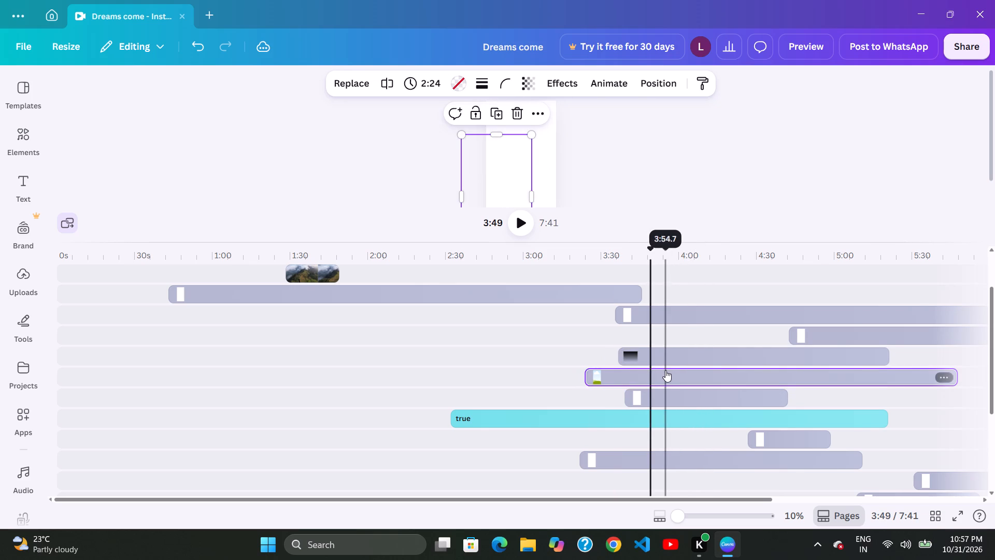
{"action": "left_click", "coordinate": [675, 374]}
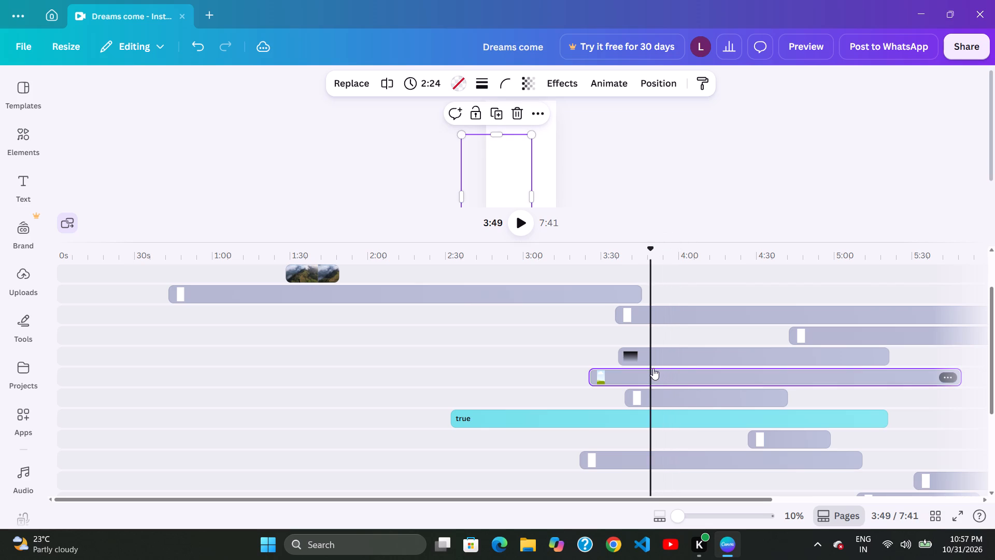
Nudge the black gradient clip later on its track to start at about 3:39.
{"action": "left_click_drag", "start_coordinate": [646, 365], "coordinate": [652, 369]}
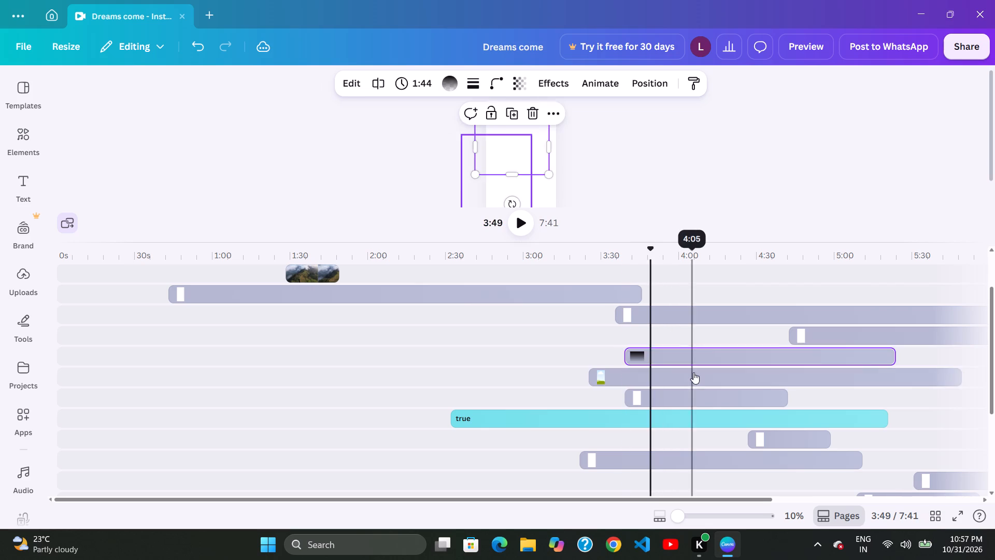
Shift the 2:24 green-bottomed clip later and trim it to last 2:22, starting at about 3:50.
{"action": "left_click_drag", "start_coordinate": [693, 372], "coordinate": [686, 373]}
{"action": "left_click_drag", "start_coordinate": [639, 372], "coordinate": [663, 379]}
{"action": "left_click_drag", "start_coordinate": [718, 377], "coordinate": [710, 377]}
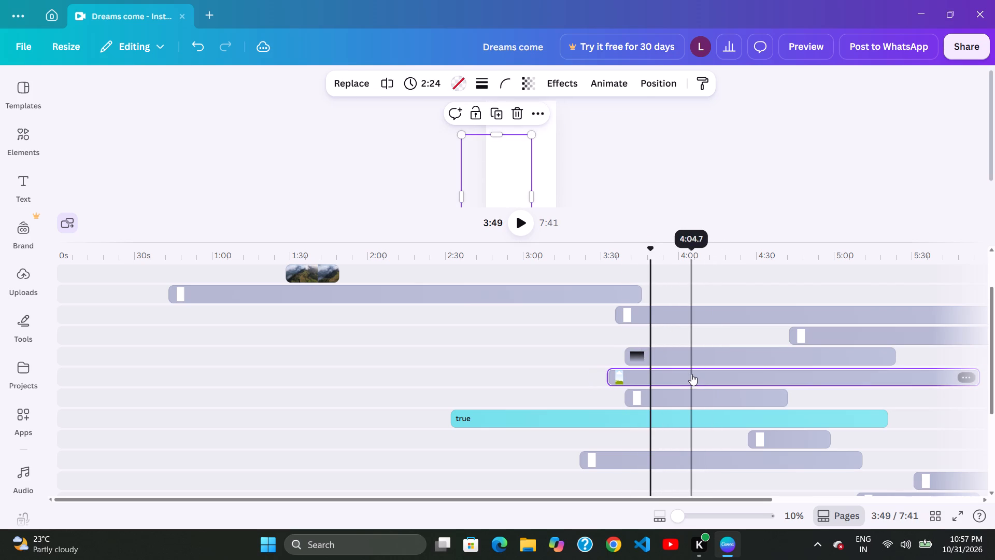
{"action": "left_click_drag", "start_coordinate": [706, 379], "coordinate": [713, 381]}
{"action": "left_click", "coordinate": [722, 380]}
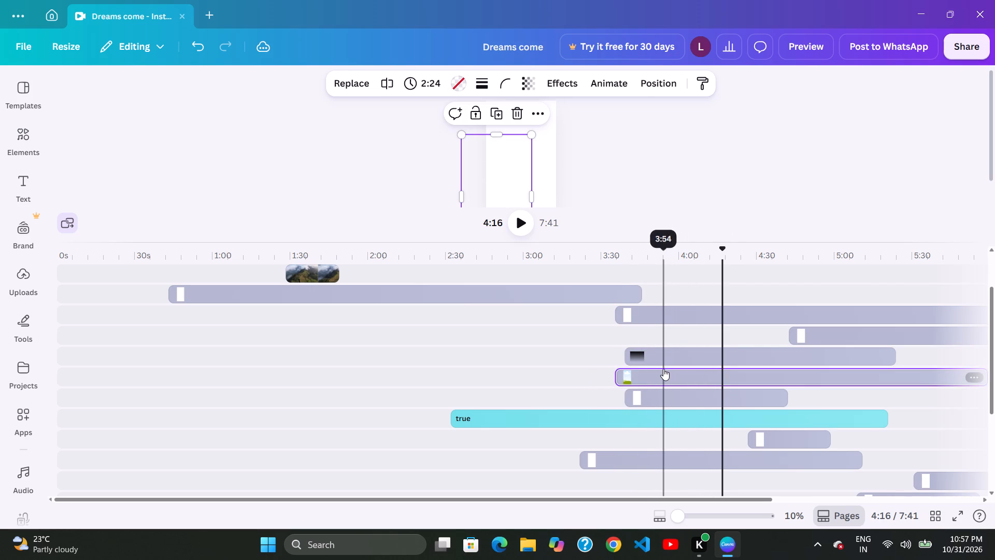
{"action": "left_click", "coordinate": [688, 377]}
{"action": "left_click_drag", "start_coordinate": [705, 381], "coordinate": [721, 385]}
{"action": "left_click_drag", "start_coordinate": [697, 382], "coordinate": [731, 388]}
{"action": "left_click", "coordinate": [683, 380]}
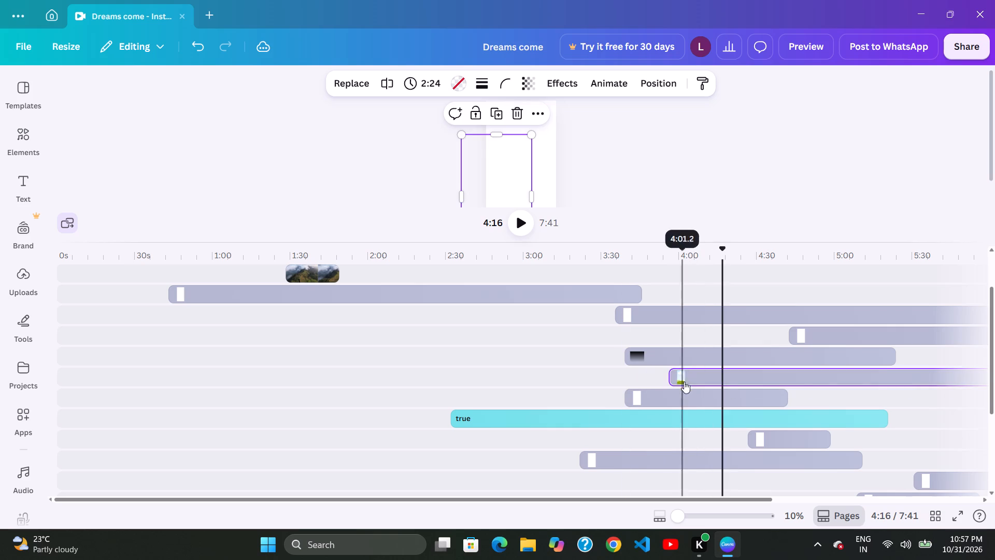
{"action": "left_click_drag", "start_coordinate": [691, 387], "coordinate": [700, 389]}
{"action": "left_click", "coordinate": [670, 380]}
{"action": "left_click_drag", "start_coordinate": [717, 383], "coordinate": [691, 381]}
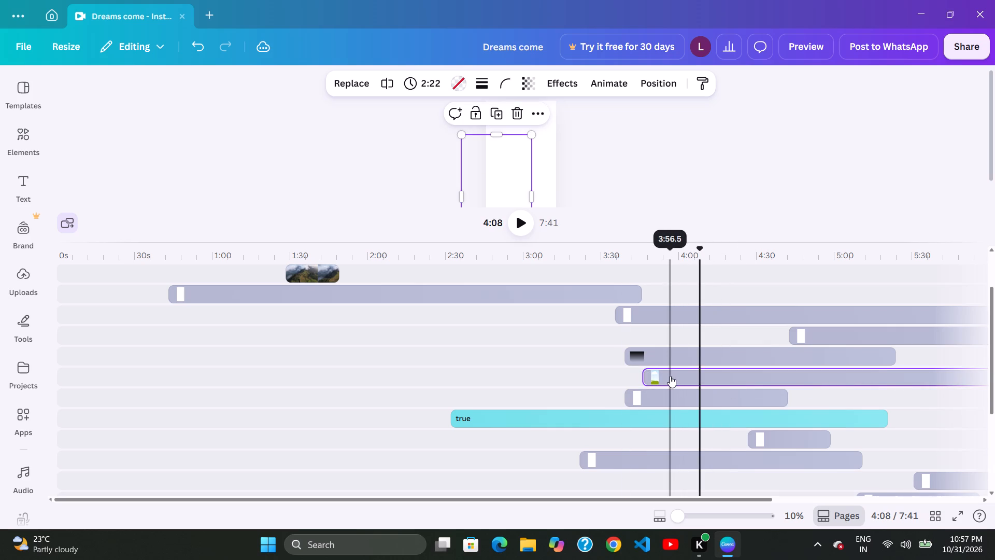
{"action": "left_click_drag", "start_coordinate": [665, 374], "coordinate": [675, 380]}
Shift the 1:03 white frame clip earlier on its track to start at about 3:28.
{"action": "left_click_drag", "start_coordinate": [745, 388], "coordinate": [719, 387]}
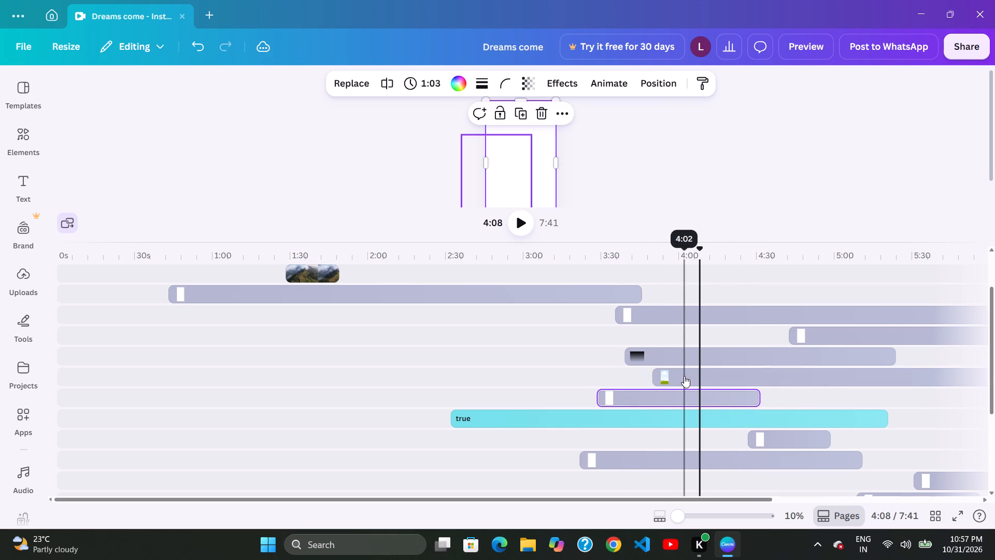
Shift the 2:22 green-bottomed clip later on its track to start at about 3:54.
{"action": "left_click_drag", "start_coordinate": [690, 380], "coordinate": [700, 384]}
Nudge the 1:03 white frame clip later on its track to start at about 3:30.
{"action": "left_click", "coordinate": [723, 390]}
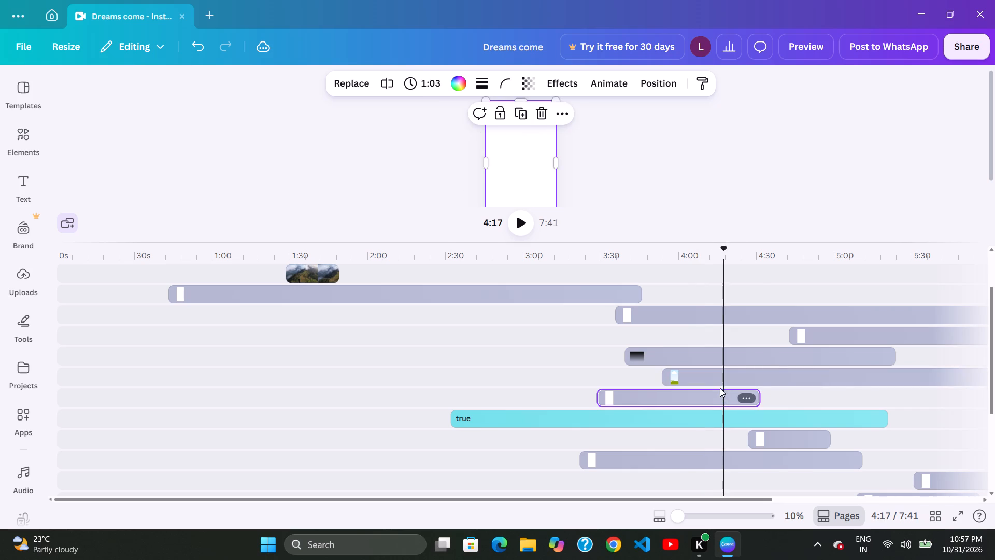
{"action": "left_click", "coordinate": [728, 390]}
{"action": "left_click_drag", "start_coordinate": [716, 388], "coordinate": [731, 394]}
{"action": "left_click_drag", "start_coordinate": [698, 383], "coordinate": [700, 384]}
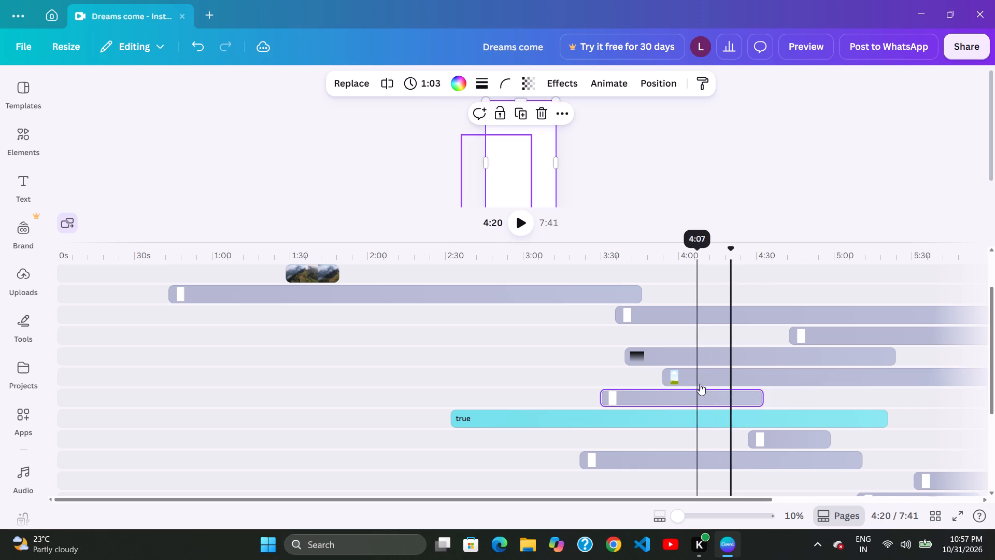
Shift the 1:03 white frame clip later to start at about 3:42 and the 2:22 green-bottomed clip later to about 4:11.
{"action": "left_click_drag", "start_coordinate": [700, 384], "coordinate": [703, 385]}
{"action": "left_click_drag", "start_coordinate": [735, 391], "coordinate": [731, 390]}
{"action": "left_click_drag", "start_coordinate": [733, 391], "coordinate": [743, 396]}
{"action": "left_click_drag", "start_coordinate": [741, 396], "coordinate": [748, 398]}
{"action": "left_click_drag", "start_coordinate": [695, 385], "coordinate": [710, 390]}
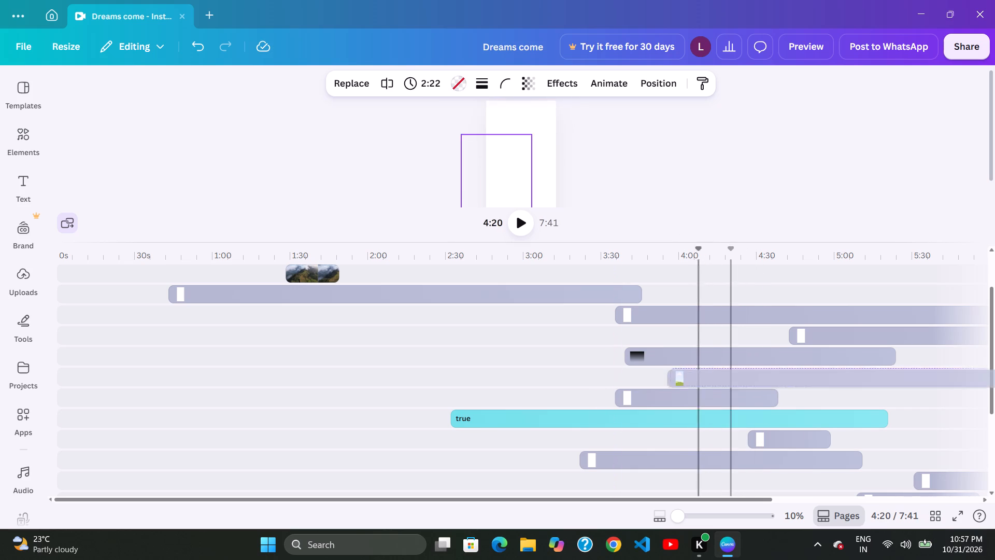
{"action": "left_click_drag", "start_coordinate": [710, 390], "coordinate": [714, 391]}
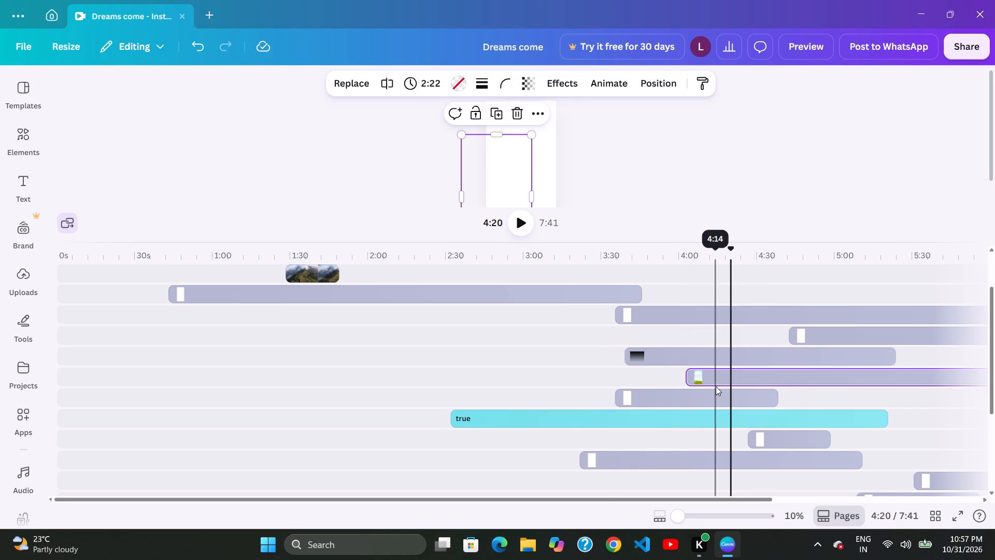
{"action": "left_click_drag", "start_coordinate": [739, 395], "coordinate": [744, 398]}
{"action": "left_click_drag", "start_coordinate": [709, 388], "coordinate": [718, 391]}
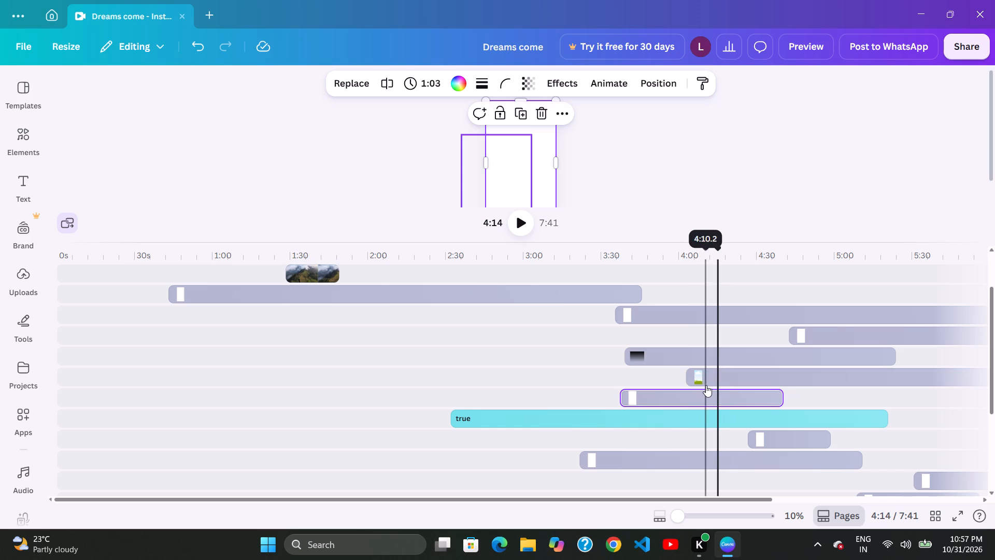
{"action": "left_click_drag", "start_coordinate": [711, 390], "coordinate": [717, 391]}
{"action": "left_click_drag", "start_coordinate": [713, 391], "coordinate": [719, 394]}
{"action": "left_click_drag", "start_coordinate": [714, 394], "coordinate": [720, 396]}
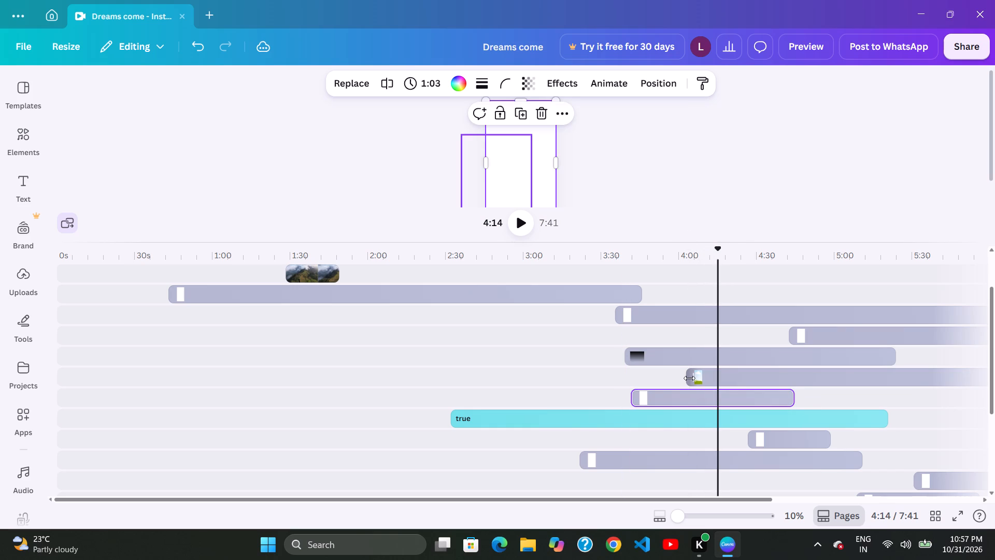
{"action": "left_click_drag", "start_coordinate": [699, 384], "coordinate": [720, 391]}
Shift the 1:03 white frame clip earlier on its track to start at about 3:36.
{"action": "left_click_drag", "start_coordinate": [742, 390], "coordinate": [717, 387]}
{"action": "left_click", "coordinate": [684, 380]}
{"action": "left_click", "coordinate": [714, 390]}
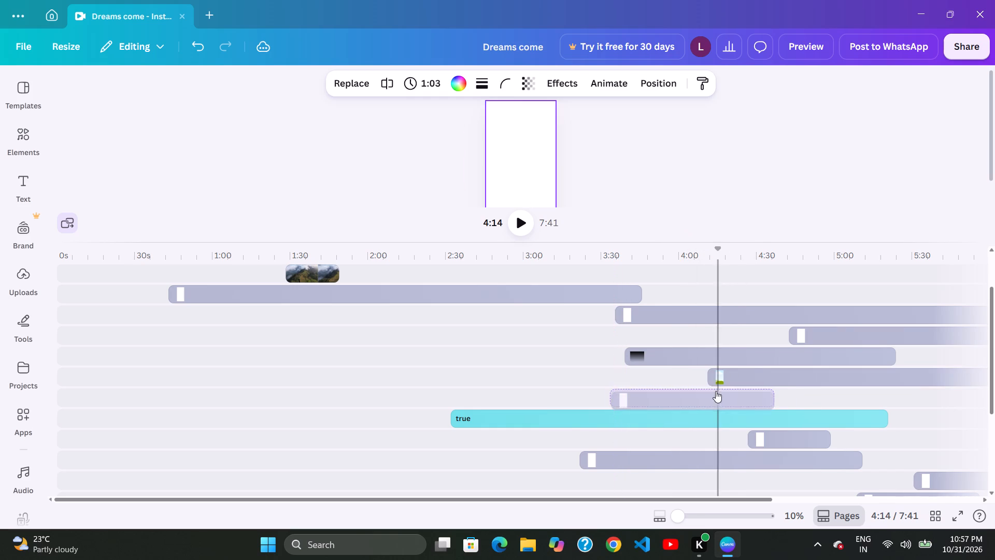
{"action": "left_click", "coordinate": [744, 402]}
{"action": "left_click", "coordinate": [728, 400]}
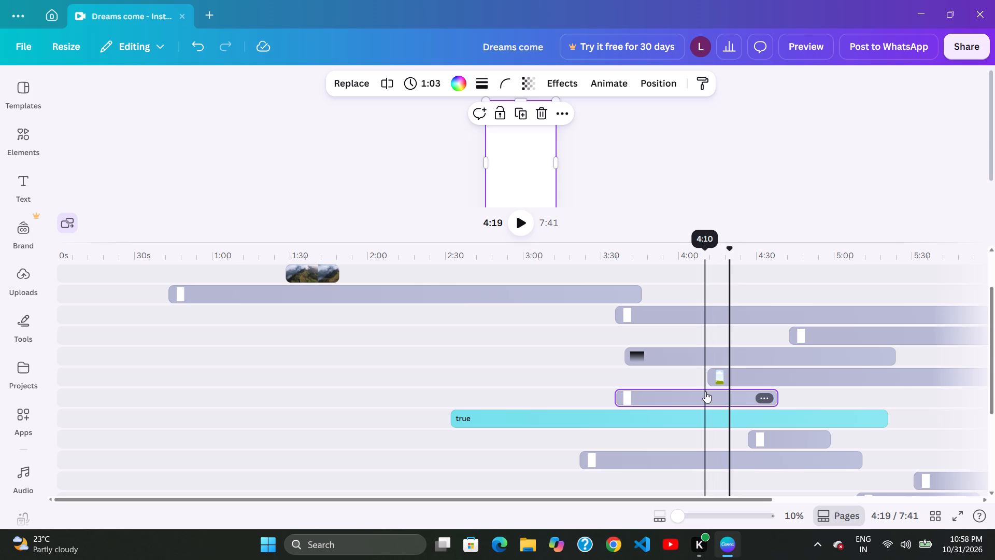
Shift the 1:03 white frame clip later to start at about 3:51 and nudge the "true" text clip to about 2:35.
{"action": "left_click_drag", "start_coordinate": [747, 410], "coordinate": [752, 412]}
{"action": "left_click", "coordinate": [729, 404]}
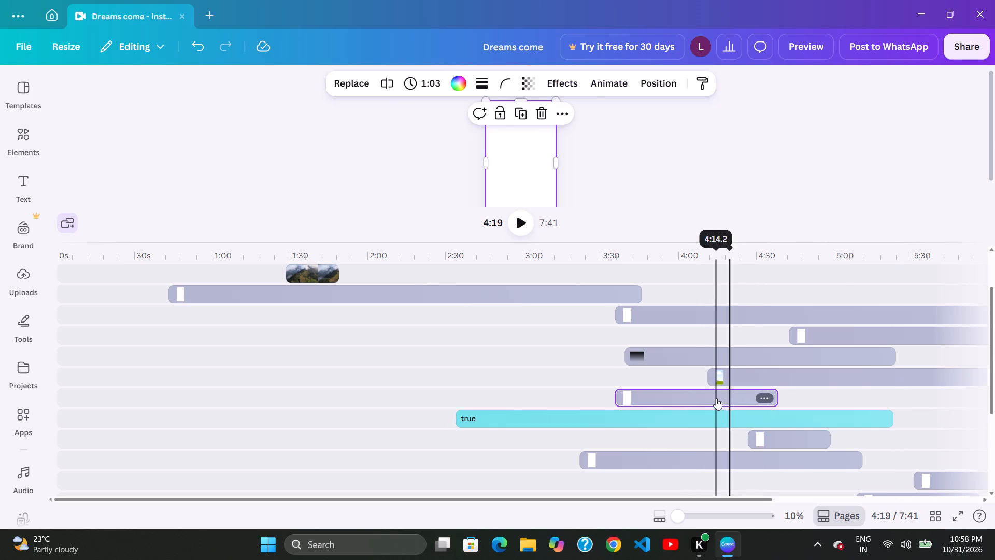
{"action": "left_click", "coordinate": [720, 399]}
{"action": "left_click_drag", "start_coordinate": [763, 400], "coordinate": [741, 393]}
{"action": "left_click", "coordinate": [736, 393]}
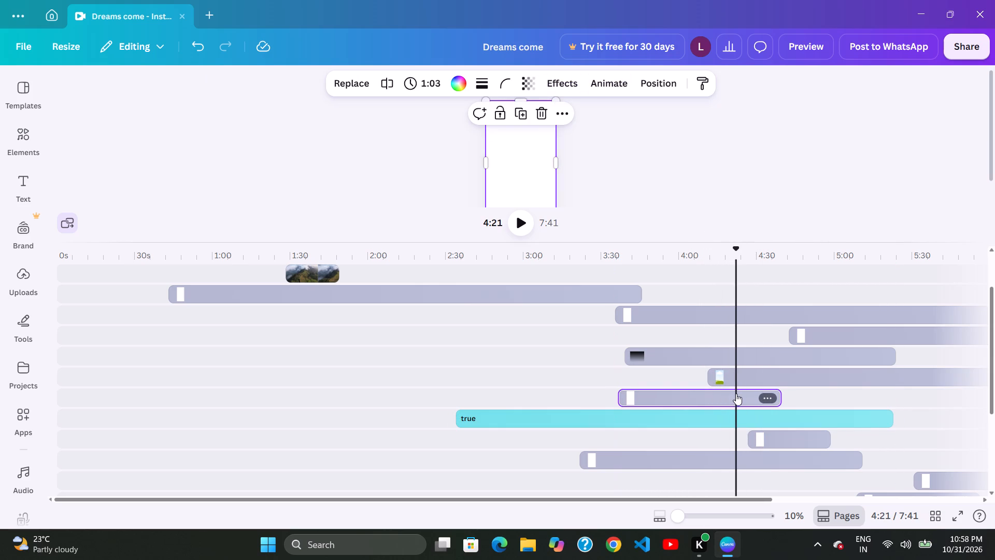
{"action": "left_click_drag", "start_coordinate": [740, 398], "coordinate": [745, 401]}
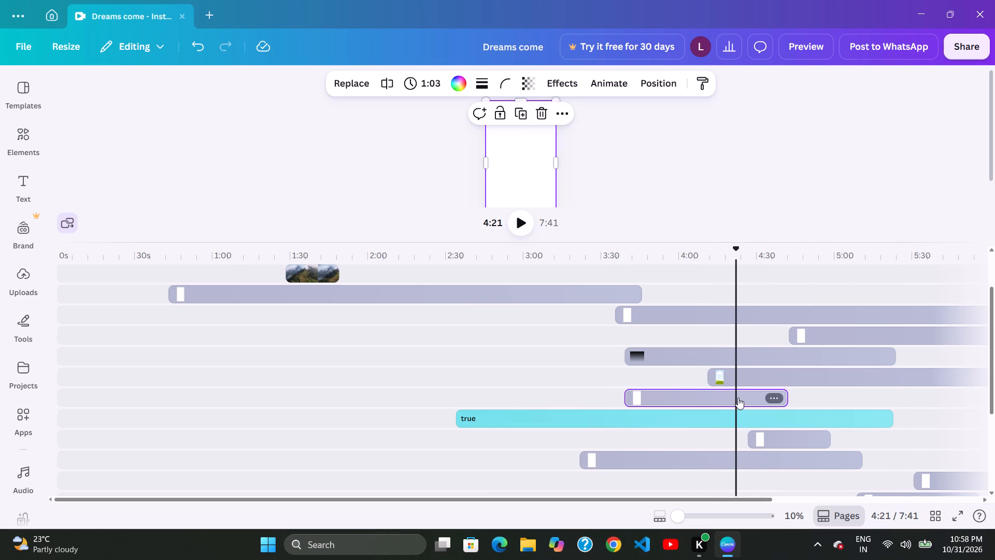
{"action": "left_click_drag", "start_coordinate": [734, 397], "coordinate": [745, 402]}
{"action": "left_click_drag", "start_coordinate": [753, 406], "coordinate": [767, 409]}
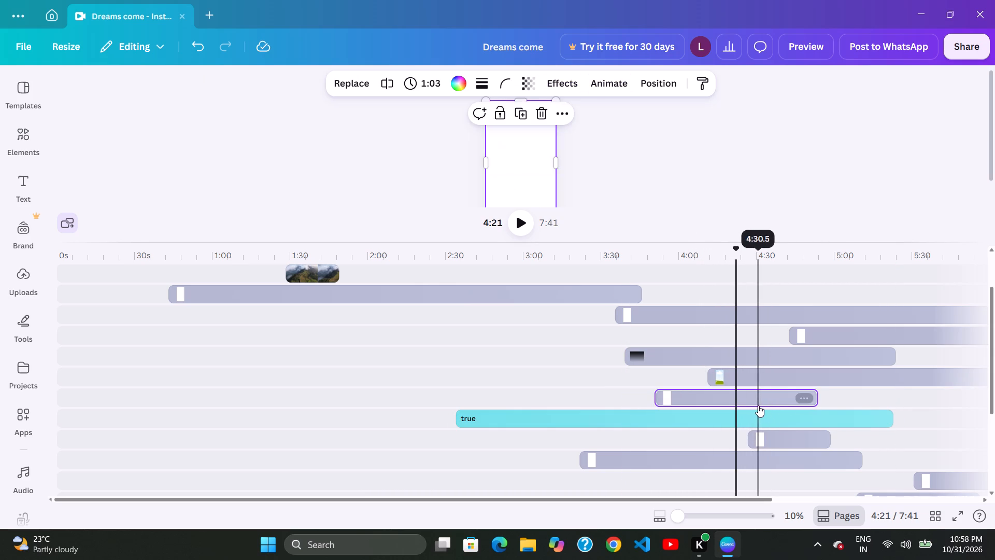
{"action": "left_click_drag", "start_coordinate": [781, 415], "coordinate": [789, 417]}
{"action": "left_click", "coordinate": [768, 414]}
{"action": "left_click", "coordinate": [776, 416]}
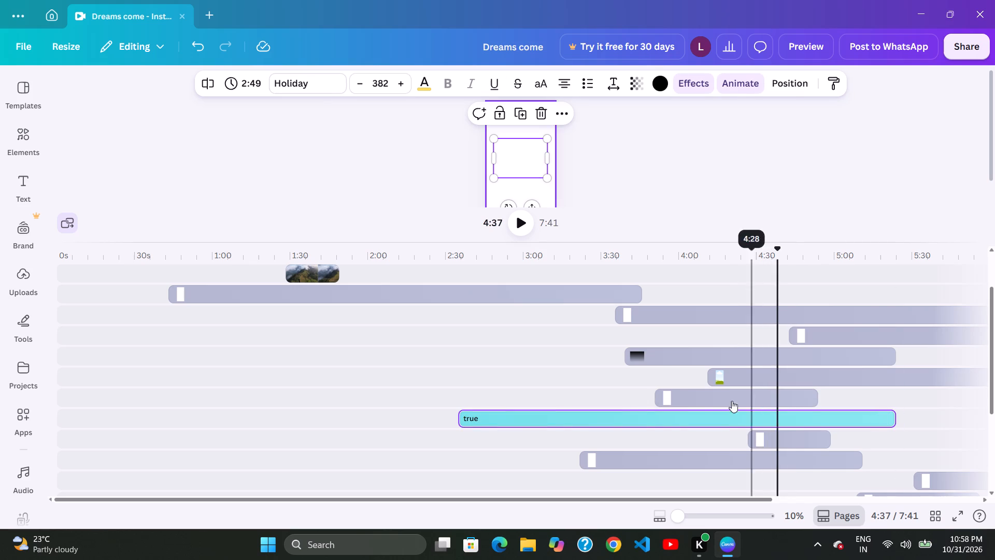
Shift the 1:03 white frame clip later to start at about 4:11 and the "true" text clip earlier to about 2:25.
{"action": "left_click_drag", "start_coordinate": [738, 404], "coordinate": [767, 411]}
{"action": "left_click_drag", "start_coordinate": [820, 411], "coordinate": [785, 409]}
{"action": "left_click", "coordinate": [736, 399]}
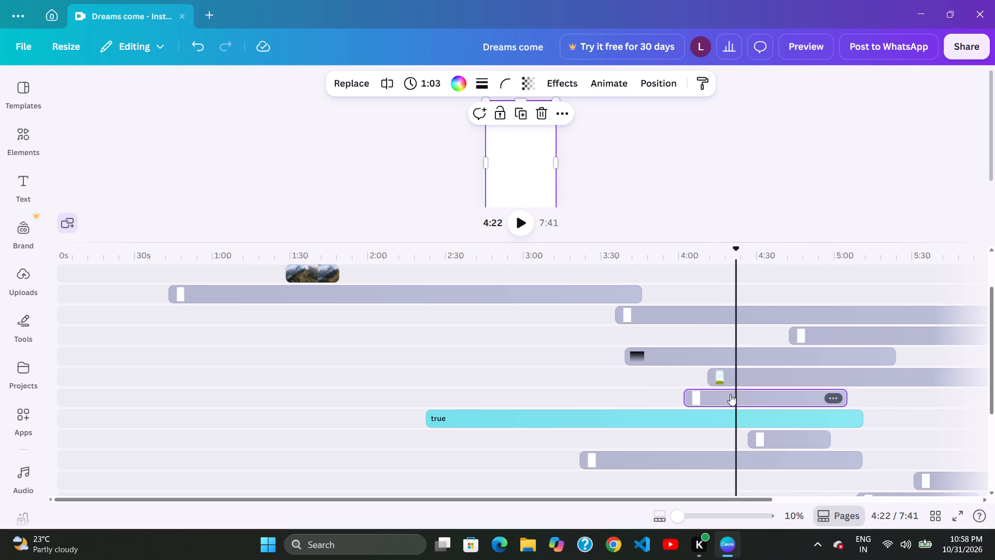
{"action": "left_click_drag", "start_coordinate": [738, 400], "coordinate": [754, 405]}
{"action": "left_click", "coordinate": [774, 412]}
{"action": "left_click_drag", "start_coordinate": [774, 414], "coordinate": [781, 416]}
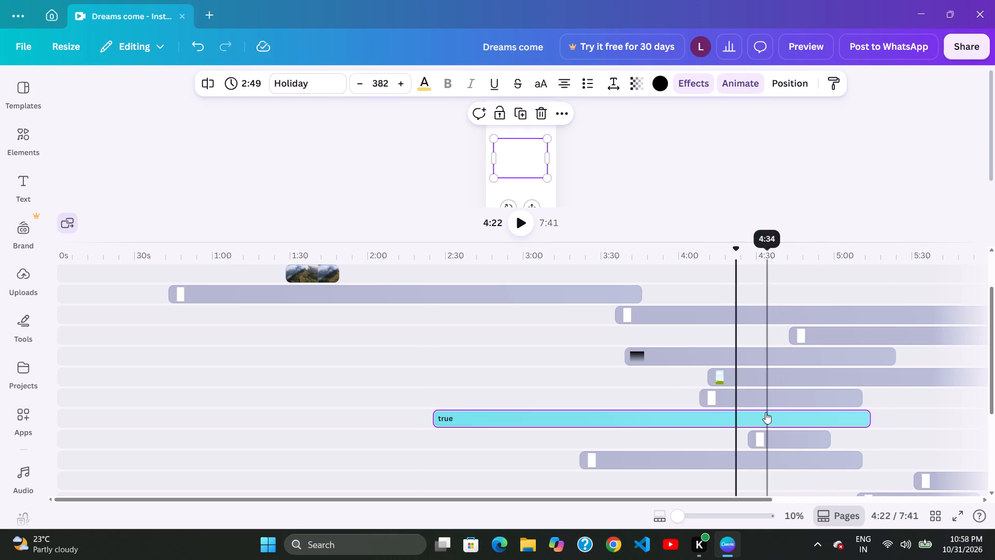
{"action": "left_click_drag", "start_coordinate": [735, 398], "coordinate": [742, 402]}
{"action": "left_click", "coordinate": [764, 408]}
Shift the 2:49 "true" text clip later on its track to start at about 2:57.
{"action": "left_click_drag", "start_coordinate": [761, 408], "coordinate": [776, 415]}
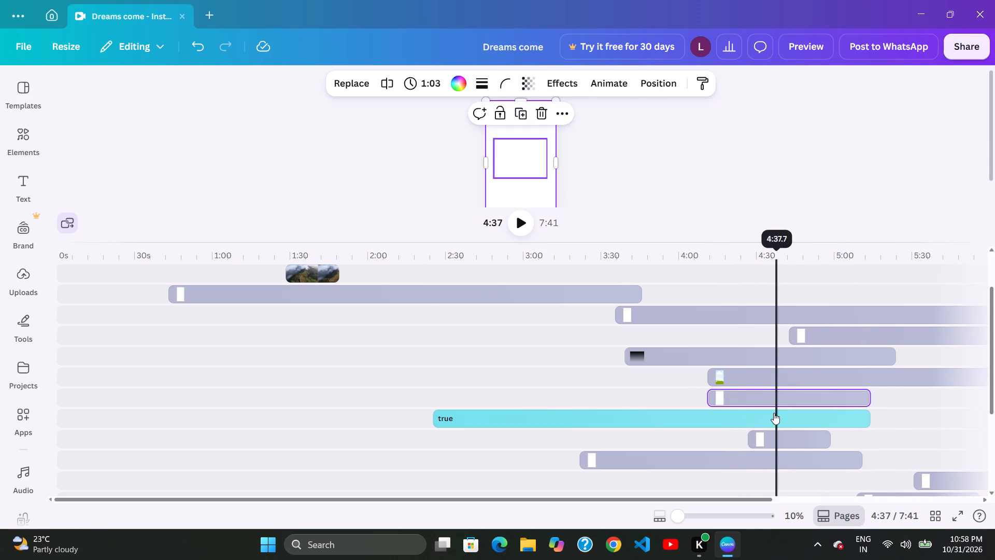
{"action": "left_click_drag", "start_coordinate": [782, 417], "coordinate": [788, 419]}
{"action": "left_click_drag", "start_coordinate": [743, 412], "coordinate": [804, 427]}
{"action": "left_click_drag", "start_coordinate": [754, 414], "coordinate": [773, 418]}
{"action": "left_click_drag", "start_coordinate": [820, 419], "coordinate": [815, 419]}
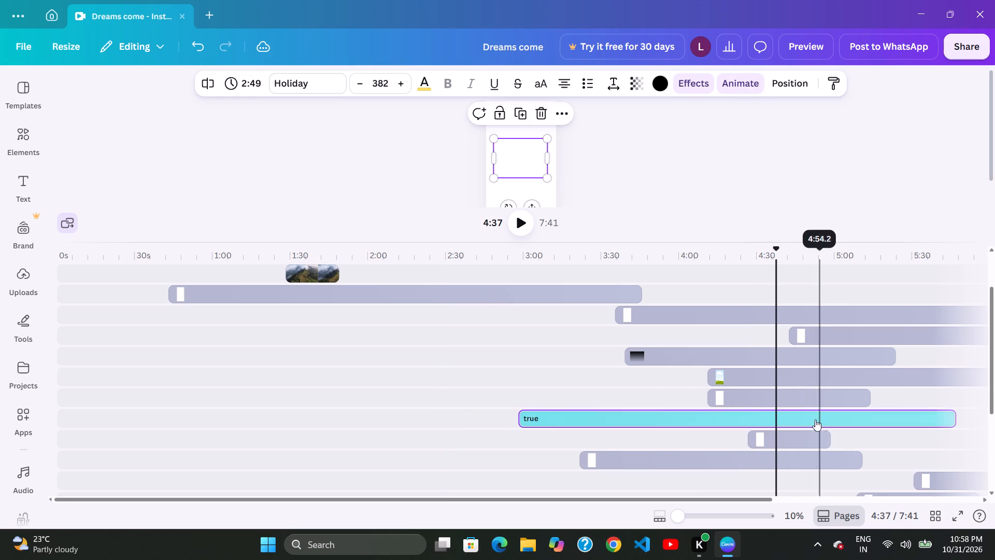
{"action": "left_click_drag", "start_coordinate": [815, 419], "coordinate": [786, 417]}
{"action": "left_click_drag", "start_coordinate": [766, 413], "coordinate": [784, 419]}
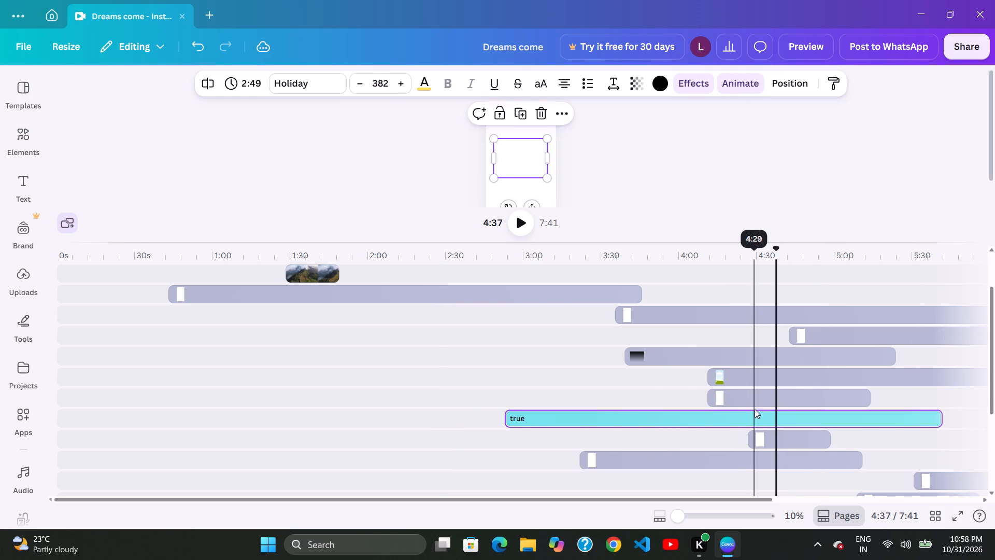
{"action": "left_click_drag", "start_coordinate": [765, 414], "coordinate": [773, 418]}
{"action": "left_click", "coordinate": [794, 425]}
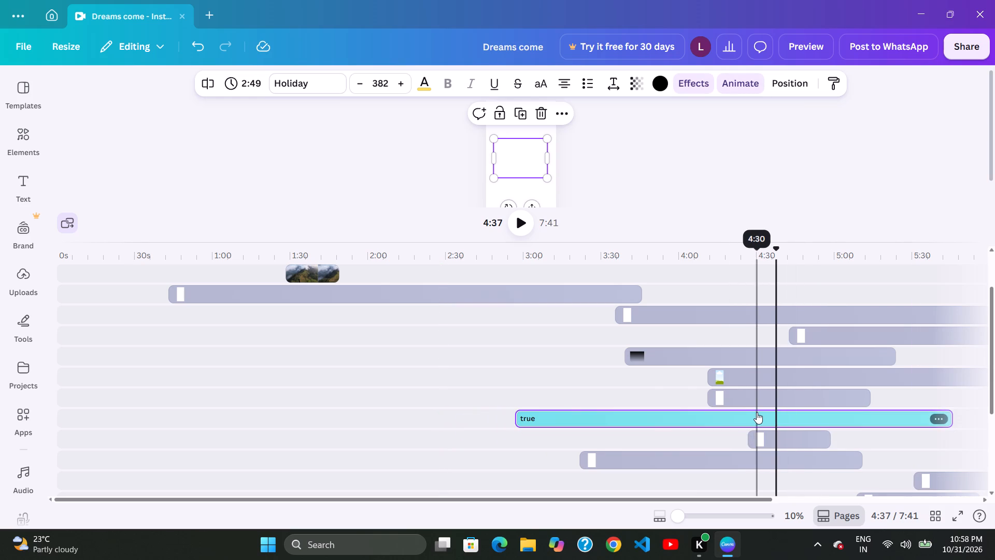
Nudge the black gradient clip later on its track to start at about 3:42.
{"action": "left_click_drag", "start_coordinate": [681, 361], "coordinate": [688, 362]}
{"action": "left_click_drag", "start_coordinate": [749, 340], "coordinate": [736, 343]}
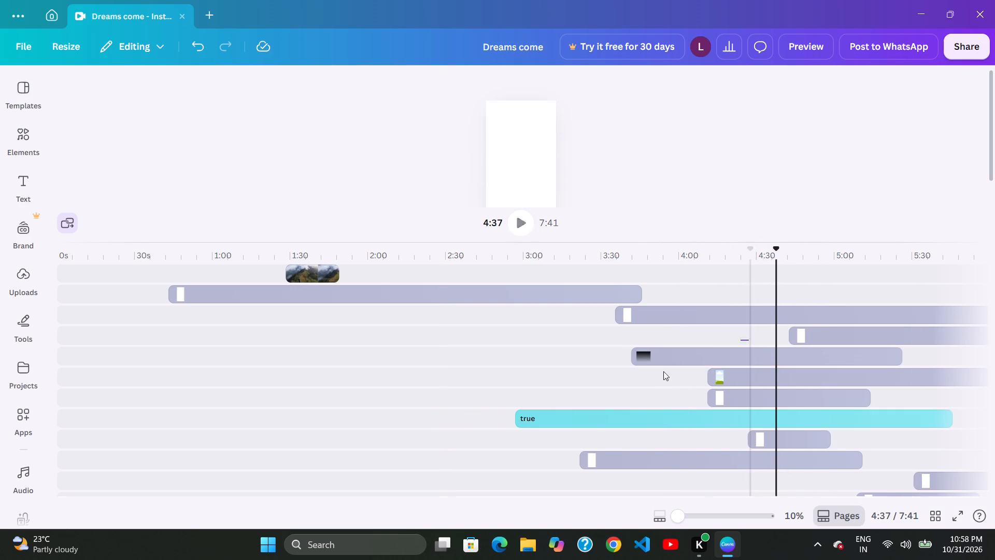
Reposition the green-bottomed clip on its track to start at about 4:16.
{"action": "left_click_drag", "start_coordinate": [666, 374], "coordinate": [678, 378]}
{"action": "left_click_drag", "start_coordinate": [783, 375], "coordinate": [764, 374]}
{"action": "left_click", "coordinate": [681, 382]}
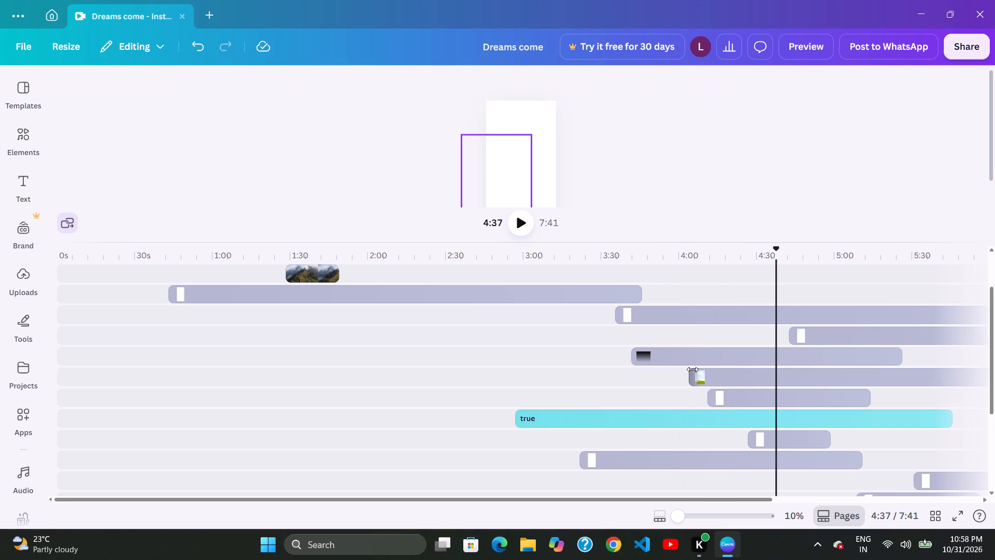
{"action": "left_click_drag", "start_coordinate": [721, 378], "coordinate": [720, 378]}
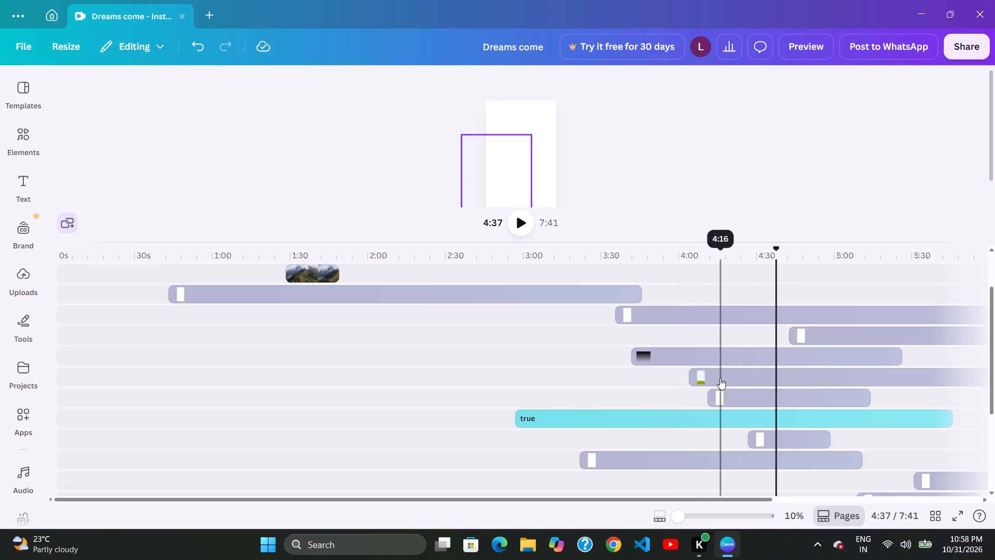
{"action": "left_click_drag", "start_coordinate": [720, 378], "coordinate": [780, 378]}
{"action": "left_click_drag", "start_coordinate": [786, 375], "coordinate": [758, 377]}
Nudge the "true" text clip later on its track to start at about 2:58.
{"action": "left_click_drag", "start_coordinate": [603, 394], "coordinate": [610, 397]}
{"action": "left_click_drag", "start_coordinate": [678, 392], "coordinate": [659, 389]}
{"action": "left_click_drag", "start_coordinate": [653, 393], "coordinate": [650, 390]}
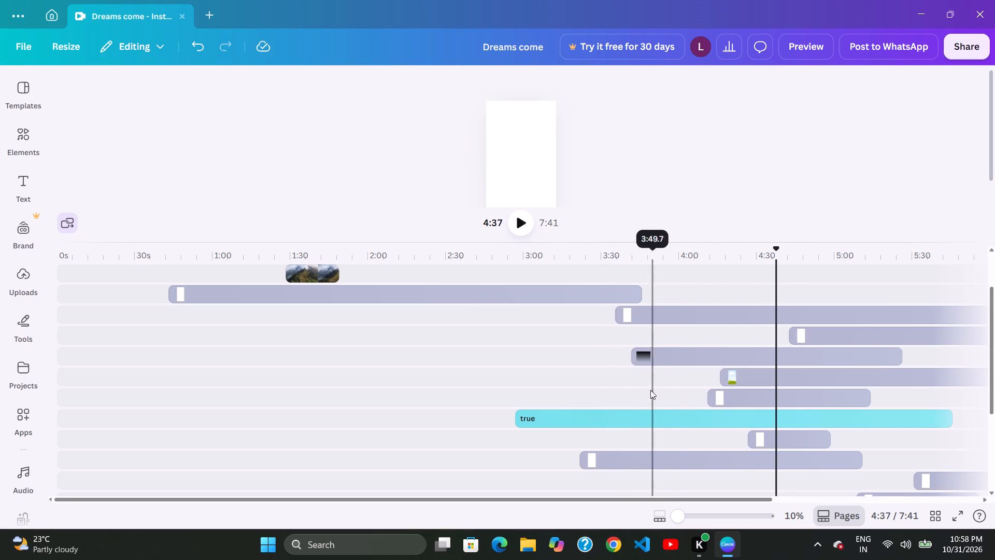
{"action": "left_click_drag", "start_coordinate": [650, 390], "coordinate": [646, 387]}
{"action": "left_click_drag", "start_coordinate": [718, 369], "coordinate": [659, 393]}
{"action": "left_click", "coordinate": [590, 409]}
{"action": "left_click_drag", "start_coordinate": [671, 381], "coordinate": [635, 387]}
{"action": "left_click_drag", "start_coordinate": [592, 402], "coordinate": [612, 403]}
{"action": "left_click_drag", "start_coordinate": [677, 369], "coordinate": [667, 374]}
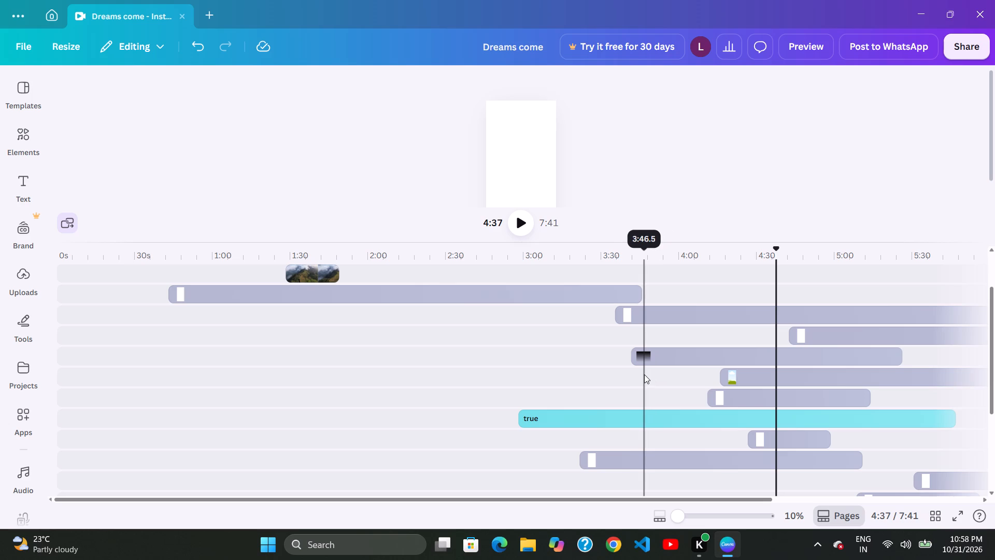
Shift the 2:49 "true" text clip later on its track to start at about 3:04.
{"action": "left_click", "coordinate": [648, 376]}
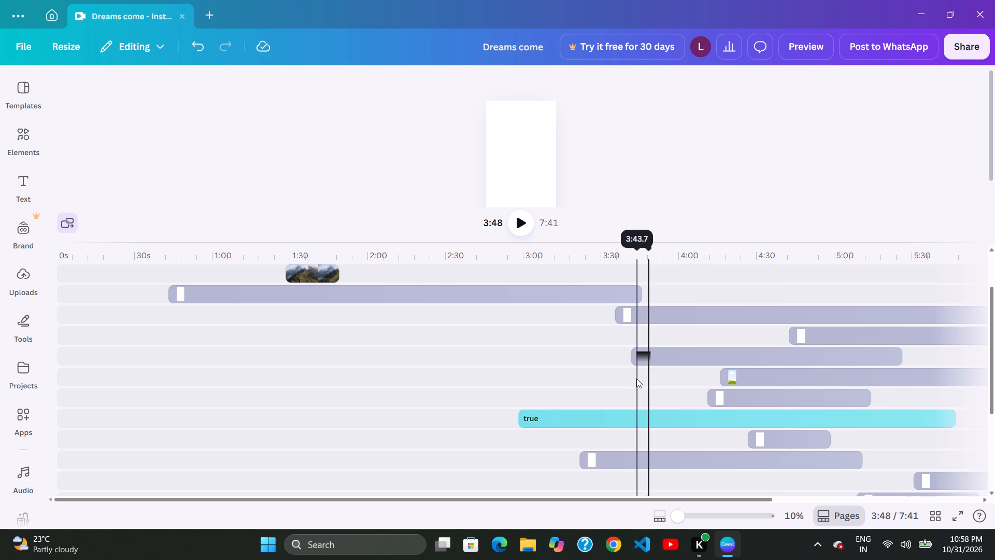
{"action": "left_click_drag", "start_coordinate": [651, 394], "coordinate": [675, 405]}
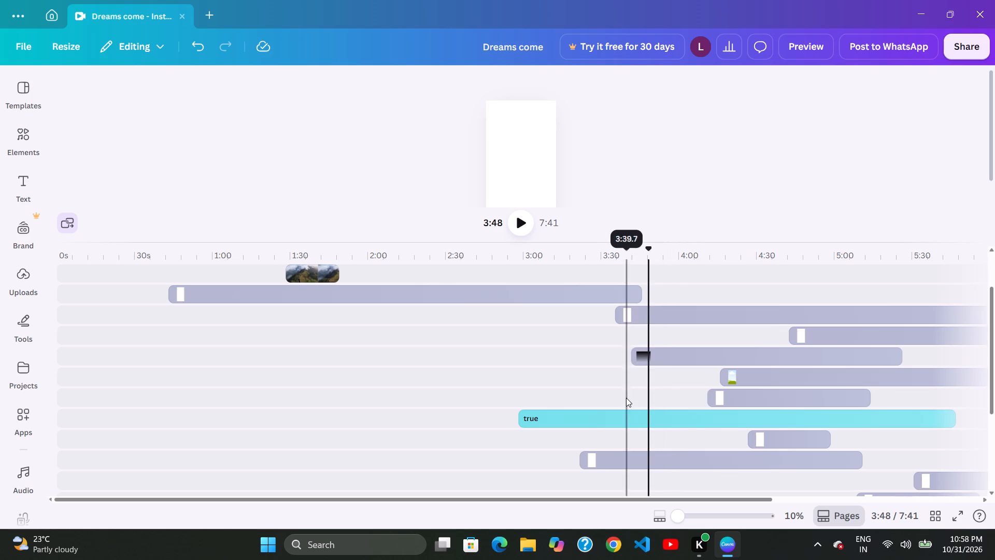
{"action": "left_click", "coordinate": [650, 411]}
{"action": "left_click_drag", "start_coordinate": [673, 425], "coordinate": [679, 426]}
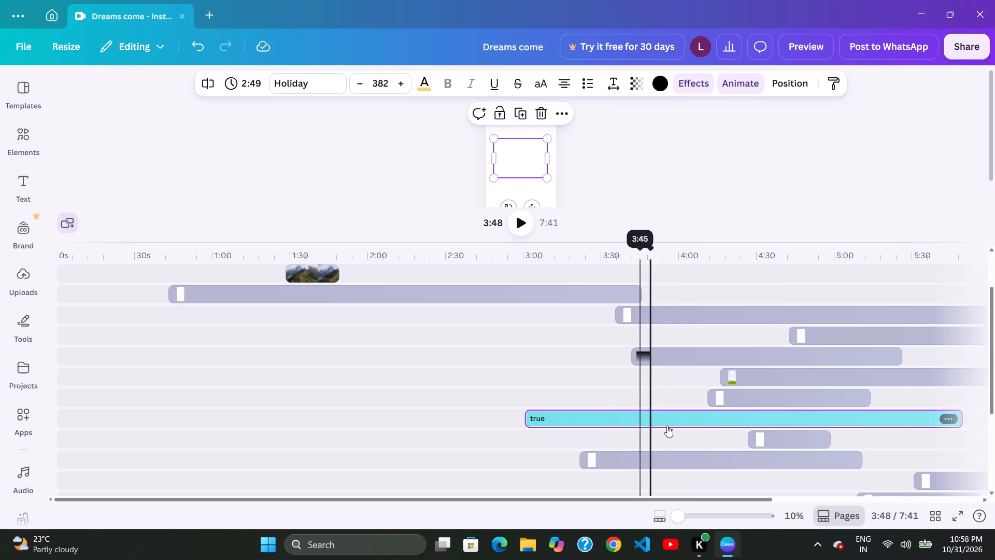
{"action": "left_click", "coordinate": [671, 426]}
{"action": "left_click", "coordinate": [662, 428]}
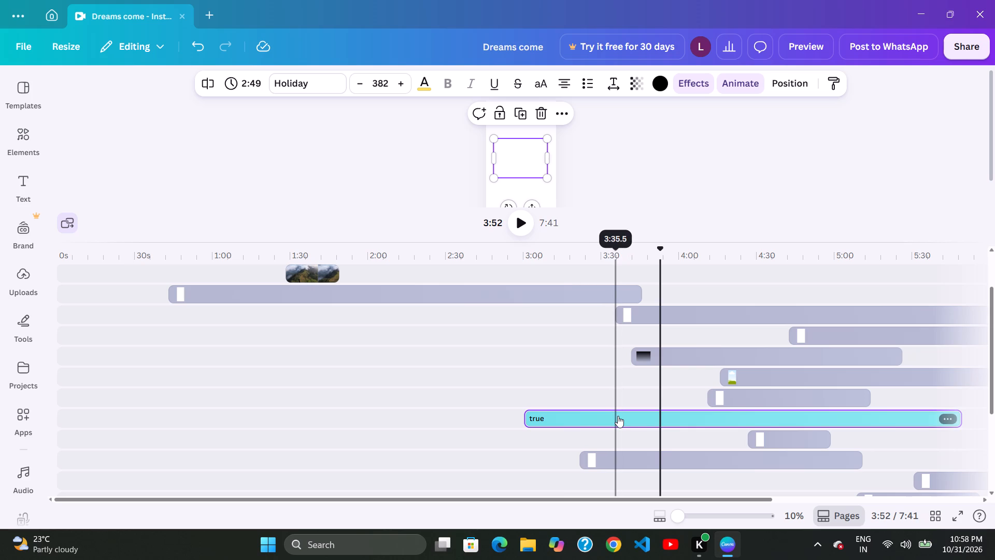
{"action": "left_click_drag", "start_coordinate": [638, 423], "coordinate": [647, 427]}
{"action": "left_click_drag", "start_coordinate": [650, 428], "coordinate": [656, 430]}
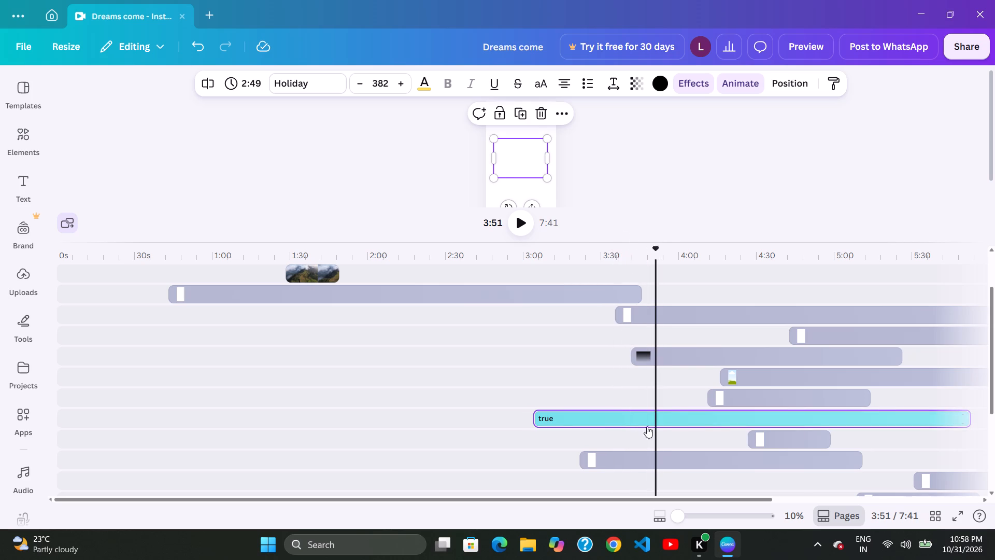
{"action": "left_click", "coordinate": [664, 430]}
{"action": "left_click_drag", "start_coordinate": [652, 429], "coordinate": [661, 431]}
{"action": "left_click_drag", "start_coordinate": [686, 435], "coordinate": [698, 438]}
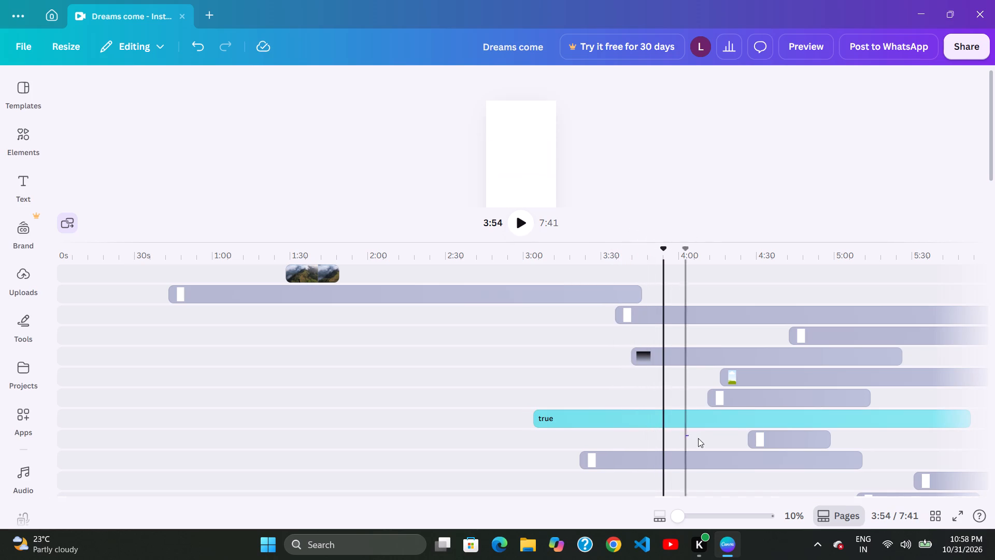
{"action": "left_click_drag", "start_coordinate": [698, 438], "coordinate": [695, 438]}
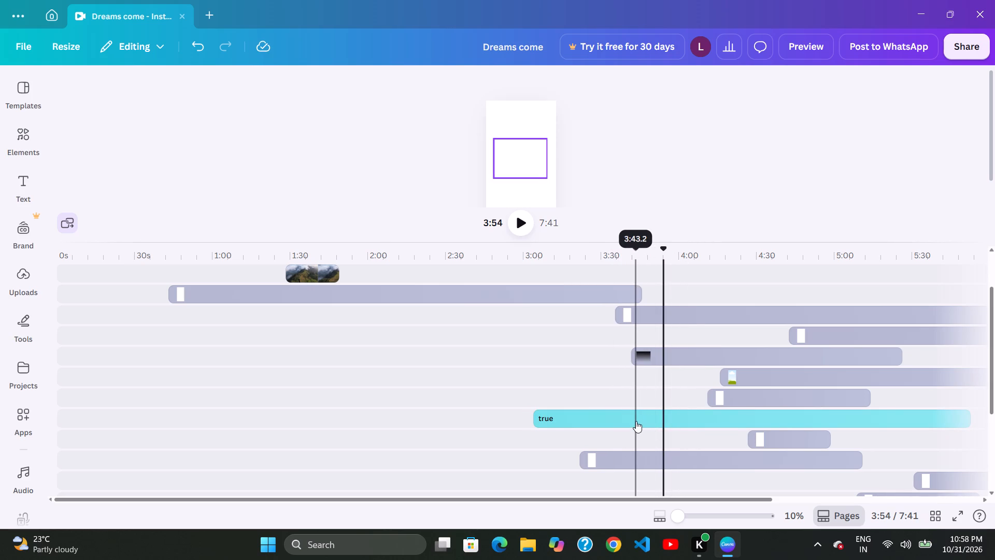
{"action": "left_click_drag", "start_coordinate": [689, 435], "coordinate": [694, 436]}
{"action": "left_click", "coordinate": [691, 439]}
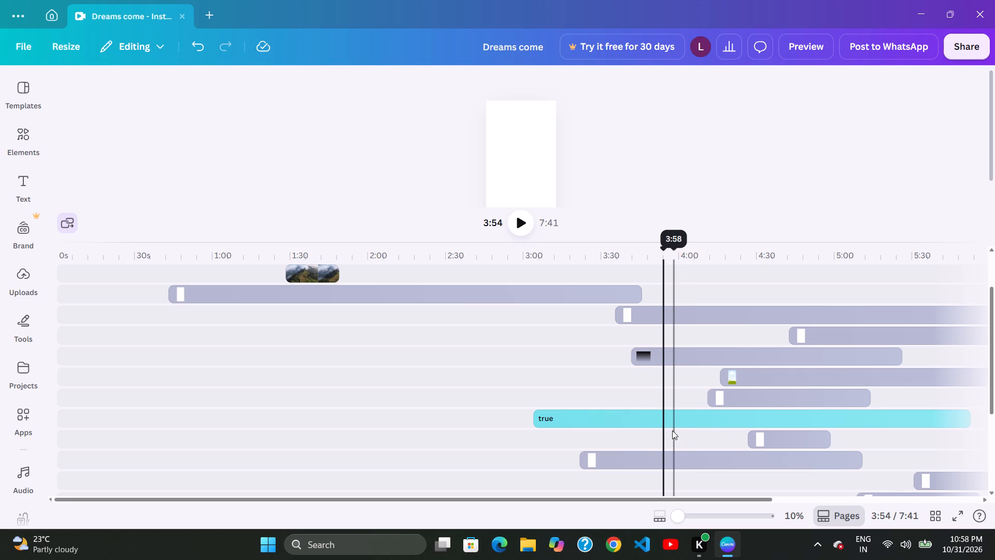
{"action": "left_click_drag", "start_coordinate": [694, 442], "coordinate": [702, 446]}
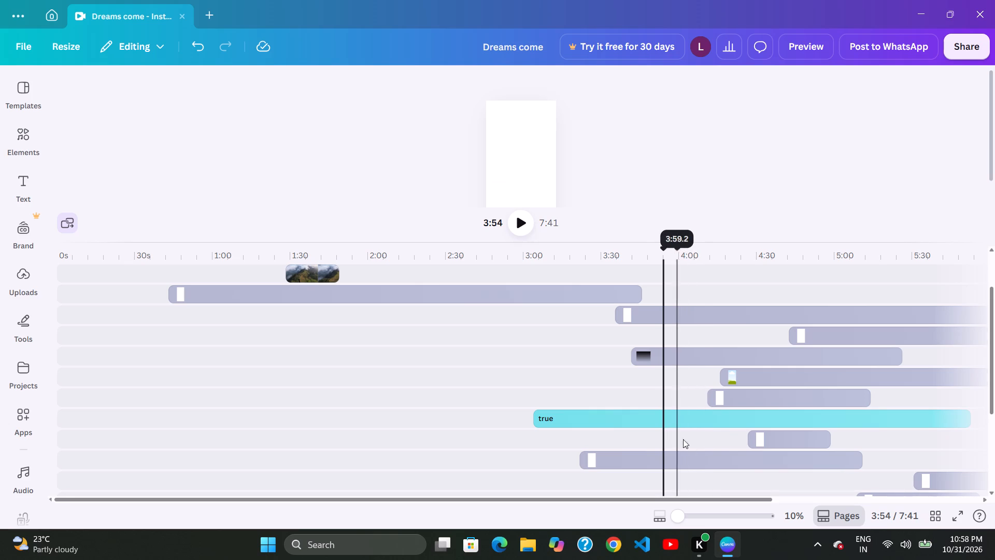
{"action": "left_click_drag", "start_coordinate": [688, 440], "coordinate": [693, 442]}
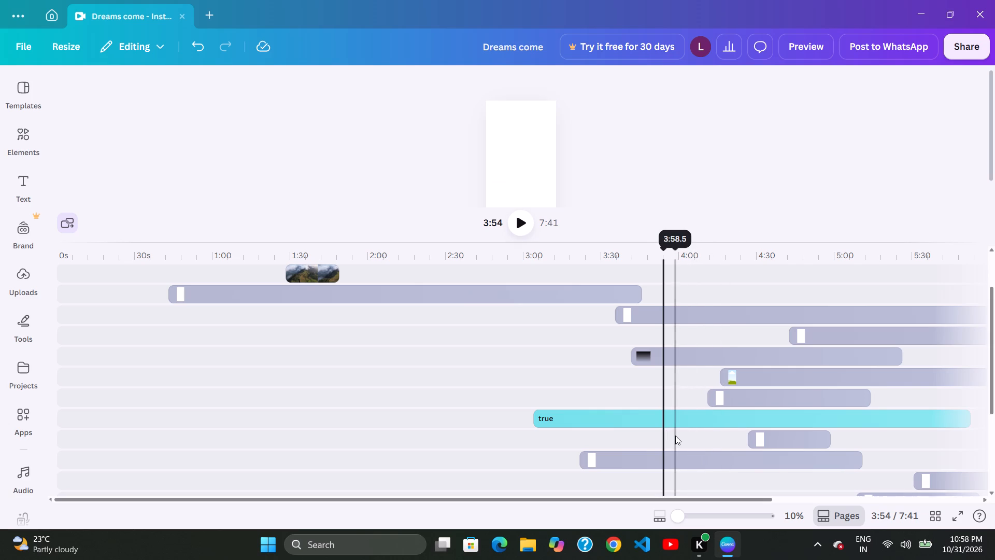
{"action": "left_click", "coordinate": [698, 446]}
Nudge the 1:49 white frame clip later on its track to start at about 3:25.
{"action": "left_click_drag", "start_coordinate": [713, 453], "coordinate": [717, 454]}
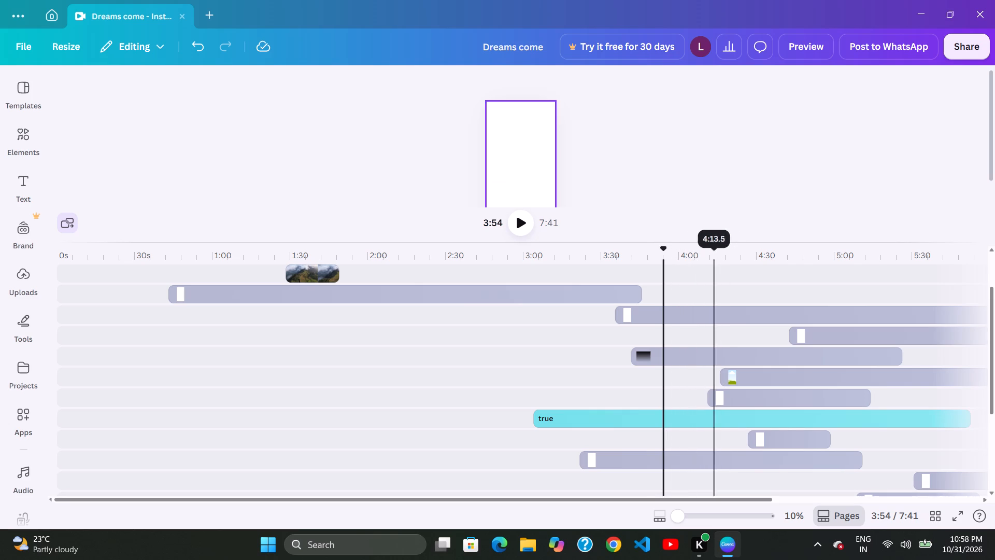
{"action": "left_click_drag", "start_coordinate": [717, 454], "coordinate": [717, 454]}
{"action": "left_click_drag", "start_coordinate": [691, 445], "coordinate": [718, 452]}
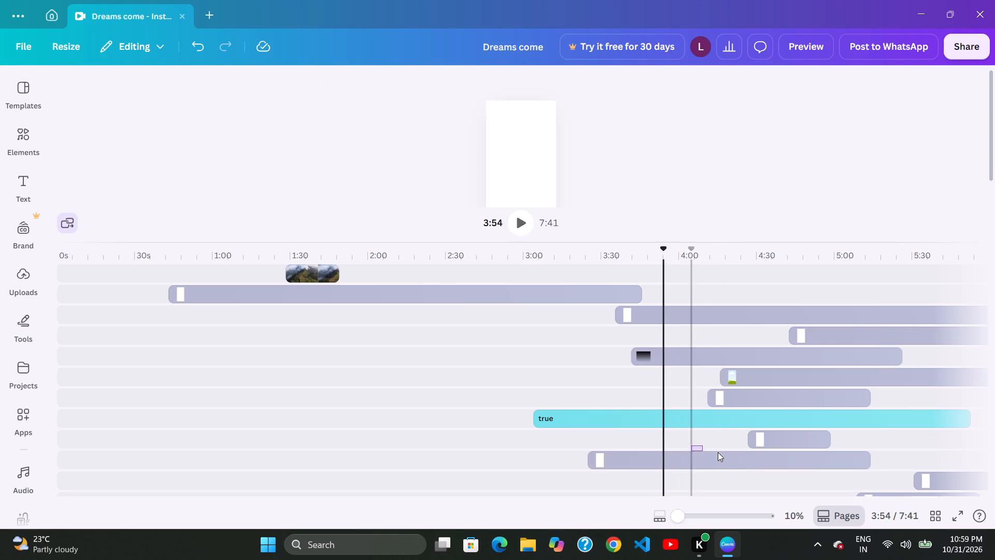
{"action": "left_click_drag", "start_coordinate": [718, 452], "coordinate": [727, 452]}
{"action": "left_click", "coordinate": [720, 451]}
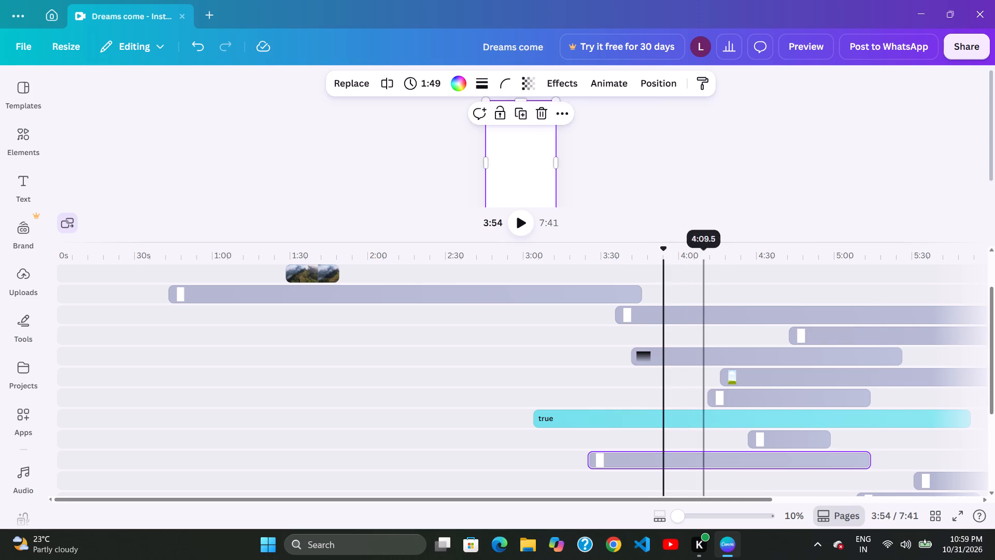
Shift the 1:49 white frame clip later on its track to start at about 4:03.
{"action": "left_click", "coordinate": [709, 453]}
{"action": "left_click_drag", "start_coordinate": [696, 455], "coordinate": [758, 471]}
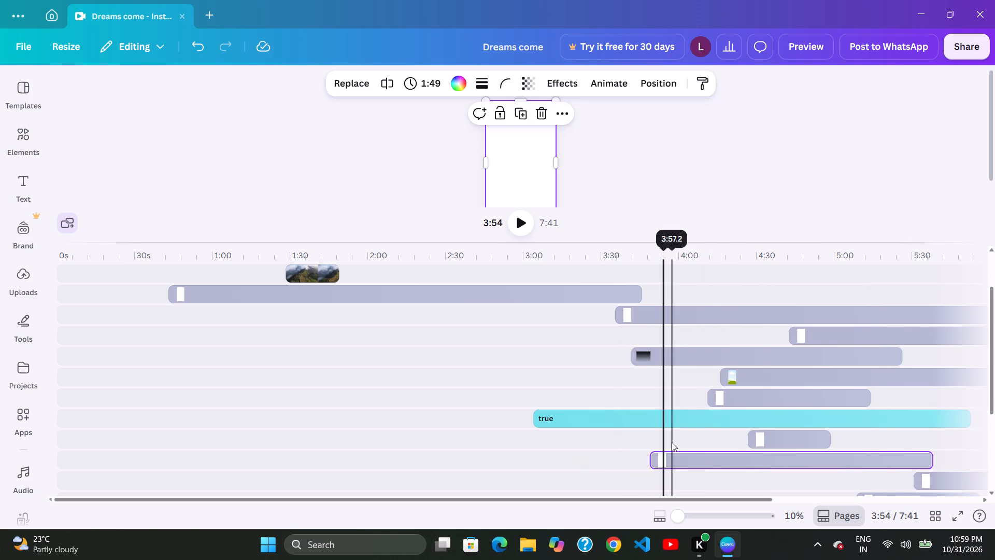
{"action": "left_click", "coordinate": [704, 456]}
{"action": "left_click_drag", "start_coordinate": [694, 456], "coordinate": [700, 457]}
{"action": "left_click_drag", "start_coordinate": [701, 459], "coordinate": [711, 461]}
{"action": "left_click_drag", "start_coordinate": [697, 458], "coordinate": [708, 463]}
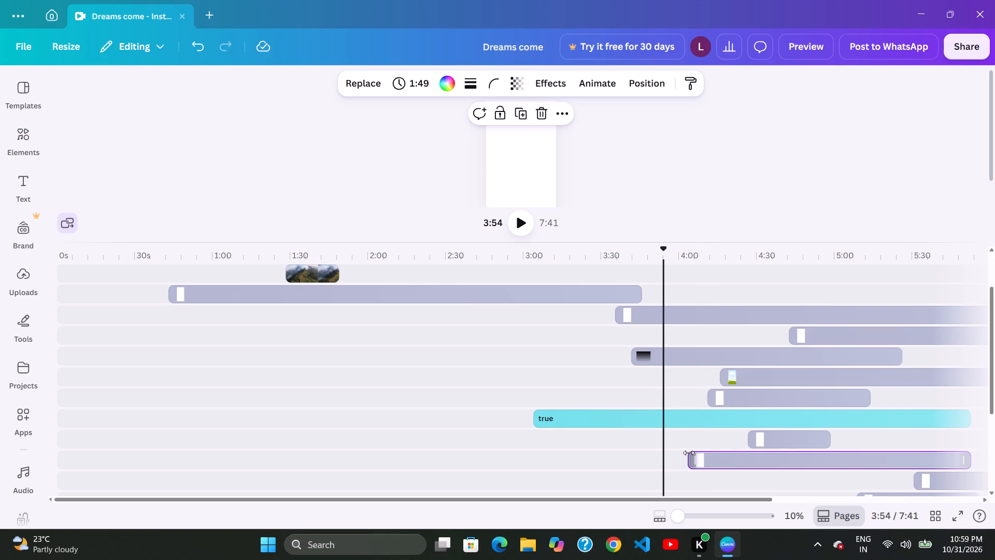
Trim the start of the white frame clip at 4:03 to about 1:45 long and move it to start at about 3:50.
{"action": "left_click_drag", "start_coordinate": [691, 454], "coordinate": [698, 458]}
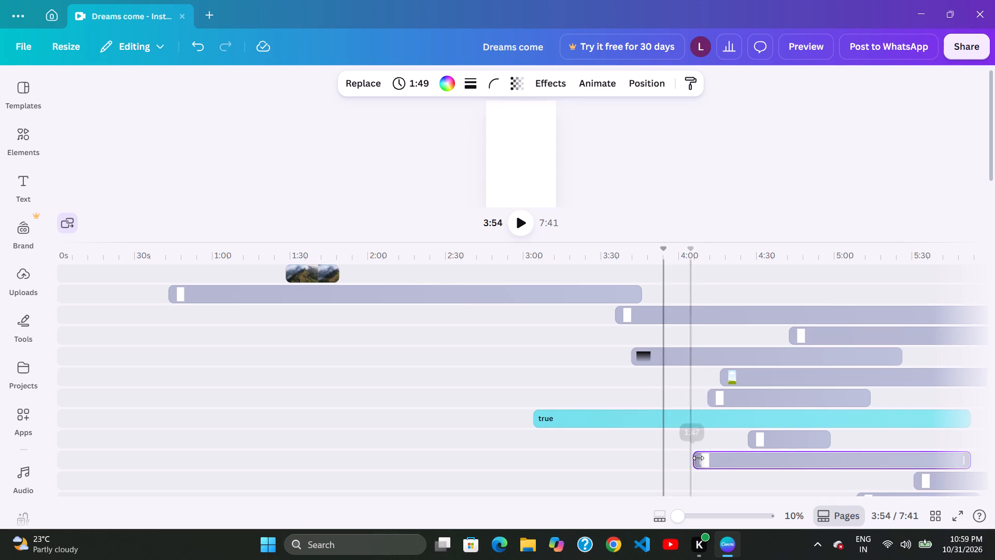
{"action": "left_click_drag", "start_coordinate": [698, 458], "coordinate": [702, 455]}
{"action": "left_click_drag", "start_coordinate": [718, 456], "coordinate": [699, 455]}
{"action": "left_click_drag", "start_coordinate": [679, 454], "coordinate": [684, 457]}
{"action": "left_click_drag", "start_coordinate": [746, 459], "coordinate": [719, 455]}
{"action": "left_click", "coordinate": [691, 449]}
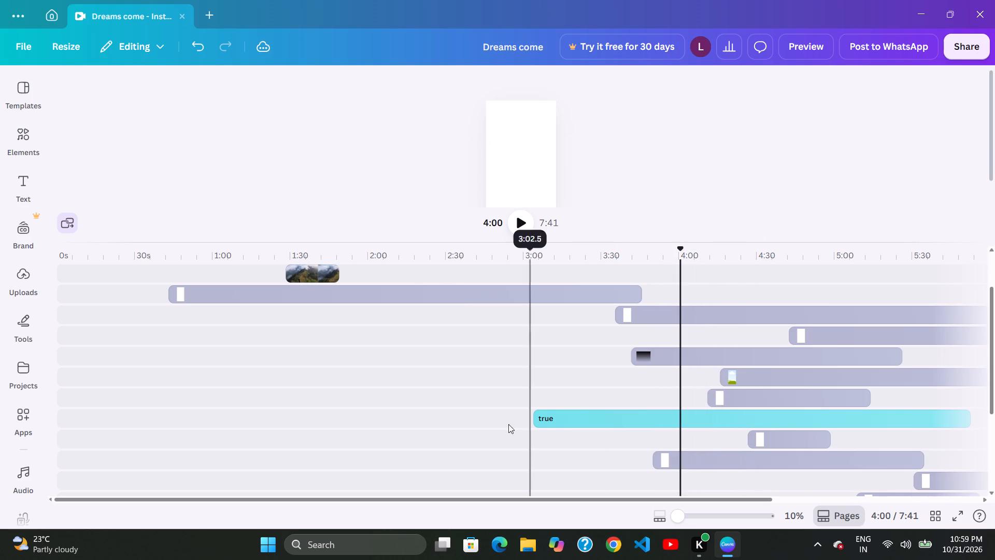
Move the dark gradient clip earlier on its track to start at about 3:03.
{"action": "left_click_drag", "start_coordinate": [715, 335], "coordinate": [701, 339]}
{"action": "left_click_drag", "start_coordinate": [632, 397], "coordinate": [639, 400]}
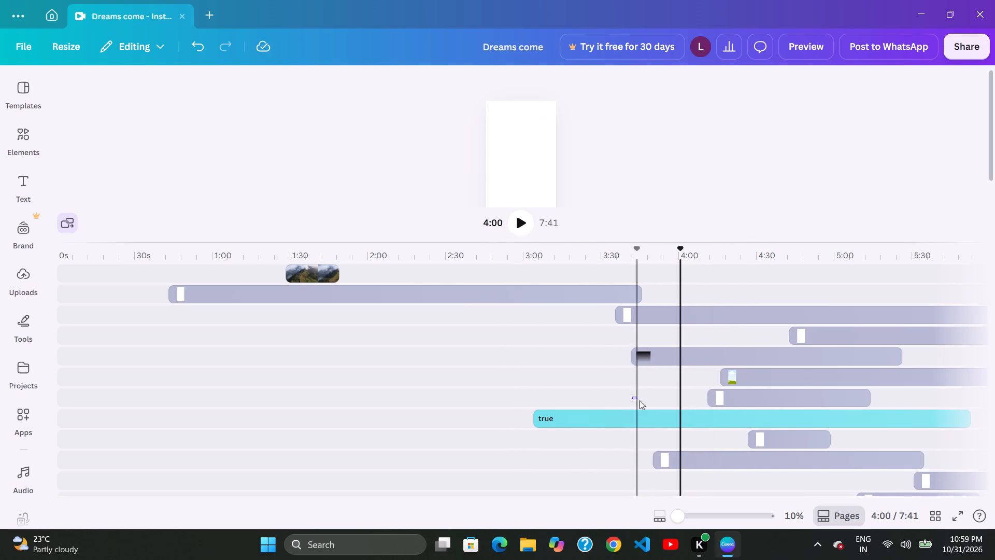
{"action": "left_click_drag", "start_coordinate": [639, 400], "coordinate": [663, 398]}
{"action": "left_click_drag", "start_coordinate": [783, 363], "coordinate": [739, 376]}
{"action": "left_click_drag", "start_coordinate": [613, 405], "coordinate": [640, 394]}
{"action": "left_click_drag", "start_coordinate": [744, 351], "coordinate": [710, 359]}
{"action": "left_click_drag", "start_coordinate": [638, 383], "coordinate": [651, 384]}
{"action": "left_click_drag", "start_coordinate": [779, 360], "coordinate": [779, 360]}
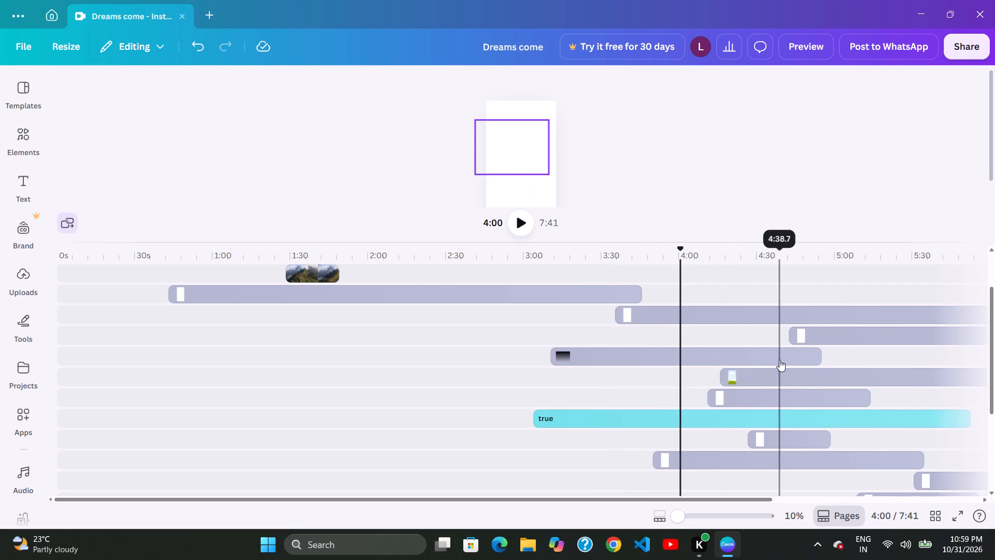
{"action": "left_click_drag", "start_coordinate": [779, 360], "coordinate": [770, 366]}
{"action": "left_click_drag", "start_coordinate": [661, 383], "coordinate": [688, 380]}
{"action": "left_click_drag", "start_coordinate": [785, 353], "coordinate": [770, 361]}
{"action": "left_click_drag", "start_coordinate": [627, 389], "coordinate": [646, 390]}
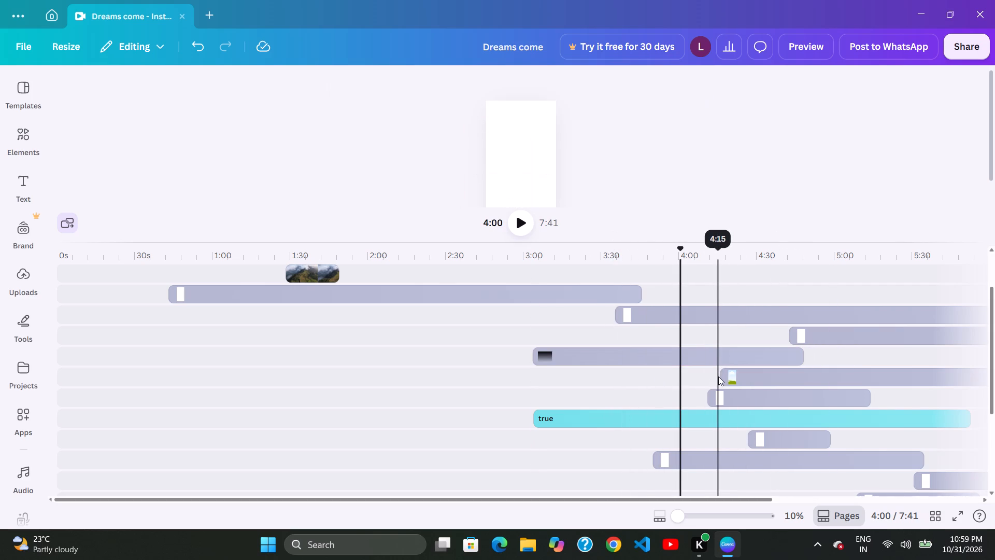
Move the green-bottomed clip earlier on its track to start at about 4:08.
{"action": "left_click_drag", "start_coordinate": [638, 384], "coordinate": [723, 387]}
{"action": "left_click_drag", "start_coordinate": [743, 382], "coordinate": [717, 381]}
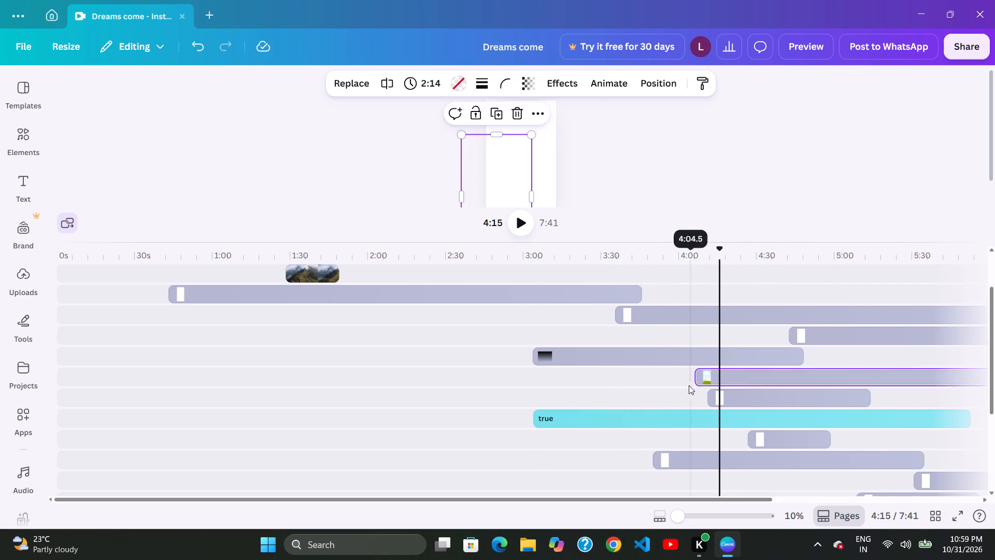
{"action": "left_click_drag", "start_coordinate": [673, 387], "coordinate": [691, 387]}
{"action": "left_click", "coordinate": [729, 380]}
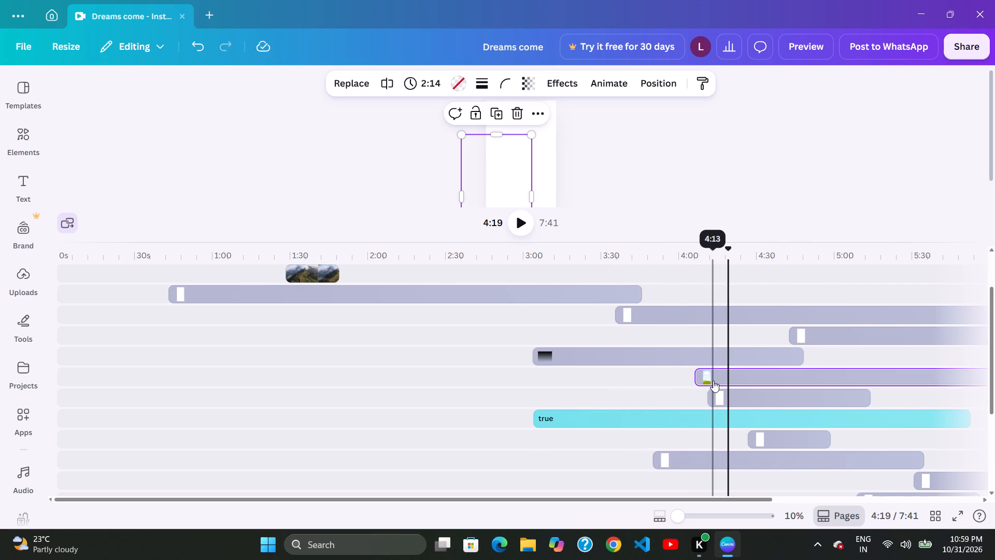
{"action": "left_click_drag", "start_coordinate": [715, 383], "coordinate": [719, 386]}
Move the 1:02 white frame clip earlier on its track to start at about 3:59.
{"action": "left_click_drag", "start_coordinate": [719, 397], "coordinate": [720, 407]}
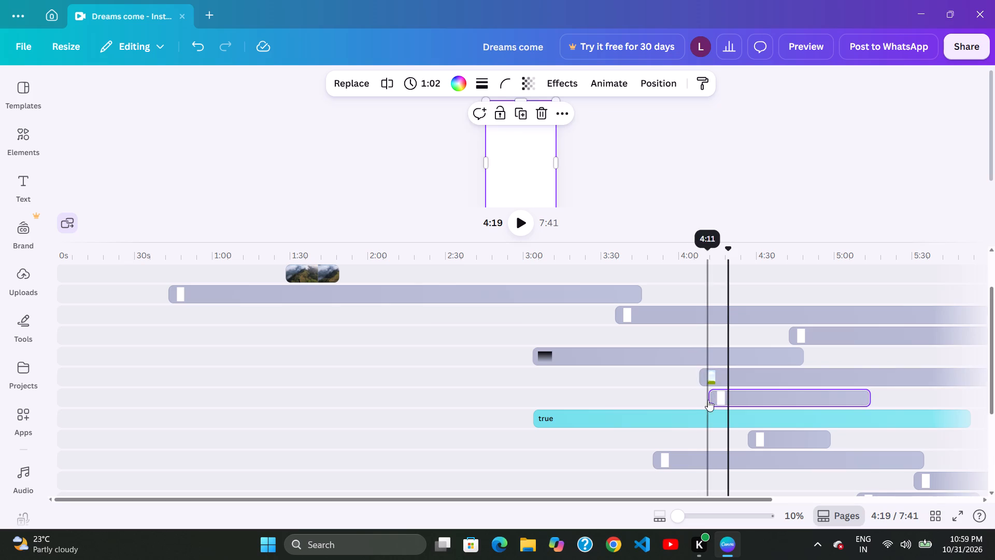
{"action": "left_click_drag", "start_coordinate": [642, 400], "coordinate": [679, 403]}
{"action": "left_click_drag", "start_coordinate": [733, 400], "coordinate": [722, 402]}
{"action": "left_click_drag", "start_coordinate": [664, 401], "coordinate": [671, 400]}
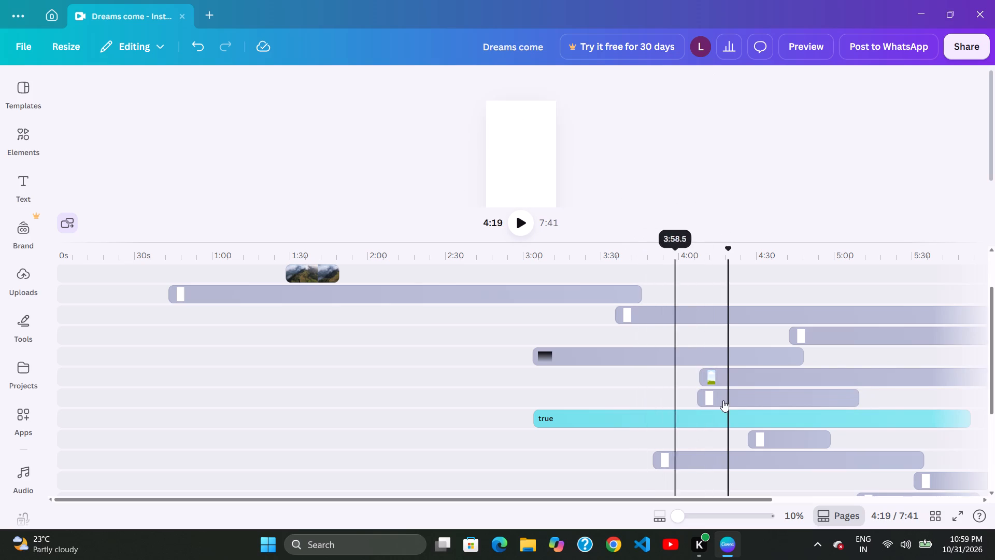
{"action": "left_click", "coordinate": [743, 403]}
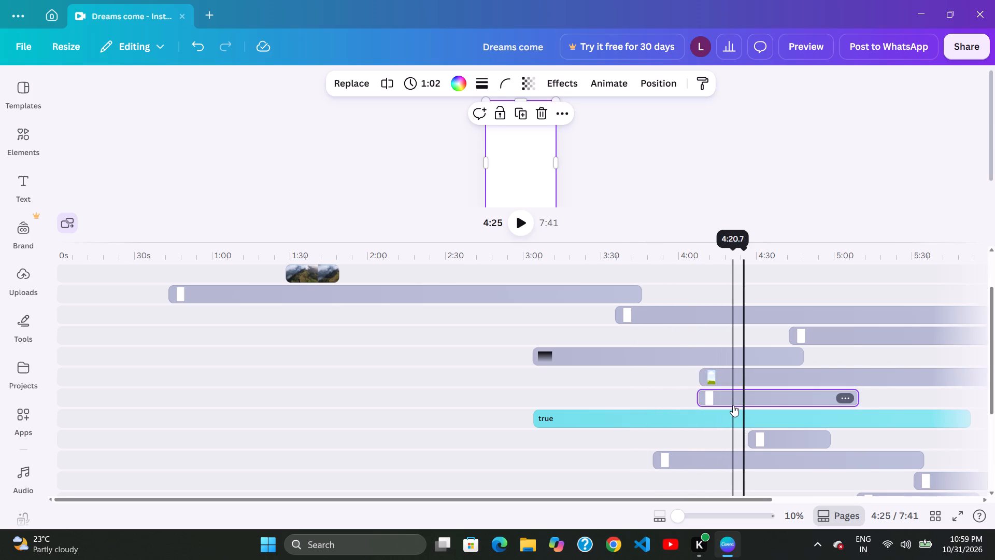
{"action": "left_click_drag", "start_coordinate": [733, 406], "coordinate": [708, 407]}
{"action": "left_click_drag", "start_coordinate": [665, 401], "coordinate": [689, 402]}
{"action": "left_click", "coordinate": [731, 402]}
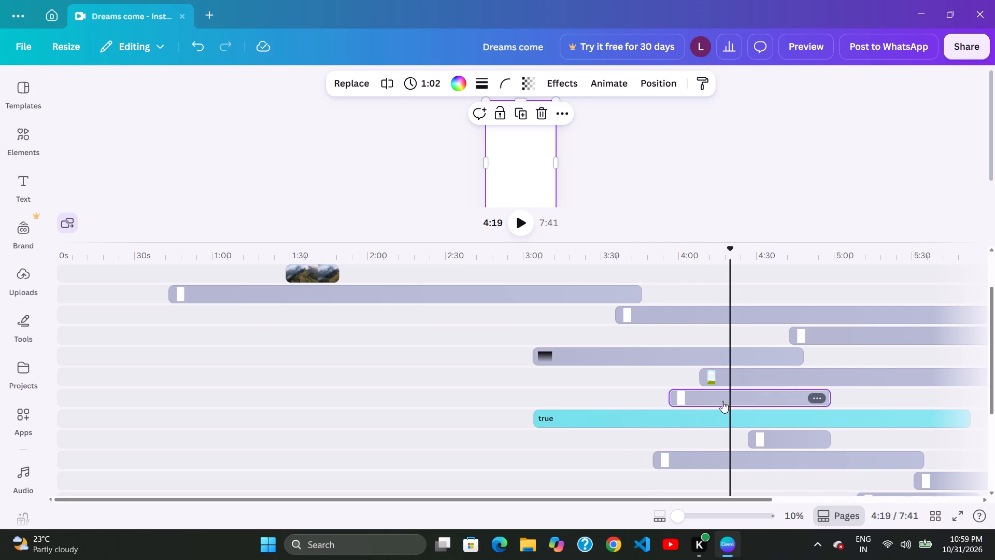
{"action": "left_click", "coordinate": [733, 403]}
{"action": "left_click", "coordinate": [749, 404]}
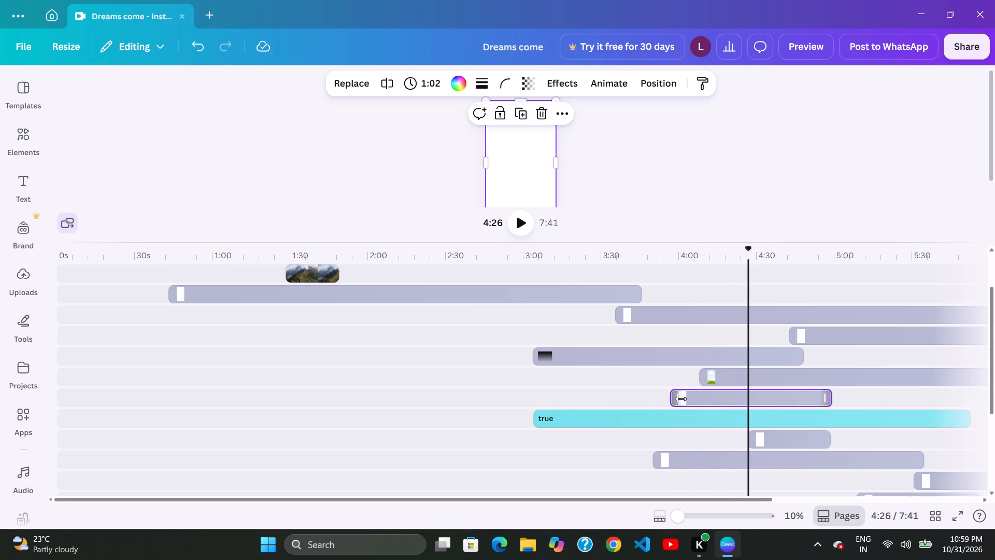
{"action": "left_click_drag", "start_coordinate": [717, 406], "coordinate": [723, 408]}
{"action": "left_click_drag", "start_coordinate": [741, 407], "coordinate": [752, 410]}
Nudge the 2:49 "true" text clip slightly earlier on its track to start at about 3:02.
{"action": "left_click", "coordinate": [747, 413]}
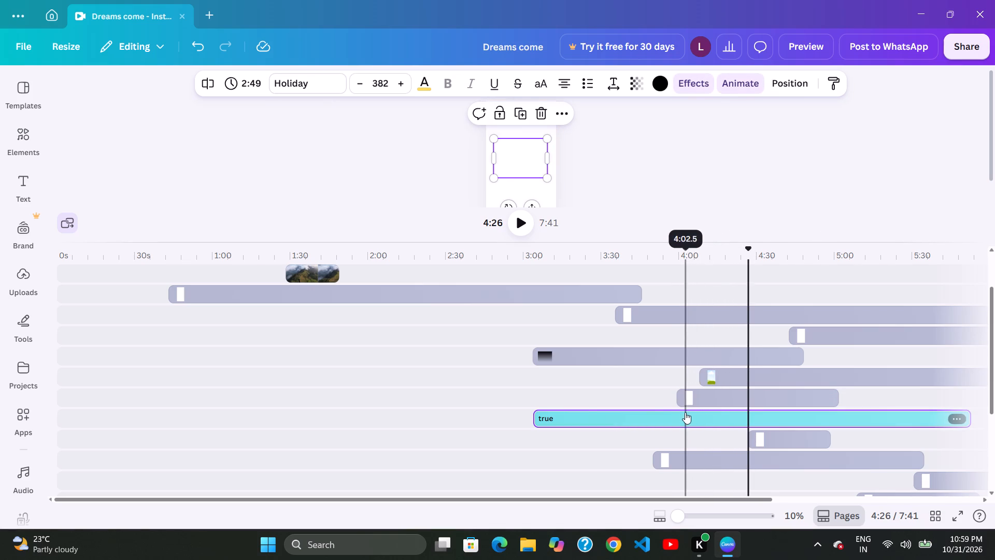
{"action": "left_click_drag", "start_coordinate": [688, 415], "coordinate": [716, 421]}
{"action": "left_click_drag", "start_coordinate": [757, 422], "coordinate": [729, 421]}
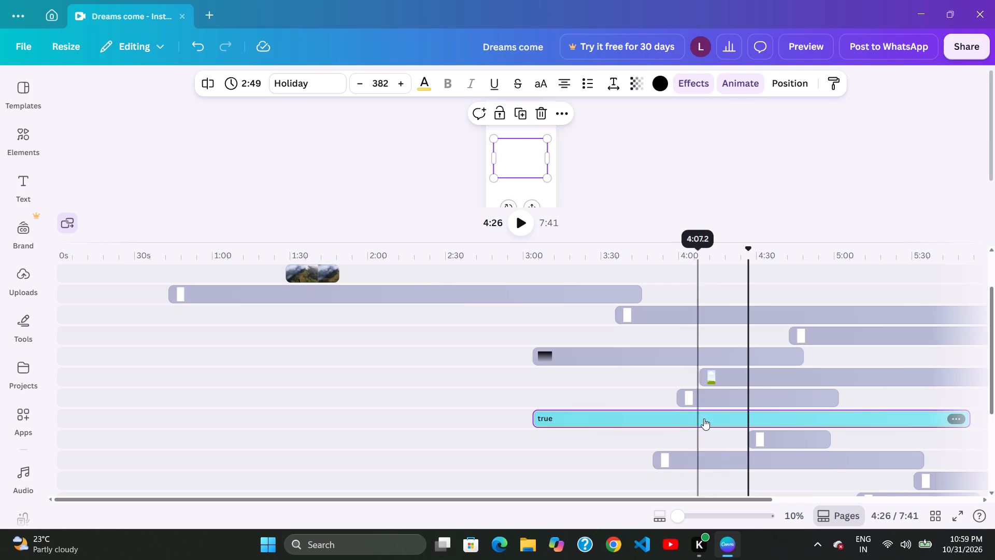
{"action": "left_click", "coordinate": [718, 422]}
{"action": "left_click_drag", "start_coordinate": [753, 422], "coordinate": [744, 422]}
{"action": "left_click_drag", "start_coordinate": [701, 413], "coordinate": [711, 419]}
{"action": "left_click_drag", "start_coordinate": [723, 423], "coordinate": [718, 422]}
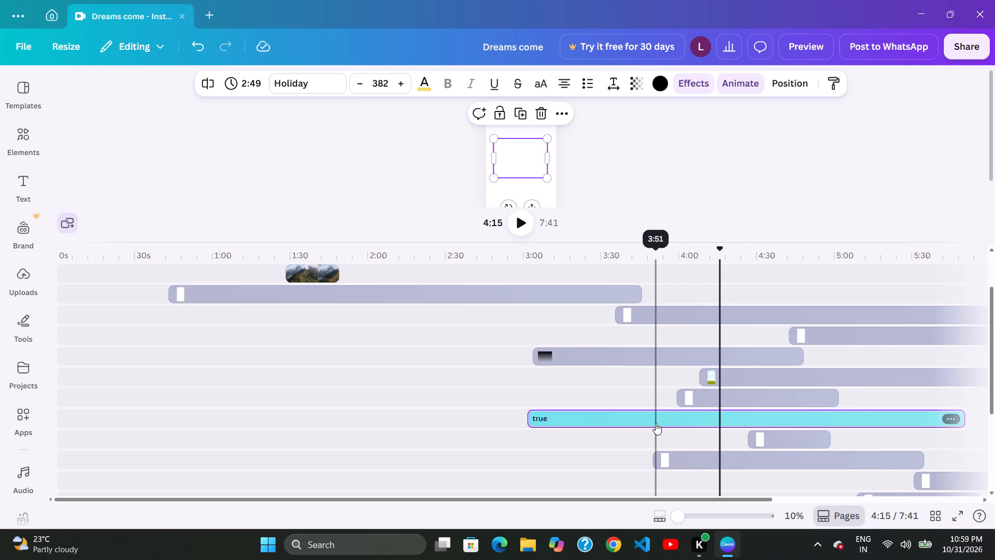
{"action": "left_click_drag", "start_coordinate": [396, 425], "coordinate": [402, 425]}
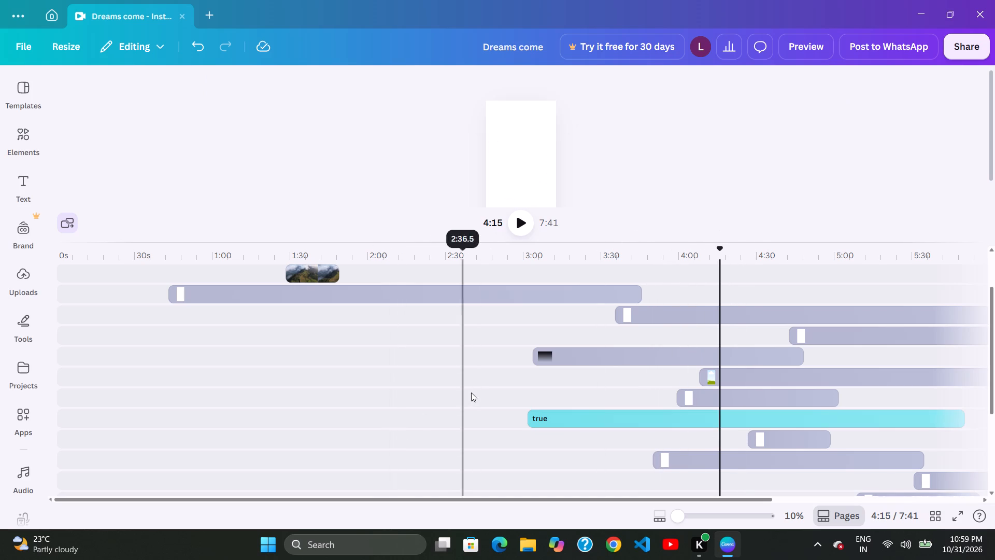
Move the dark gradient clip to start at about 2:57, on the track ahead of the white frame clip that starts at 4:42.
{"action": "left_click", "coordinate": [473, 390]}
{"action": "left_click", "coordinate": [433, 395]}
{"action": "left_click_drag", "start_coordinate": [551, 354], "coordinate": [543, 355]}
{"action": "left_click_drag", "start_coordinate": [402, 409], "coordinate": [420, 407]}
{"action": "left_click_drag", "start_coordinate": [563, 364], "coordinate": [564, 363]}
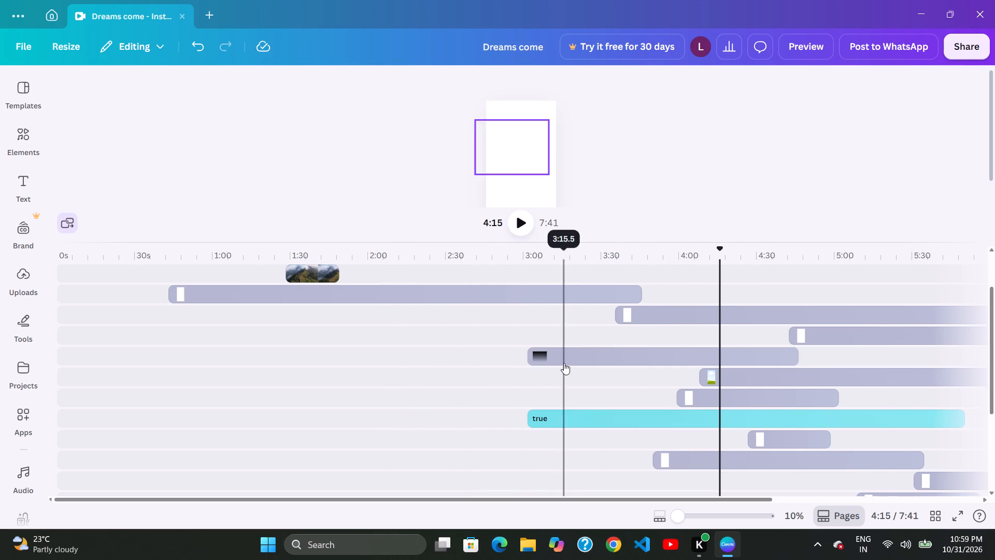
{"action": "left_click_drag", "start_coordinate": [564, 363], "coordinate": [556, 363]}
{"action": "left_click", "coordinate": [438, 393]}
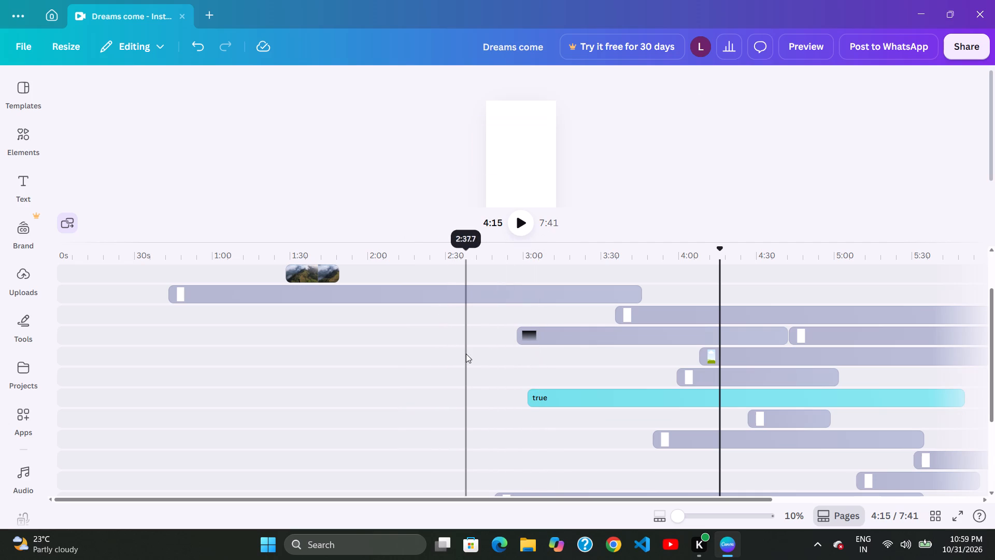
Nudge the white frame clip above the dark gradient clip's track earlier to start at about 3:30.
{"action": "left_click_drag", "start_coordinate": [466, 354], "coordinate": [607, 328]}
{"action": "left_click_drag", "start_coordinate": [651, 306], "coordinate": [638, 312]}
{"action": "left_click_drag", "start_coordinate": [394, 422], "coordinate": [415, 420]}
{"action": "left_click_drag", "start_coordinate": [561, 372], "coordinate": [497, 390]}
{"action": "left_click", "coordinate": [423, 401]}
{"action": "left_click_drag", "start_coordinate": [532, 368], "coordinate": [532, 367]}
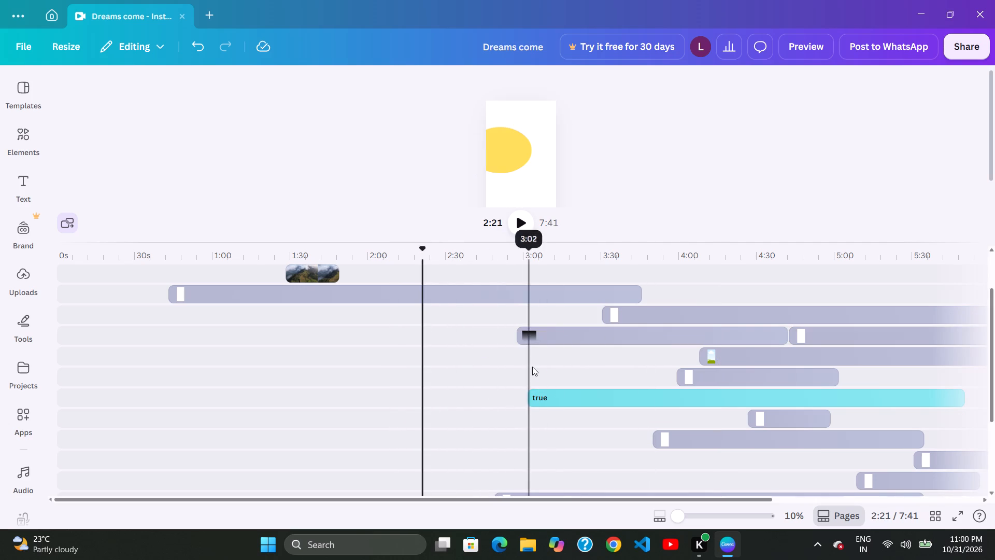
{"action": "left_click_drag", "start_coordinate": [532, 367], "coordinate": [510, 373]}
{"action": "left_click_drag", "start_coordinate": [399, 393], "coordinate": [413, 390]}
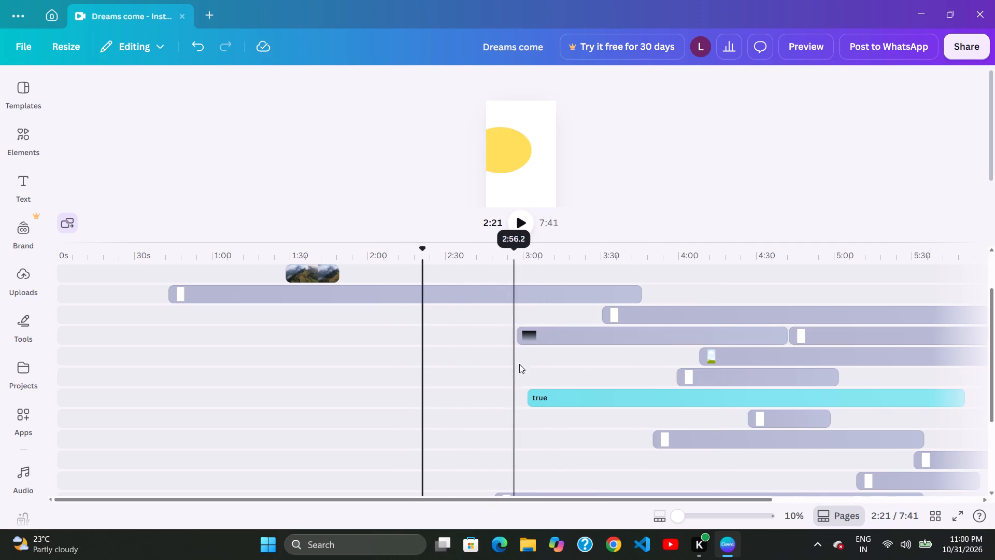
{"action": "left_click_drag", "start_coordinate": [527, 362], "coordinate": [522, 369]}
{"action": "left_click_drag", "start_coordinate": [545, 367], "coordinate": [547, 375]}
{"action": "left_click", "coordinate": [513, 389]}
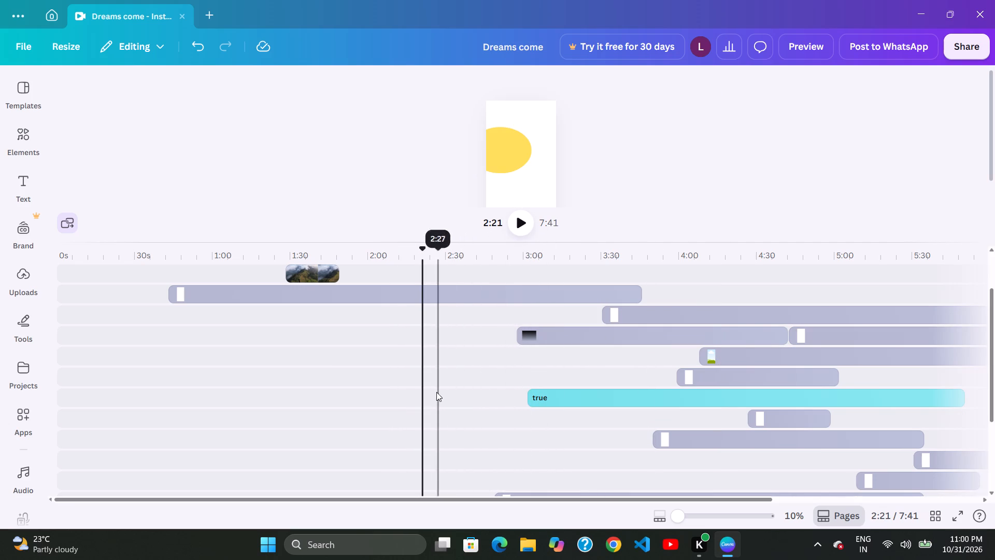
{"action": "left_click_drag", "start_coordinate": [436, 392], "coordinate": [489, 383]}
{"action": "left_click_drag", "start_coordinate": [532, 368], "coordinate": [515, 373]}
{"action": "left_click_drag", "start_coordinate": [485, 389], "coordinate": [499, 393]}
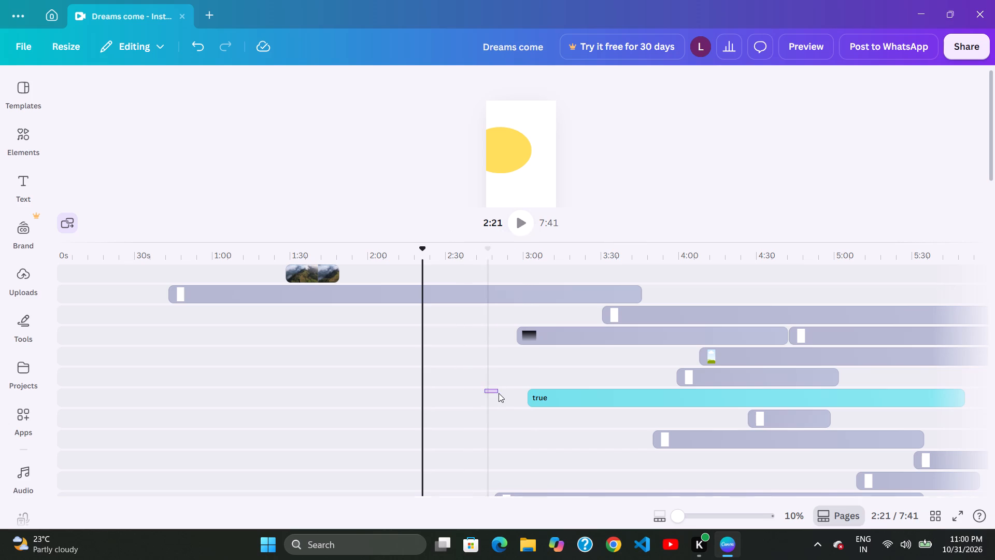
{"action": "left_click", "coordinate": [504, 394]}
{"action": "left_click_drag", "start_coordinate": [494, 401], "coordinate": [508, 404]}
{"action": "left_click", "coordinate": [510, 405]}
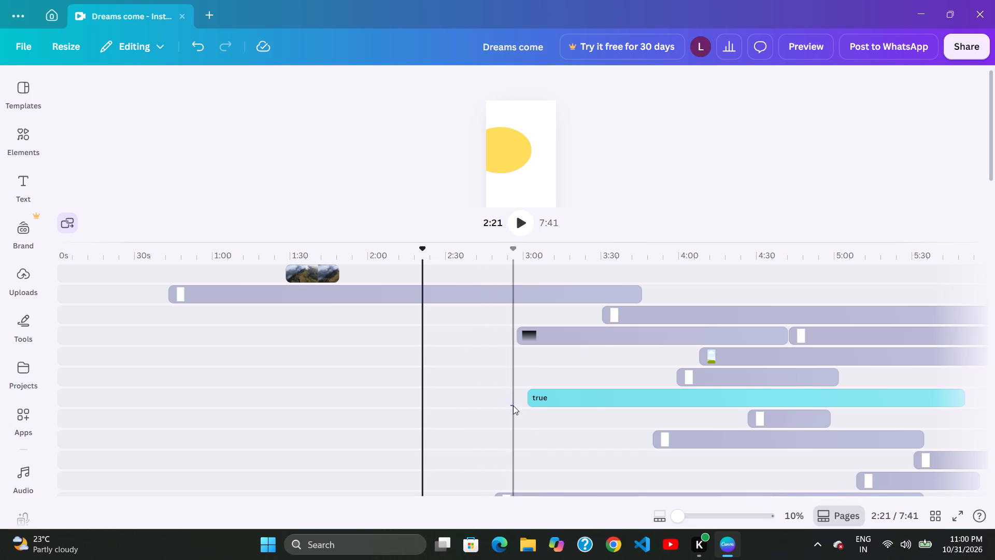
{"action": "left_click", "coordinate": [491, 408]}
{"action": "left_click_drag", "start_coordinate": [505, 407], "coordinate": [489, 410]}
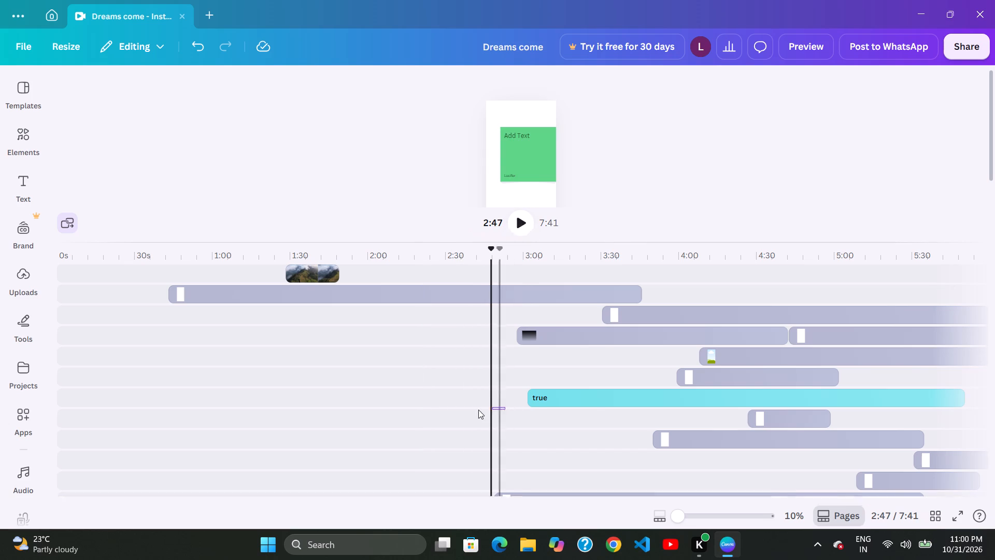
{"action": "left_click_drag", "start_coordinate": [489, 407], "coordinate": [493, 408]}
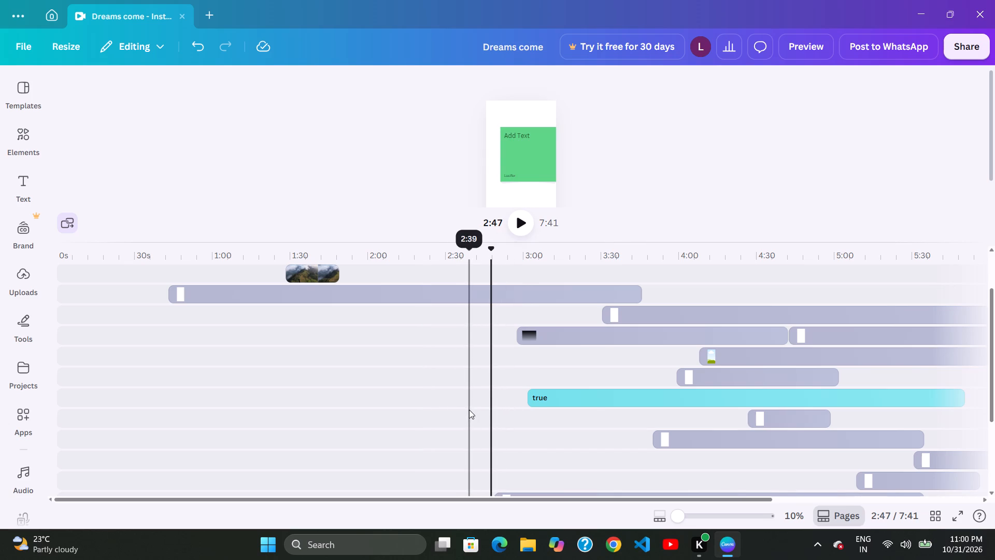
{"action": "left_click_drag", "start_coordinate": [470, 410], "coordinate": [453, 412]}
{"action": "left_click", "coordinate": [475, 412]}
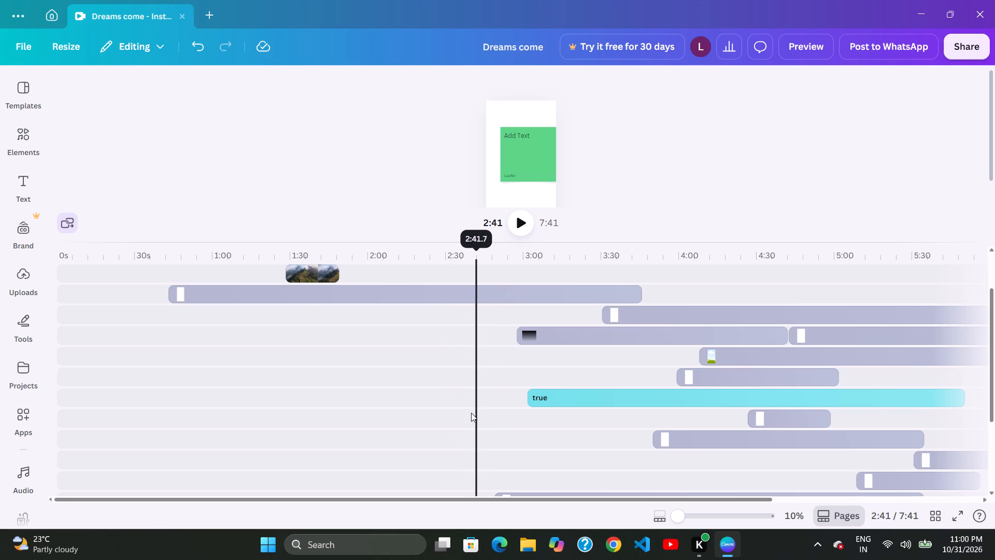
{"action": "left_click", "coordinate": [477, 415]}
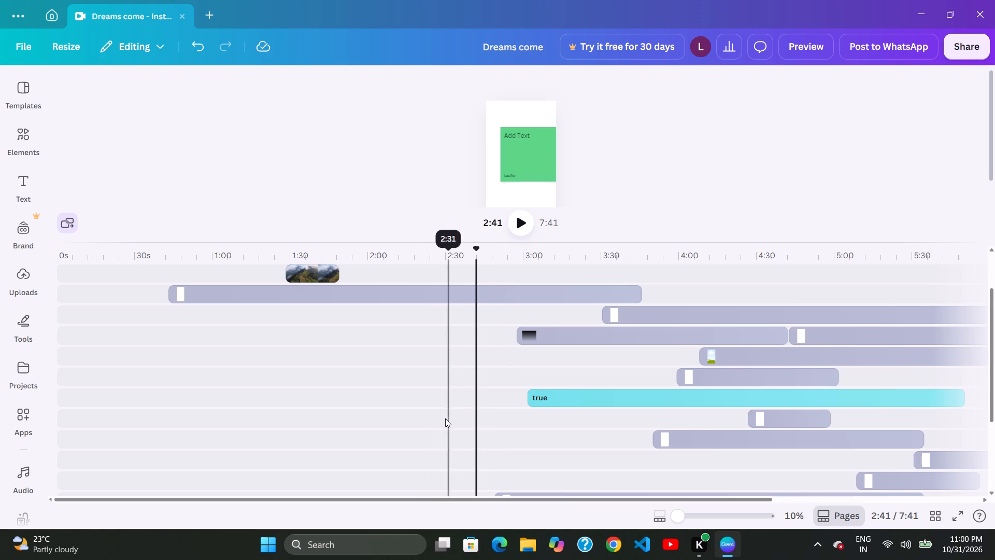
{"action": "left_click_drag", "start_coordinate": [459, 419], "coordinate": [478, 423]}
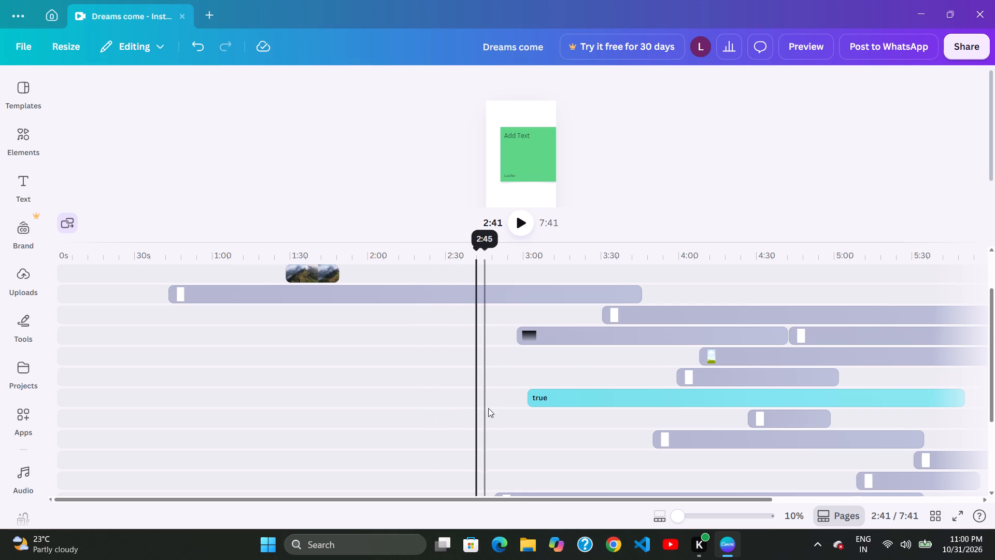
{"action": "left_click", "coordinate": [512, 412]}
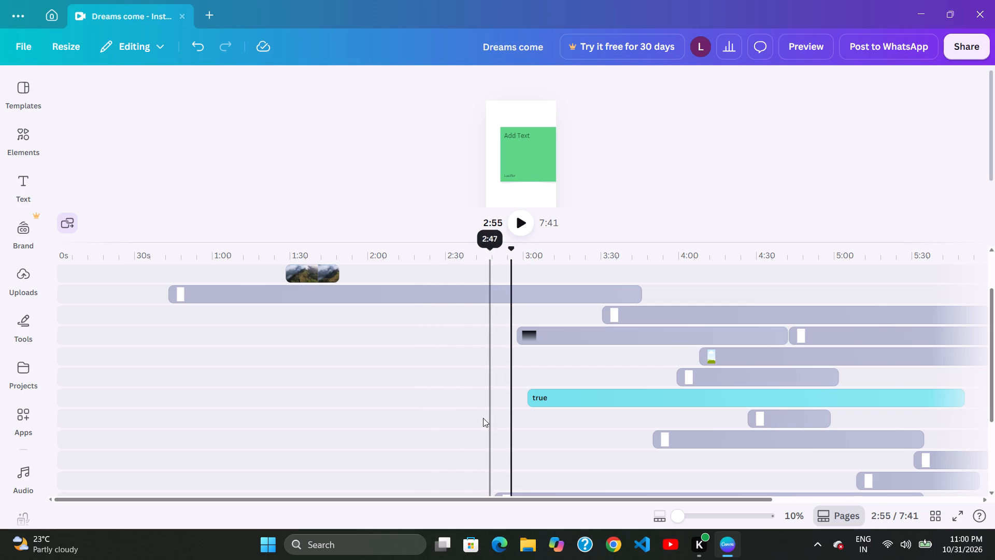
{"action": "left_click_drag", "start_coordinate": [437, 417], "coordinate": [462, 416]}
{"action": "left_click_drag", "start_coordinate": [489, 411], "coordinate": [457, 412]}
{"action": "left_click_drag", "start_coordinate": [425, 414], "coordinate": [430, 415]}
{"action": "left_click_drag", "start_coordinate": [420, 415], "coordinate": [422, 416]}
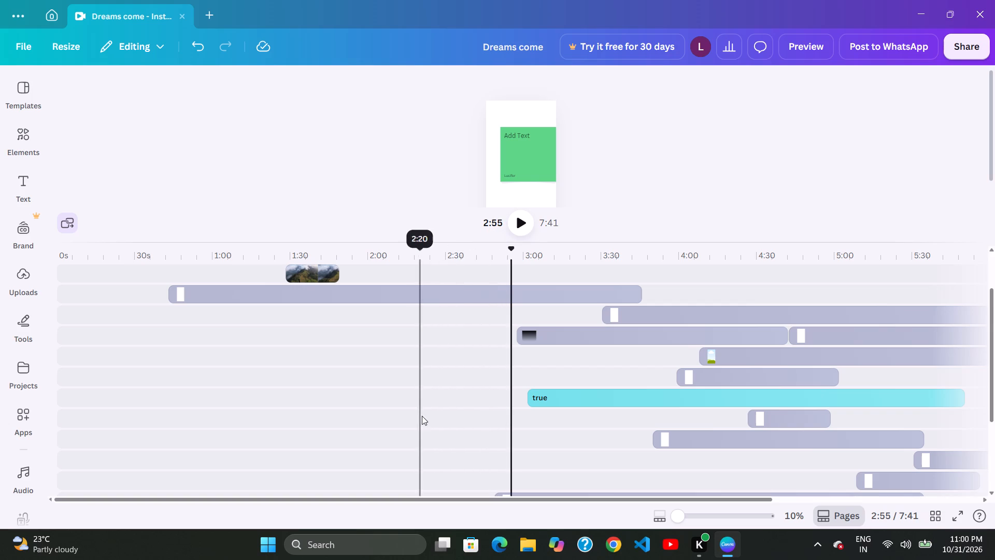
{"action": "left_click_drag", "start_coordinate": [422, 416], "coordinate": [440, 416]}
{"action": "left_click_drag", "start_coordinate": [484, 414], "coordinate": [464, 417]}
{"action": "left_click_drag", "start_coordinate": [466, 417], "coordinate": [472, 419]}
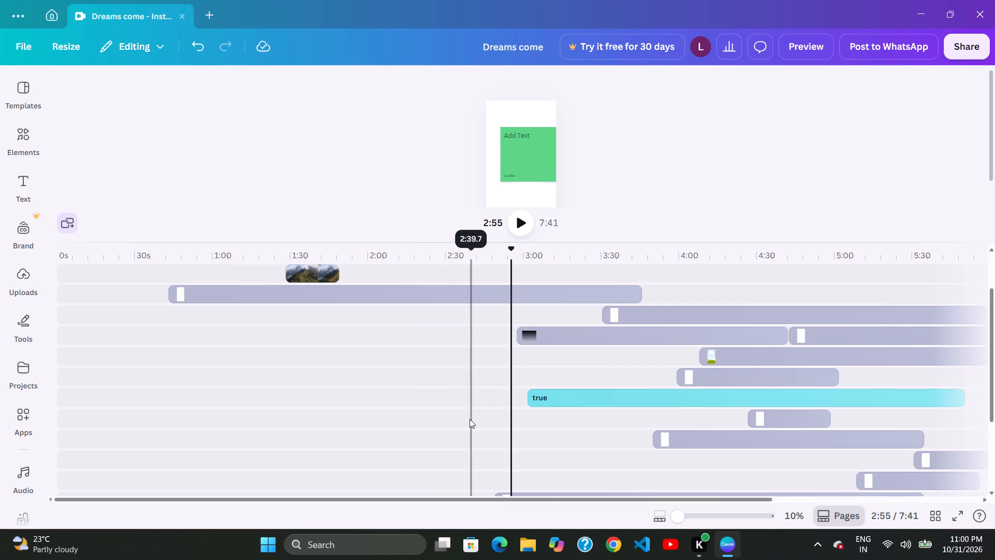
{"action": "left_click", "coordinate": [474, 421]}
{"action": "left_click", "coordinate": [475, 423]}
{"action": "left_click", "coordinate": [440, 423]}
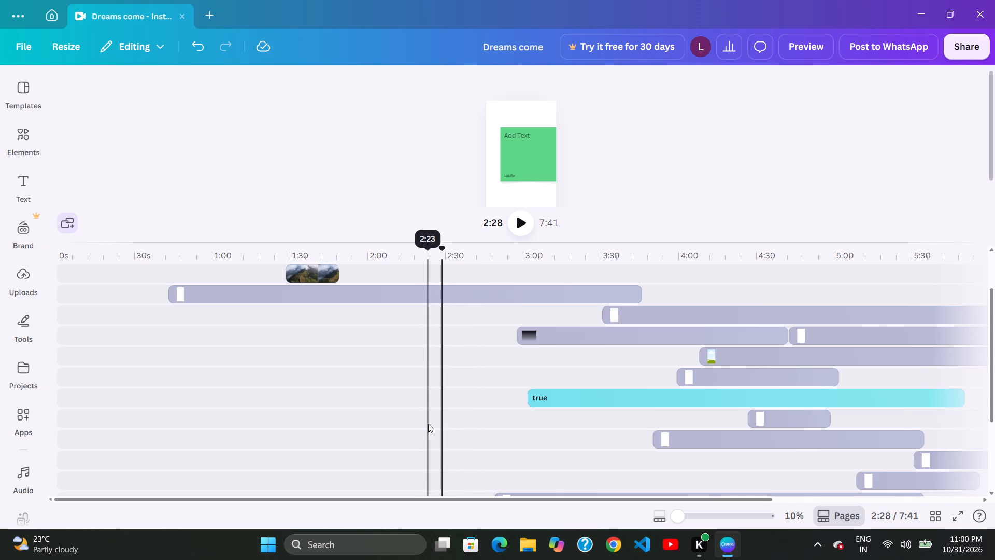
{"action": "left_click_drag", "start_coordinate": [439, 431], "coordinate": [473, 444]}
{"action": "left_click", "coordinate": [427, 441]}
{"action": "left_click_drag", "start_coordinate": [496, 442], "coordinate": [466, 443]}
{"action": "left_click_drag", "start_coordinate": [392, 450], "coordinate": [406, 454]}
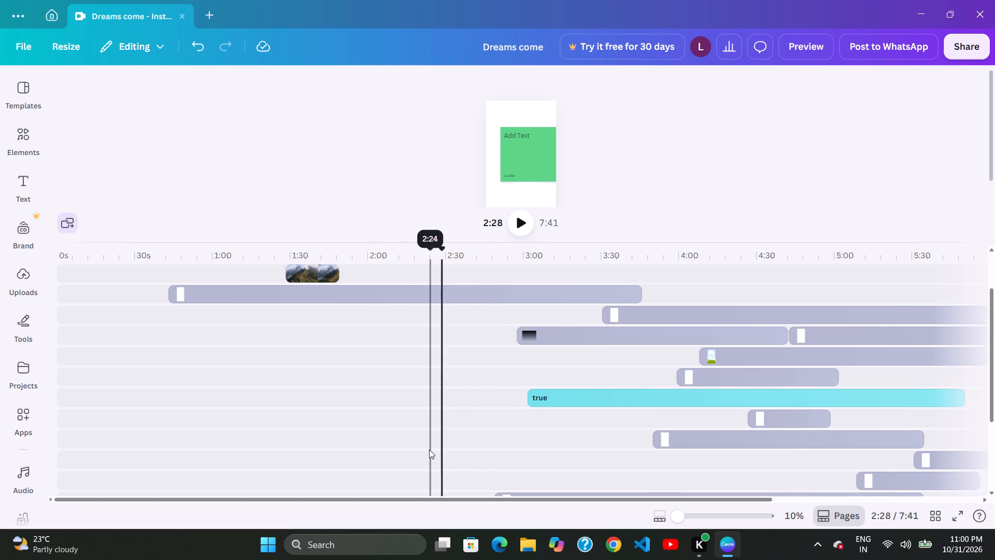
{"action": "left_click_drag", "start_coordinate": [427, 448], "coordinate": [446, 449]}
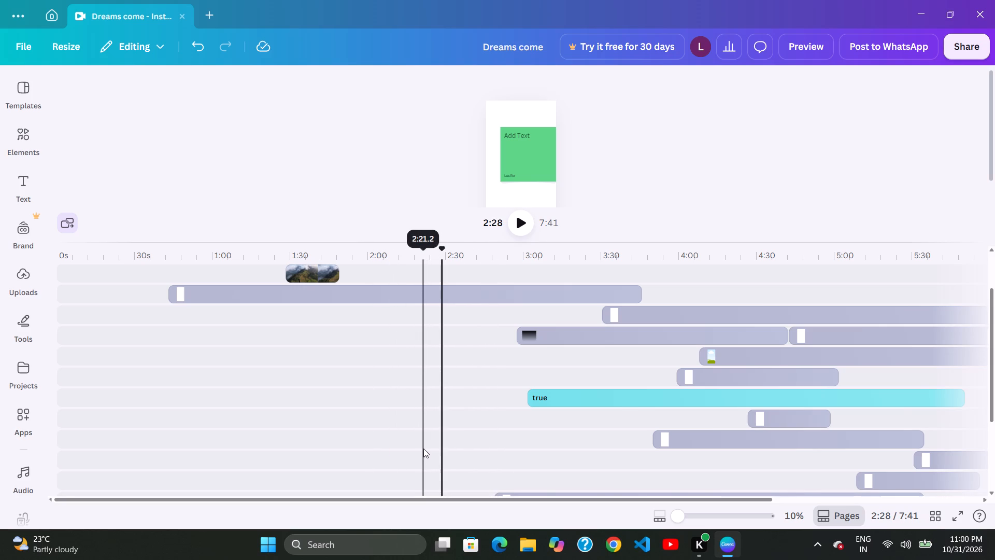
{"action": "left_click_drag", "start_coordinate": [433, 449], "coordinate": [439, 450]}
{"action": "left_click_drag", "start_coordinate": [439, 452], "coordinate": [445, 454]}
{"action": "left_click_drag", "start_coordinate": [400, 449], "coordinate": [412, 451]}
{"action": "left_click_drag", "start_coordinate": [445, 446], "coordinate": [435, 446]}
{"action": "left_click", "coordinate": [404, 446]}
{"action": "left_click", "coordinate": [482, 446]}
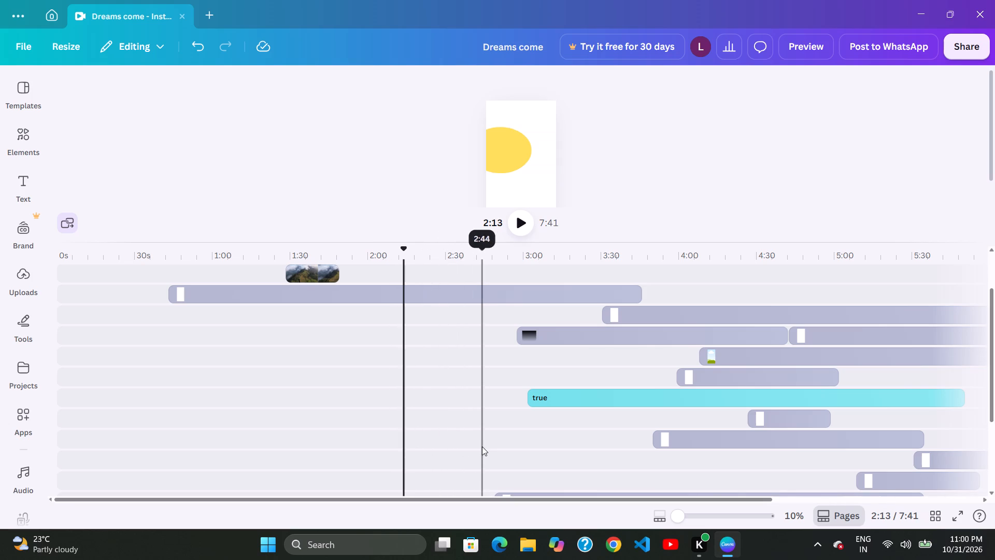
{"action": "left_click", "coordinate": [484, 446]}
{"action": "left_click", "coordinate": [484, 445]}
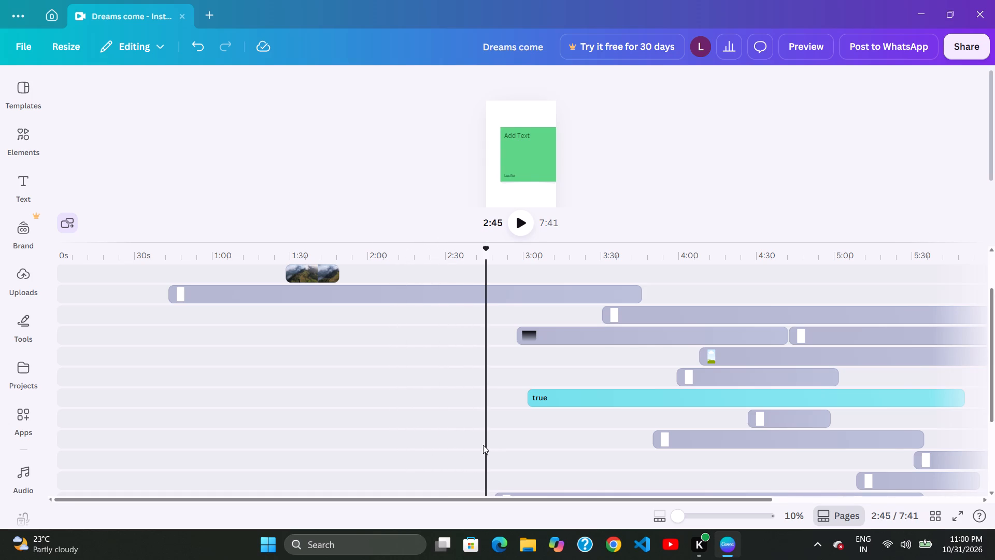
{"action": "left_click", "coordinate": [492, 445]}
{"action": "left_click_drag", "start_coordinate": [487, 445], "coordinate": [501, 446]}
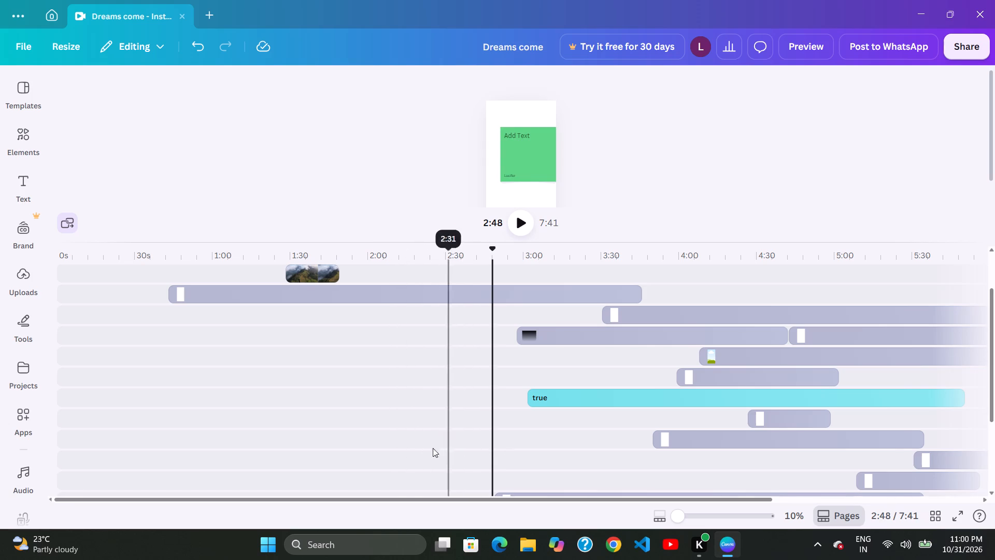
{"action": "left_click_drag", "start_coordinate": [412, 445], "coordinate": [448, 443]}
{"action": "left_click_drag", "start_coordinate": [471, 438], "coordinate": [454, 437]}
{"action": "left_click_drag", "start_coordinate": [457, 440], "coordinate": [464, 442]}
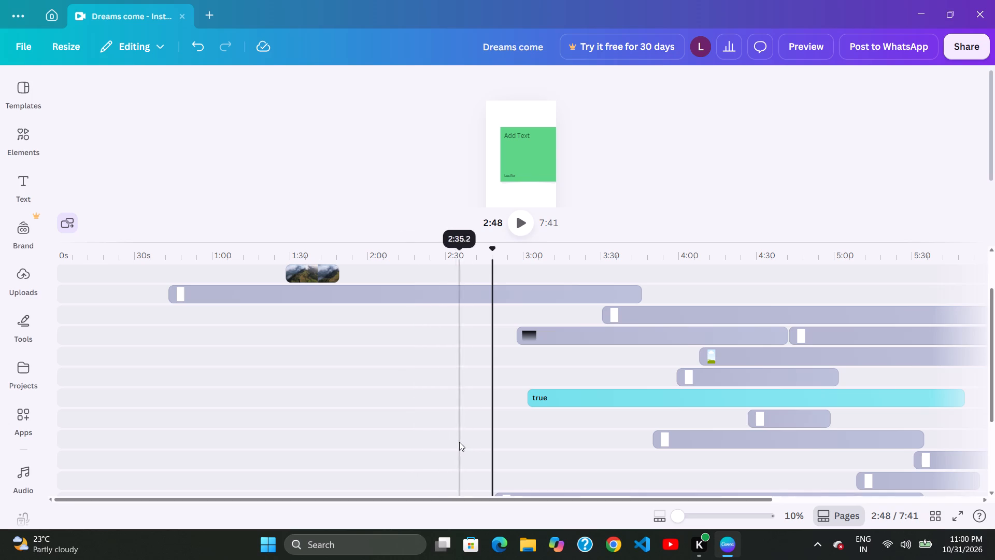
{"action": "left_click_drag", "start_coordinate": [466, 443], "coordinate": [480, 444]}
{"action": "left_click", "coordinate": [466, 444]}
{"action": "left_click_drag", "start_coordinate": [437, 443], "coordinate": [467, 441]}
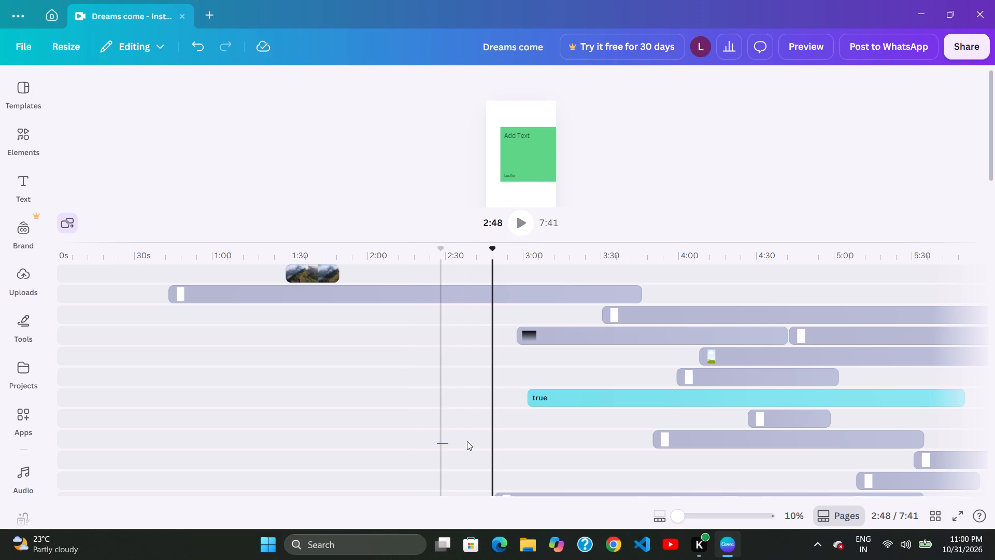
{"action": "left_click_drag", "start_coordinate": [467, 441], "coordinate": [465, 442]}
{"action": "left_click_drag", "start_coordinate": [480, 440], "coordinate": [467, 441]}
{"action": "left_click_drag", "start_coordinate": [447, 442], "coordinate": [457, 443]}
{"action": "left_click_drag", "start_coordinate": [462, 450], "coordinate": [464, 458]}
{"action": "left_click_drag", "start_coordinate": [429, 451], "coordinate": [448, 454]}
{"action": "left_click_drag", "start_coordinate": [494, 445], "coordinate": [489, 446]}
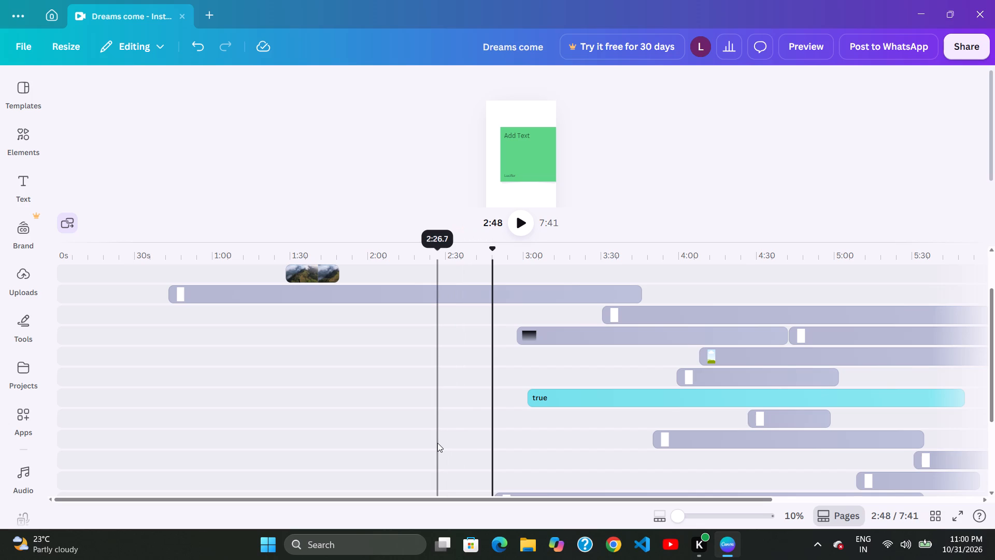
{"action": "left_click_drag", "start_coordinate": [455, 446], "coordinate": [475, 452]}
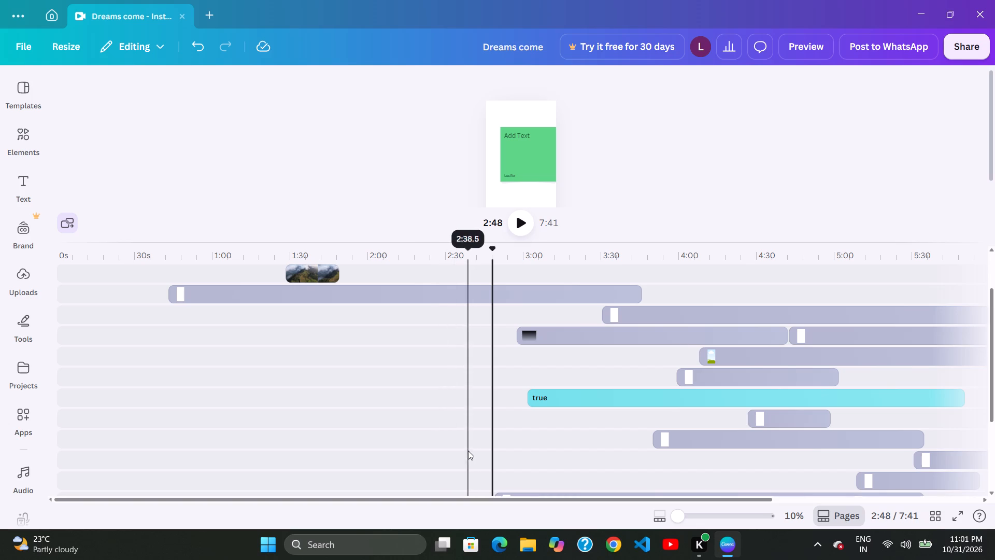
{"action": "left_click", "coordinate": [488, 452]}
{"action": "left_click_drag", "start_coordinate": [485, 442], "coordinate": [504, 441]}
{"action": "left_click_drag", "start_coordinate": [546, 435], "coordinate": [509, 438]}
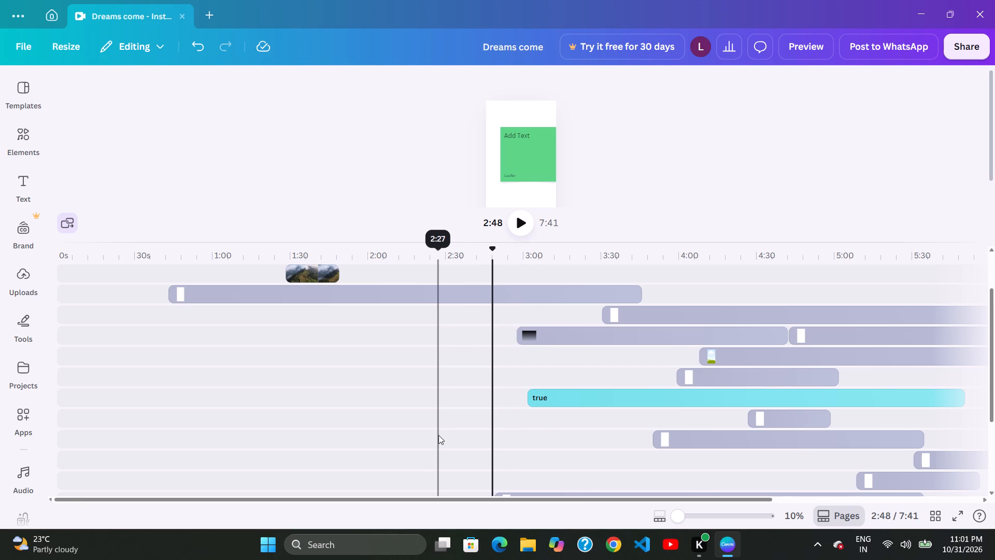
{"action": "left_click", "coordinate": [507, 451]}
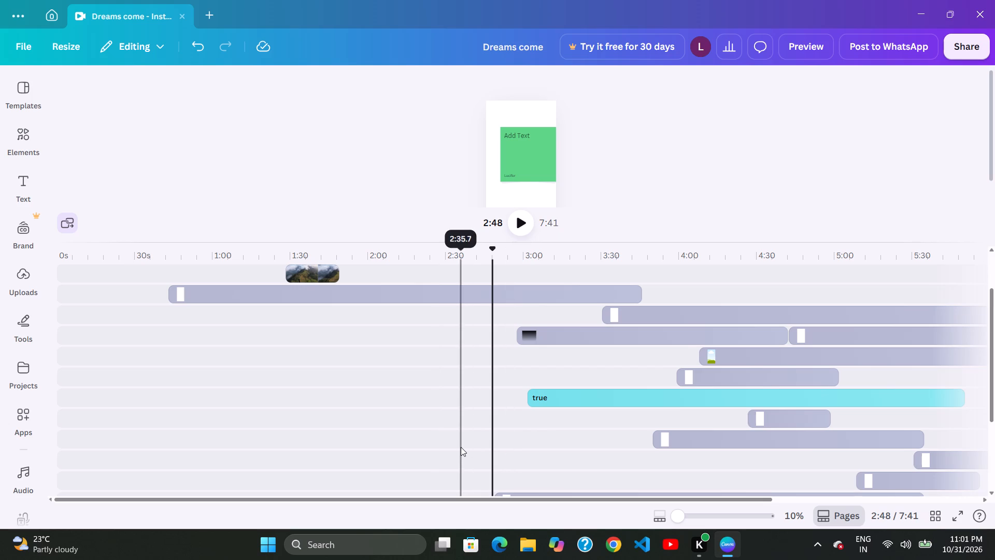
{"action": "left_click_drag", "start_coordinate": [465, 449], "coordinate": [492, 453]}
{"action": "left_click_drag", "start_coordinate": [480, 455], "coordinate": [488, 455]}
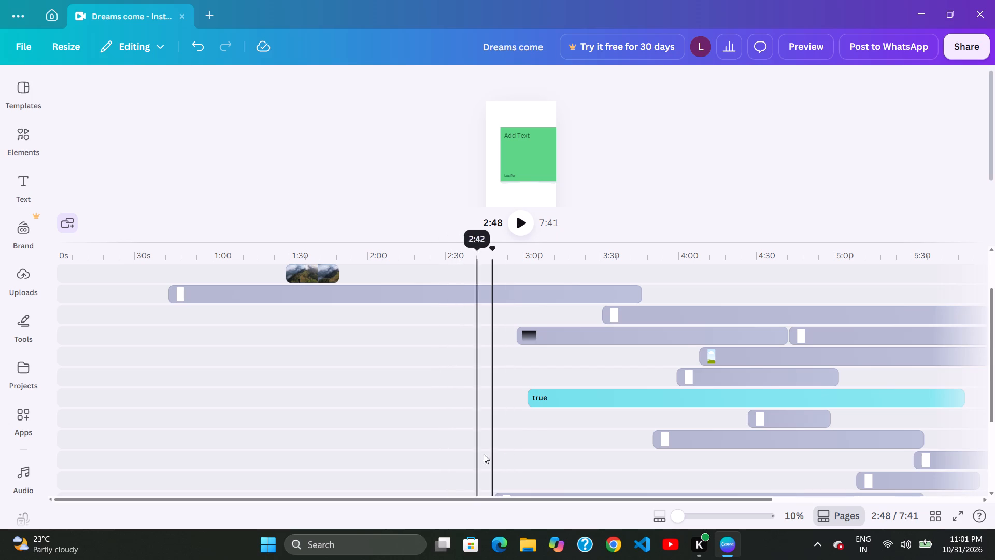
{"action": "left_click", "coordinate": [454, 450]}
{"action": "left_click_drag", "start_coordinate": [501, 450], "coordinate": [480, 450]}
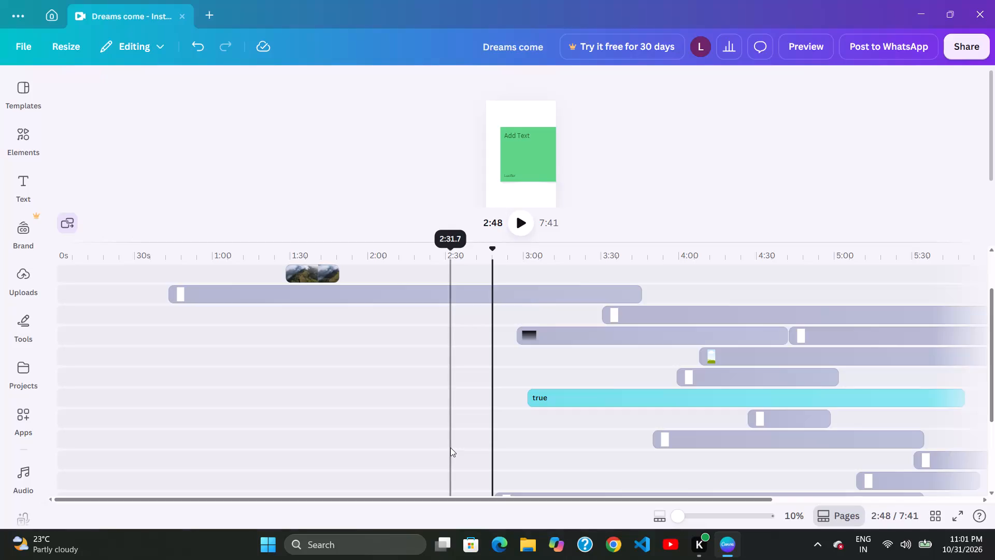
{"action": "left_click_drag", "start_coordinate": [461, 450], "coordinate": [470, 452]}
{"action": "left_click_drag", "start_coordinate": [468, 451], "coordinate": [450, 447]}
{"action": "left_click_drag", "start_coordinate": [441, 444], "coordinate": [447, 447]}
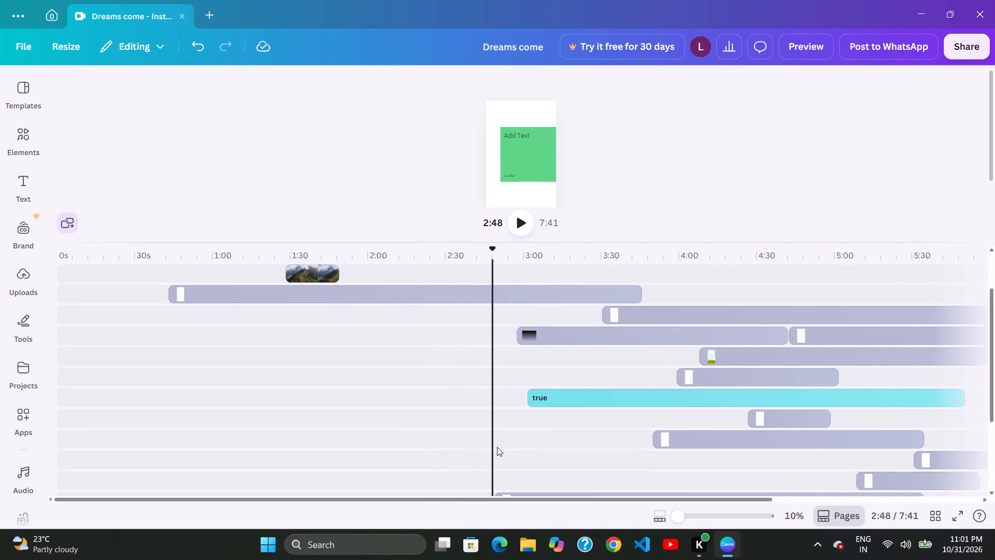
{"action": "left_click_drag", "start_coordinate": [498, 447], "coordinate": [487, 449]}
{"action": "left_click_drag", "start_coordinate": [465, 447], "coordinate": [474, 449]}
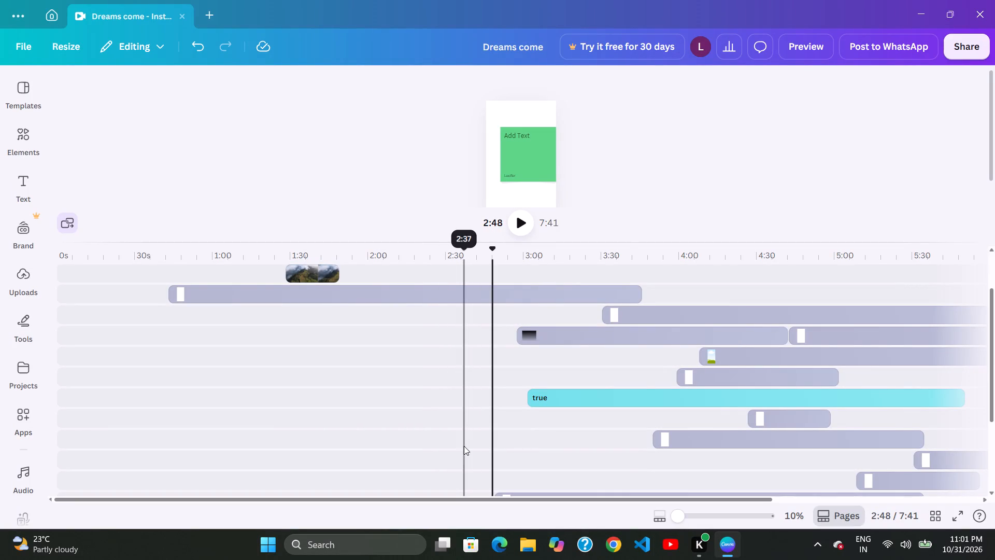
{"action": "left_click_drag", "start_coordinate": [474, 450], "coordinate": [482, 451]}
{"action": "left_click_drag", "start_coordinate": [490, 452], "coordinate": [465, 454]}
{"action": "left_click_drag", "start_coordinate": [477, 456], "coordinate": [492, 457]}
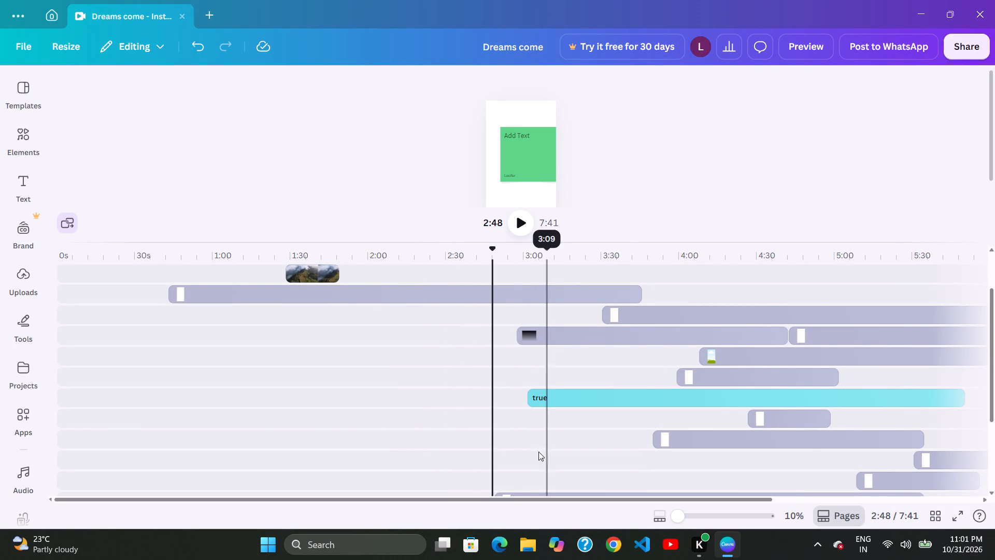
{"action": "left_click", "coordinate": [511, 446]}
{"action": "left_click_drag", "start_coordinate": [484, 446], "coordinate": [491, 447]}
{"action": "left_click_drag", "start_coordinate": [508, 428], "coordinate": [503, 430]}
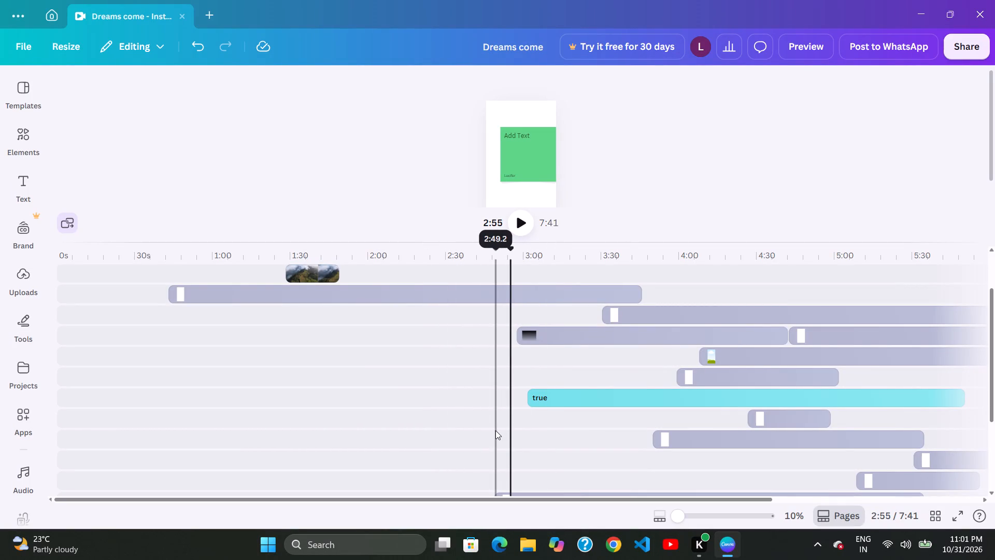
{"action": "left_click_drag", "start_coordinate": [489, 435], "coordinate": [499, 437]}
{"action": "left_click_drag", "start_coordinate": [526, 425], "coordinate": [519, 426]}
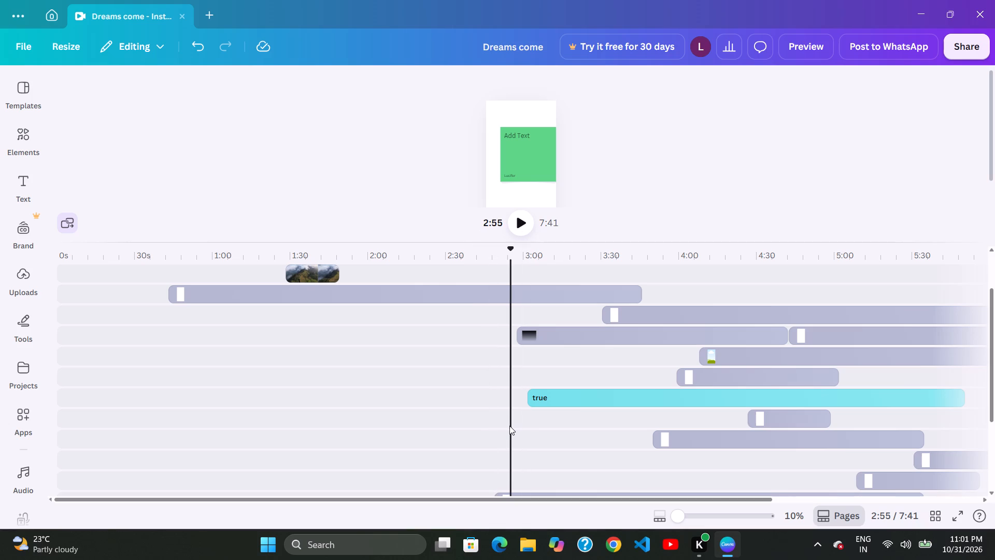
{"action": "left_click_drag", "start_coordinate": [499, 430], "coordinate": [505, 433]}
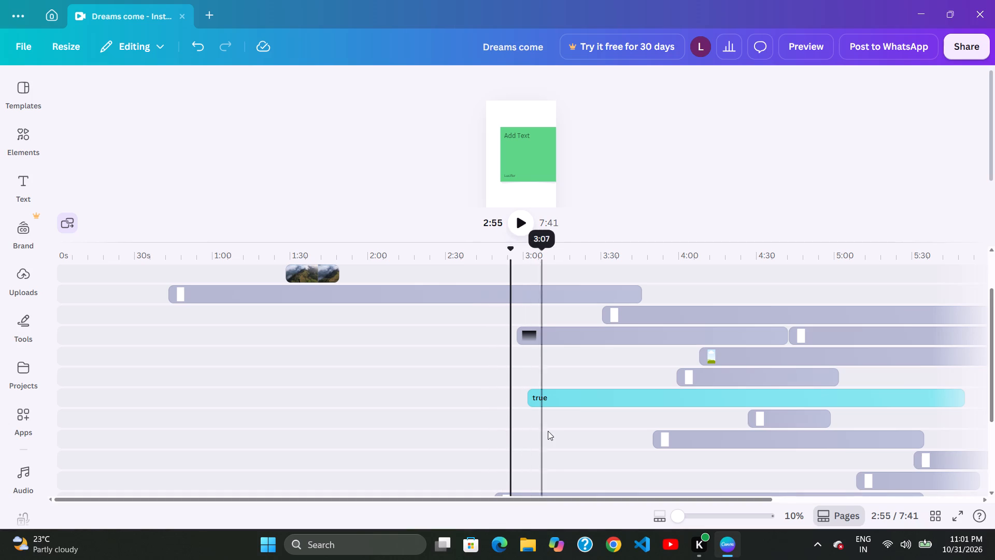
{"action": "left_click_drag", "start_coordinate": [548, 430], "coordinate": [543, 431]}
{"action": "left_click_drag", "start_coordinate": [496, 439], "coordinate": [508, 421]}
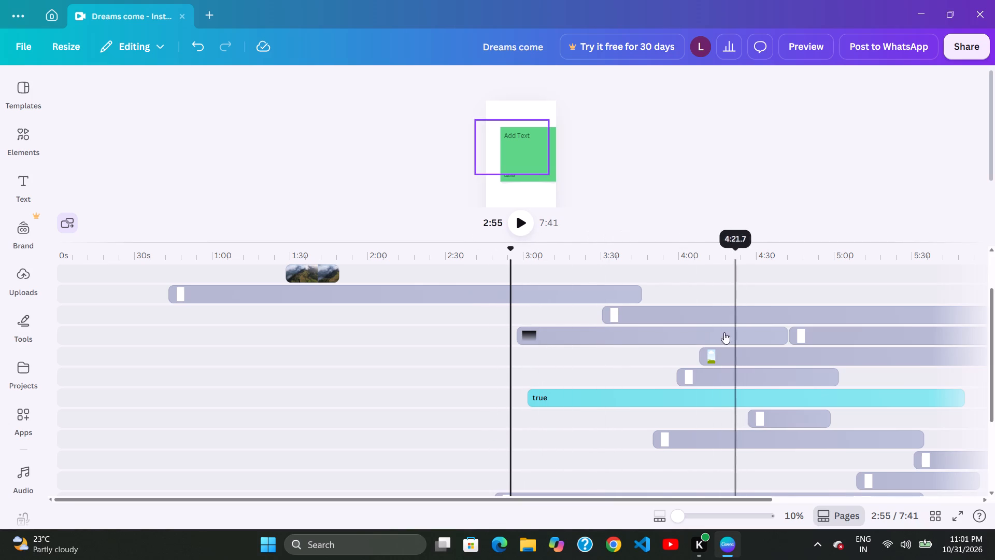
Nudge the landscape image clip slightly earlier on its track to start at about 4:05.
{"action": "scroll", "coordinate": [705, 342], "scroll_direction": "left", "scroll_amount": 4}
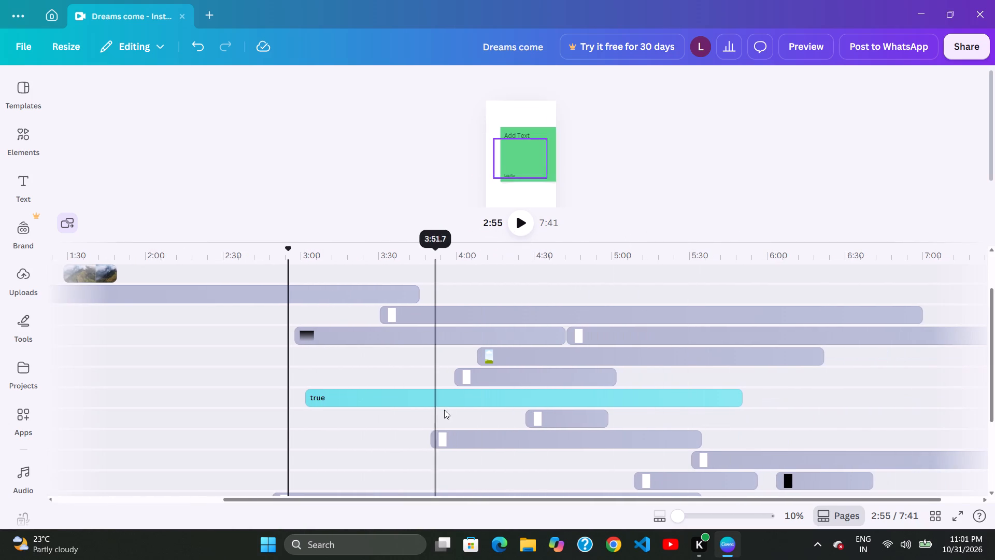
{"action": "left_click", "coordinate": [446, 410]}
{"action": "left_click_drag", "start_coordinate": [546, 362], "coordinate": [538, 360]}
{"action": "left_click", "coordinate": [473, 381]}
Trim the end of the dark gradient clip so that it finishes at about 4:38.
{"action": "left_click_drag", "start_coordinate": [561, 344], "coordinate": [549, 345]}
{"action": "left_click", "coordinate": [488, 379]}
{"action": "left_click_drag", "start_coordinate": [594, 324], "coordinate": [595, 320]}
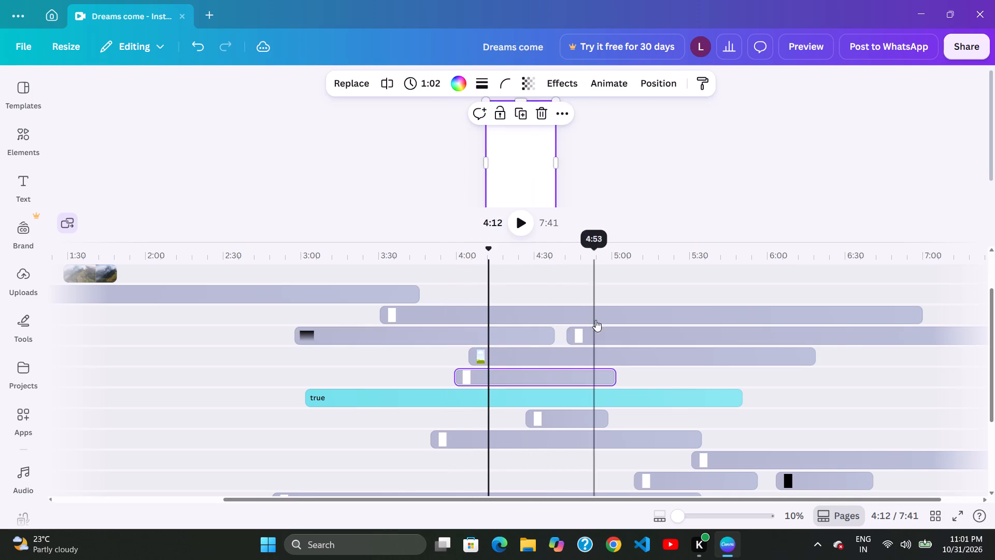
{"action": "left_click_drag", "start_coordinate": [595, 320], "coordinate": [593, 319]}
Move the landscape image clip earlier on its track to start at about 3:50.
{"action": "left_click_drag", "start_coordinate": [502, 348], "coordinate": [513, 347]}
{"action": "left_click", "coordinate": [515, 367]}
{"action": "left_click_drag", "start_coordinate": [594, 363], "coordinate": [575, 367]}
{"action": "left_click", "coordinate": [478, 377]}
{"action": "left_click_drag", "start_coordinate": [563, 361], "coordinate": [554, 361]}
{"action": "left_click_drag", "start_coordinate": [470, 379], "coordinate": [477, 381]}
{"action": "left_click_drag", "start_coordinate": [558, 358], "coordinate": [533, 358]}
Move the 1:02 white frame clip to start at about 3:50, in line with the landscape clip above it.
{"action": "left_click_drag", "start_coordinate": [459, 380], "coordinate": [480, 380]}
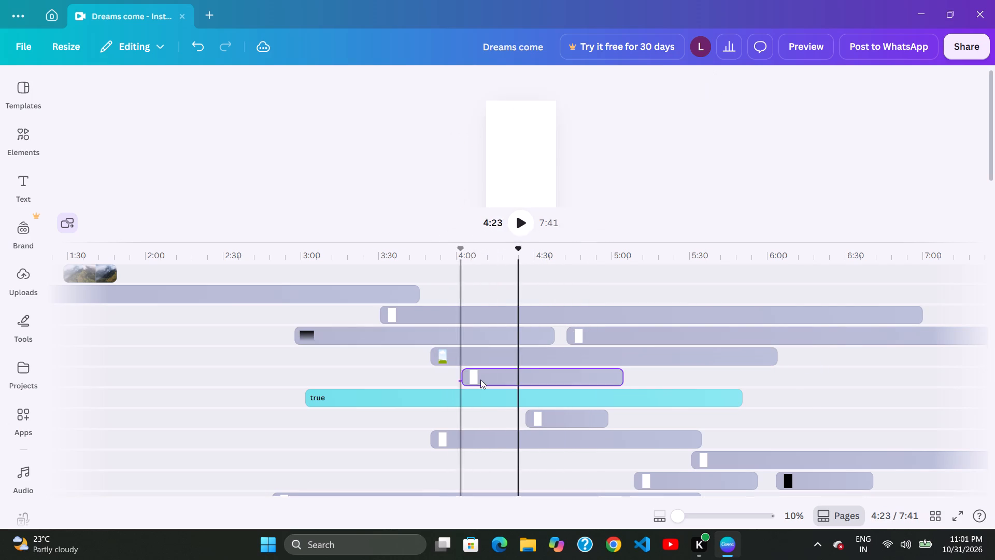
{"action": "left_click_drag", "start_coordinate": [480, 380], "coordinate": [494, 377]}
{"action": "left_click_drag", "start_coordinate": [534, 369], "coordinate": [503, 373]}
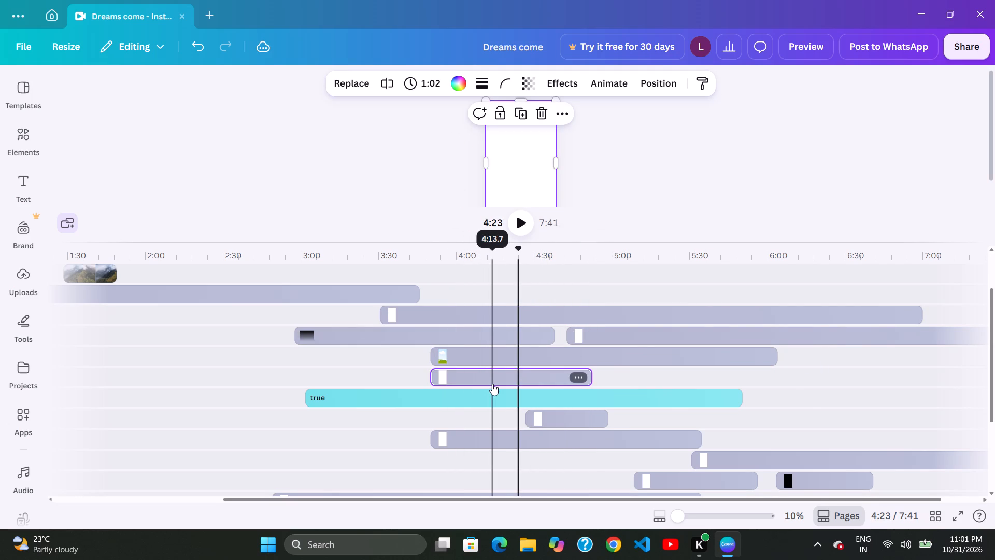
Move the 2:49 "true" text clip to start at about 2:57, aligned with the start of the dark gradient clip.
{"action": "left_click", "coordinate": [504, 387]}
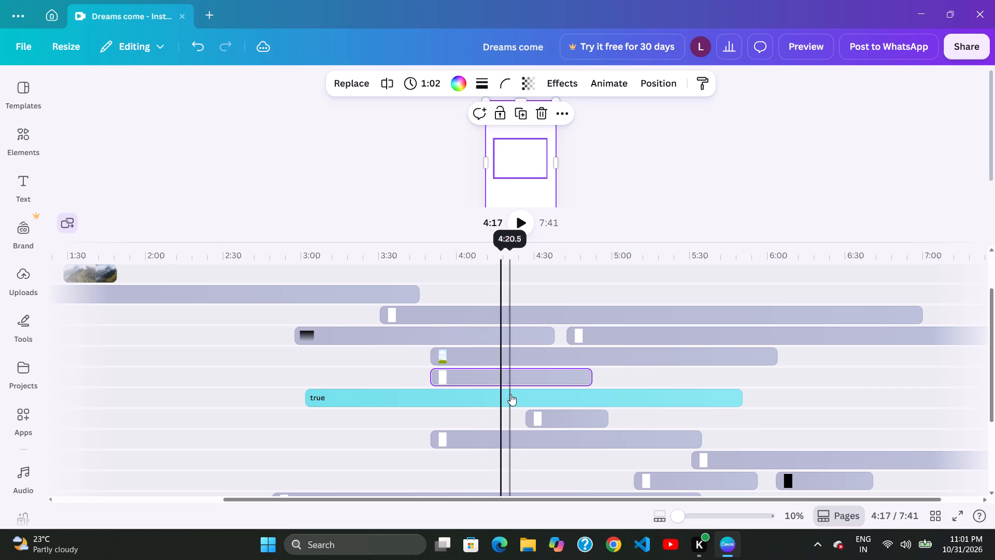
{"action": "left_click_drag", "start_coordinate": [473, 392], "coordinate": [494, 396]}
{"action": "left_click", "coordinate": [510, 394]}
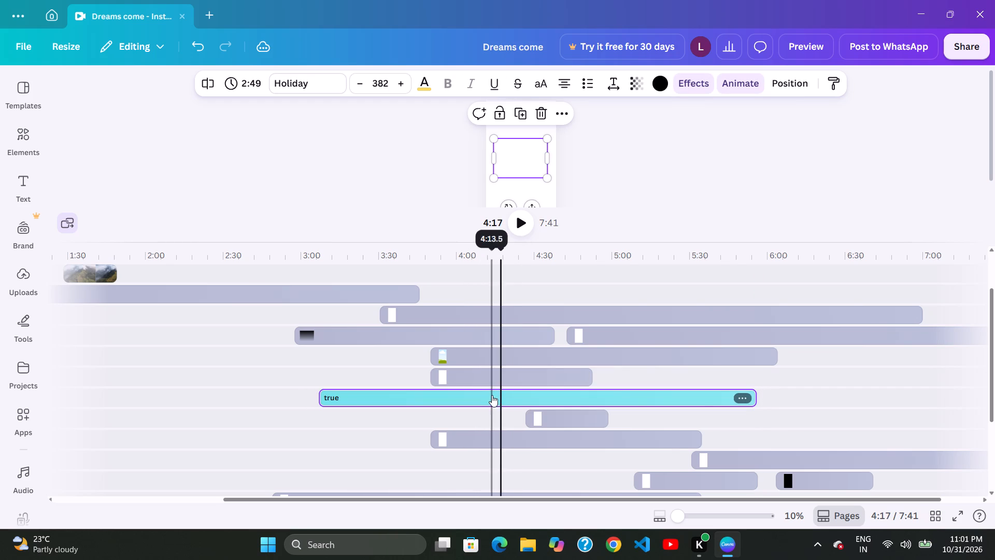
{"action": "left_click", "coordinate": [499, 396]}
{"action": "left_click", "coordinate": [500, 402]}
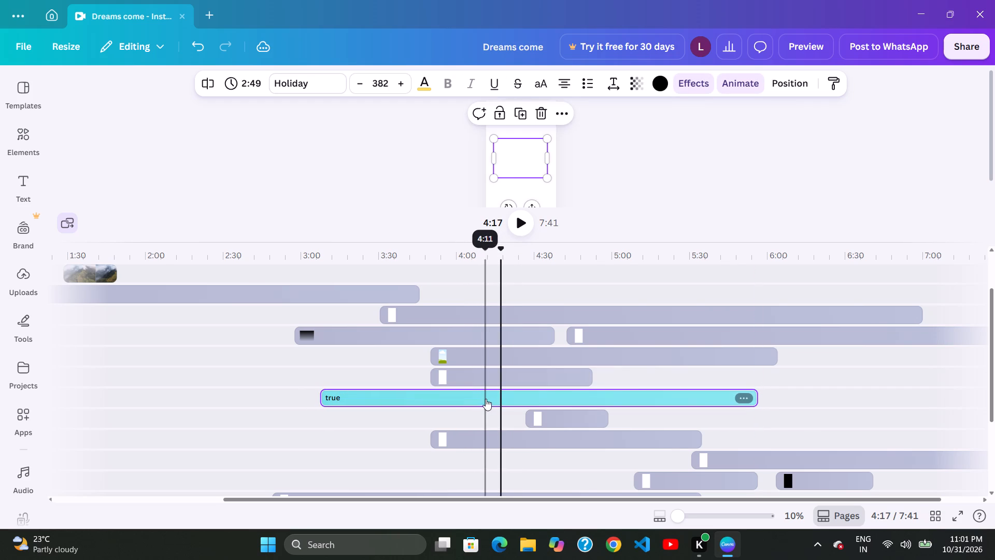
{"action": "left_click_drag", "start_coordinate": [514, 405], "coordinate": [500, 406]}
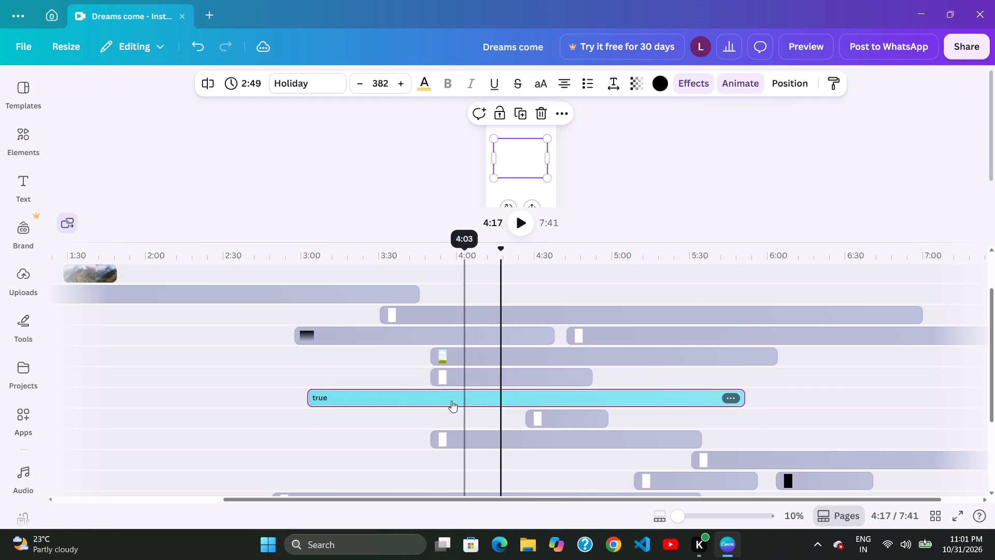
{"action": "left_click_drag", "start_coordinate": [458, 404], "coordinate": [464, 404]}
{"action": "left_click_drag", "start_coordinate": [465, 399], "coordinate": [489, 401]}
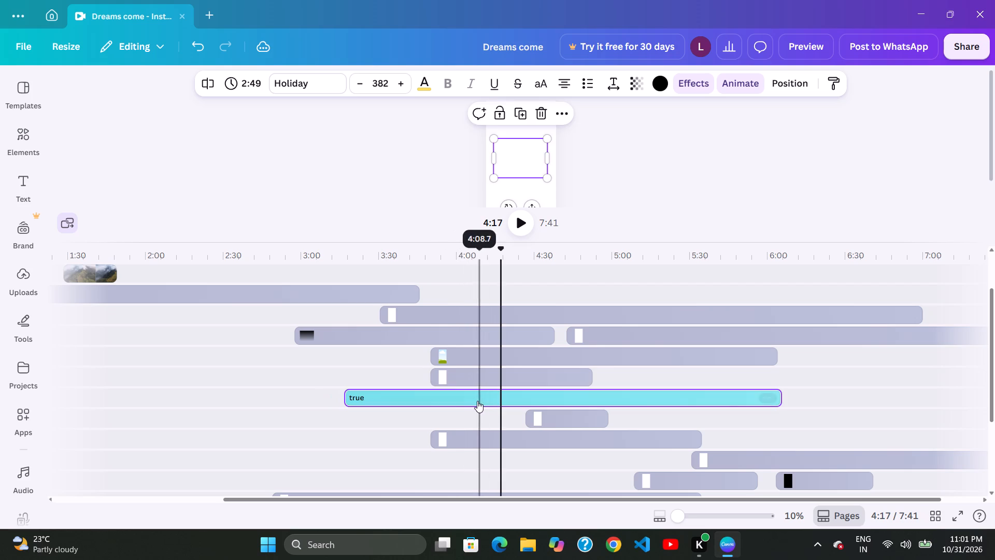
{"action": "left_click_drag", "start_coordinate": [493, 410], "coordinate": [497, 415]}
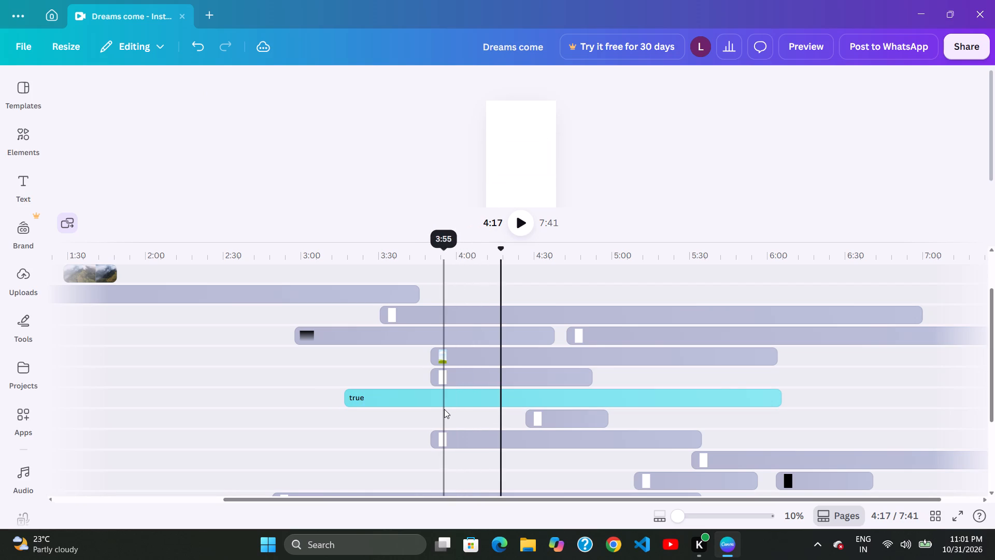
{"action": "left_click_drag", "start_coordinate": [467, 414], "coordinate": [473, 416]}
{"action": "left_click", "coordinate": [479, 419]}
{"action": "left_click_drag", "start_coordinate": [451, 414], "coordinate": [460, 417]}
{"action": "left_click_drag", "start_coordinate": [532, 388], "coordinate": [481, 400]}
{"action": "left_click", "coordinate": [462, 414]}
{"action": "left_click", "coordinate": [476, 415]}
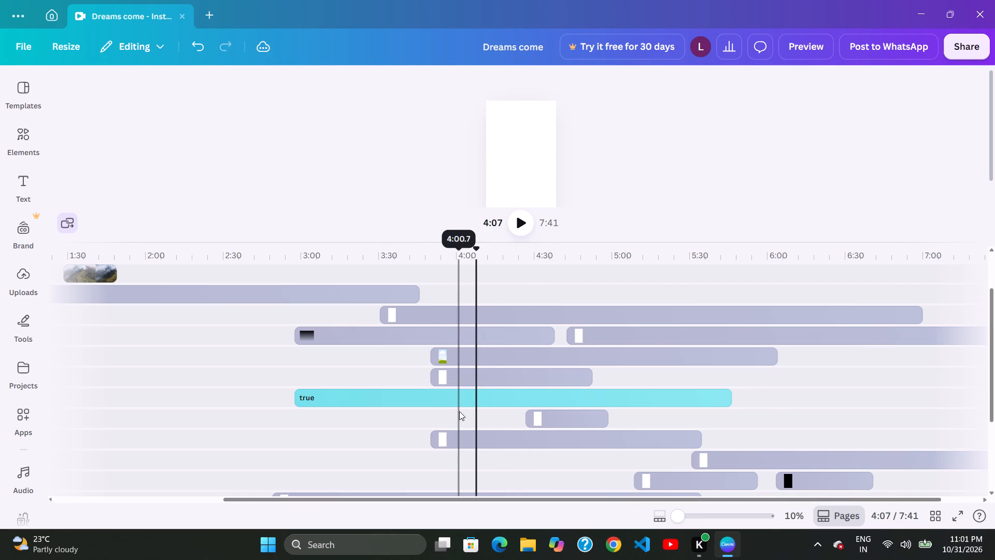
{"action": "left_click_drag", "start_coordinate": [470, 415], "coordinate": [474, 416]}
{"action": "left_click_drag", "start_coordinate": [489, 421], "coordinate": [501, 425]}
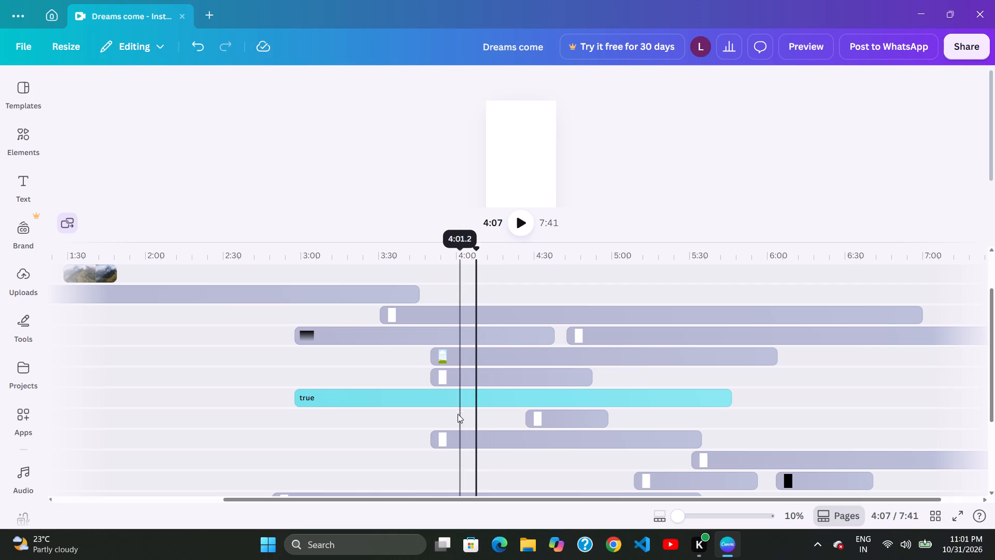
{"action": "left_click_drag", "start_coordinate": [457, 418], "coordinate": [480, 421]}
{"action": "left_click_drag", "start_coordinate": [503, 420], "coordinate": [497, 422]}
Nudge the 1:45 white frame clip earlier on its track to start at about 3:46.
{"action": "left_click_drag", "start_coordinate": [530, 437], "coordinate": [520, 436]}
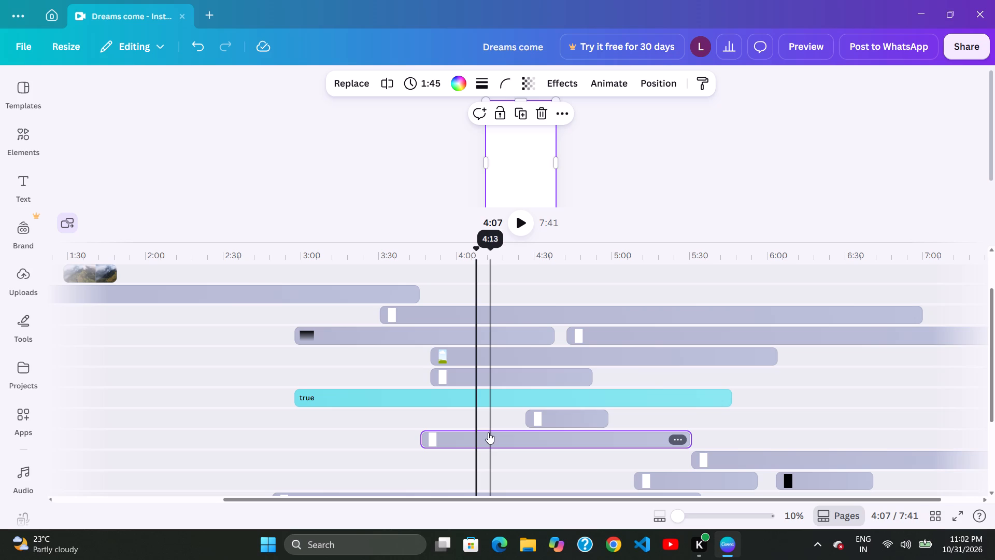
Move the 32.3s white frame clip below the "true" text clip earlier to start at about 4:22.
{"action": "left_click_drag", "start_coordinate": [516, 410], "coordinate": [527, 415]}
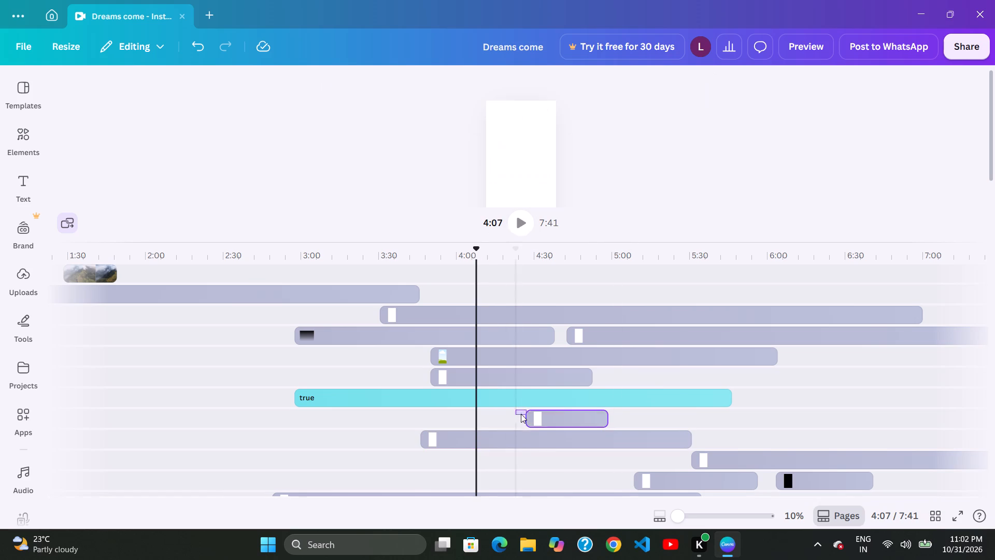
{"action": "left_click_drag", "start_coordinate": [563, 412], "coordinate": [550, 412]}
{"action": "left_click", "coordinate": [566, 416]}
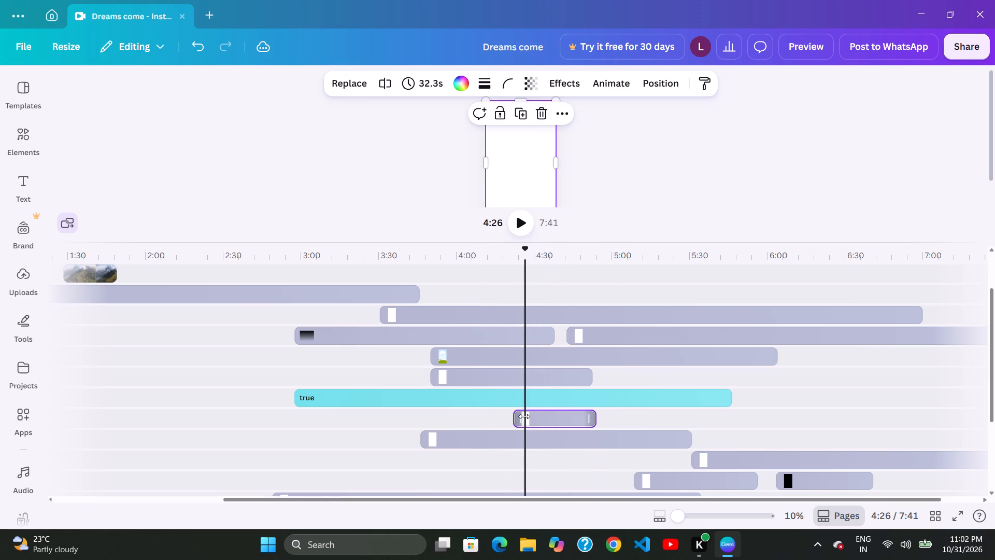
Trim the start of the short white frame clip below the "true" text clip to about 4:26, making it 27.6s long.
{"action": "left_click_drag", "start_coordinate": [522, 416], "coordinate": [534, 418]}
{"action": "left_click_drag", "start_coordinate": [609, 418], "coordinate": [545, 421]}
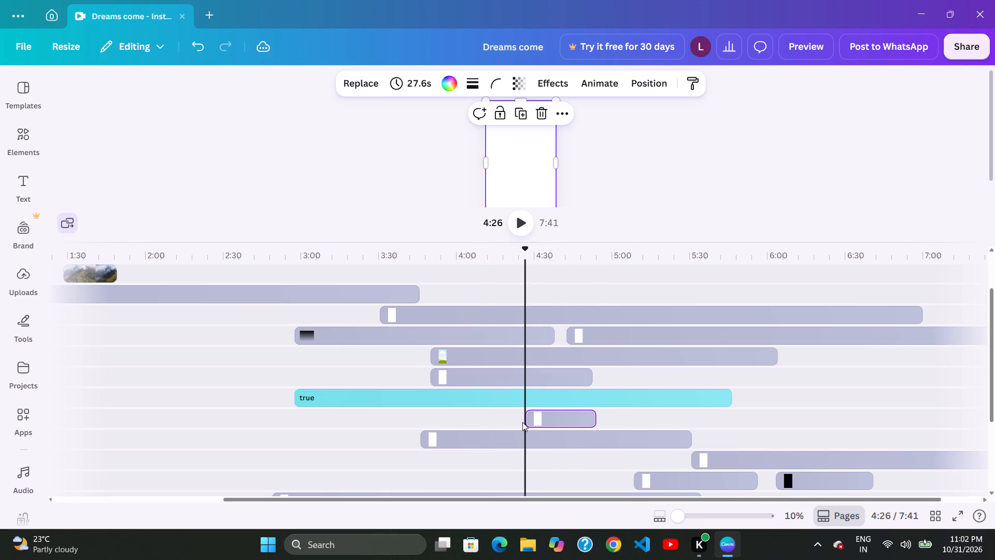
Trim the start of the short white frame clip below the "true" text clip to about 4:28, making it 25.6s long.
{"action": "left_click_drag", "start_coordinate": [534, 427], "coordinate": [539, 427]}
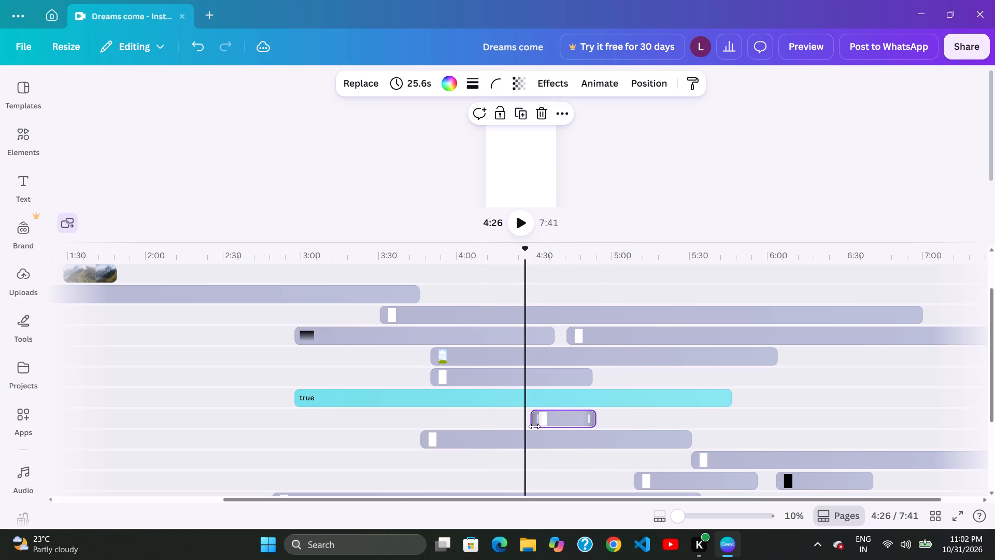
Move the 25.6s white frame clip below the "true" text clip later to start at about 4:34.
{"action": "left_click_drag", "start_coordinate": [546, 428], "coordinate": [551, 430]}
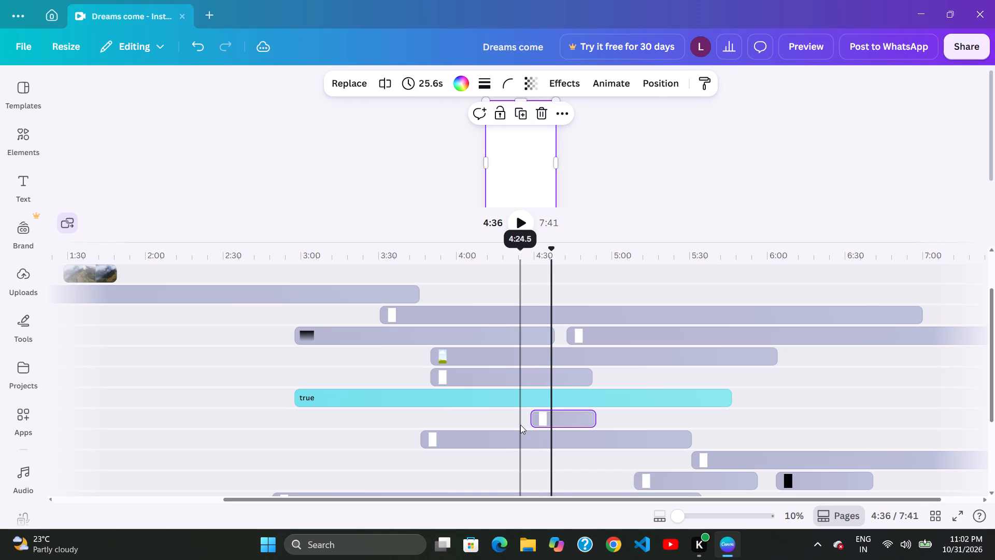
{"action": "left_click_drag", "start_coordinate": [520, 424], "coordinate": [525, 426]}
{"action": "left_click_drag", "start_coordinate": [560, 412], "coordinate": [553, 413]}
{"action": "left_click_drag", "start_coordinate": [561, 415], "coordinate": [573, 417]}
{"action": "left_click_drag", "start_coordinate": [562, 417], "coordinate": [566, 417]}
{"action": "left_click", "coordinate": [538, 411]}
{"action": "left_click_drag", "start_coordinate": [594, 402], "coordinate": [588, 401]}
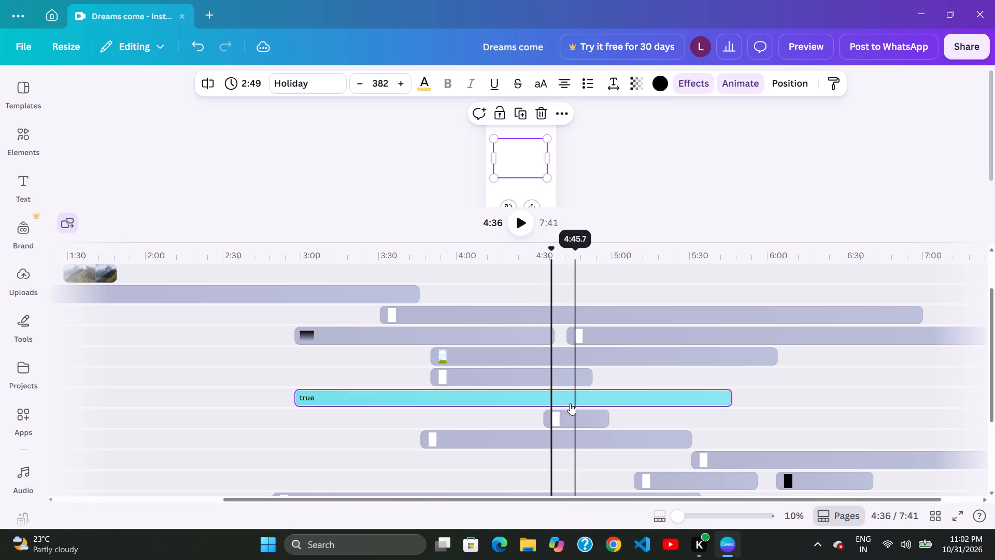
{"action": "left_click", "coordinate": [562, 404]}
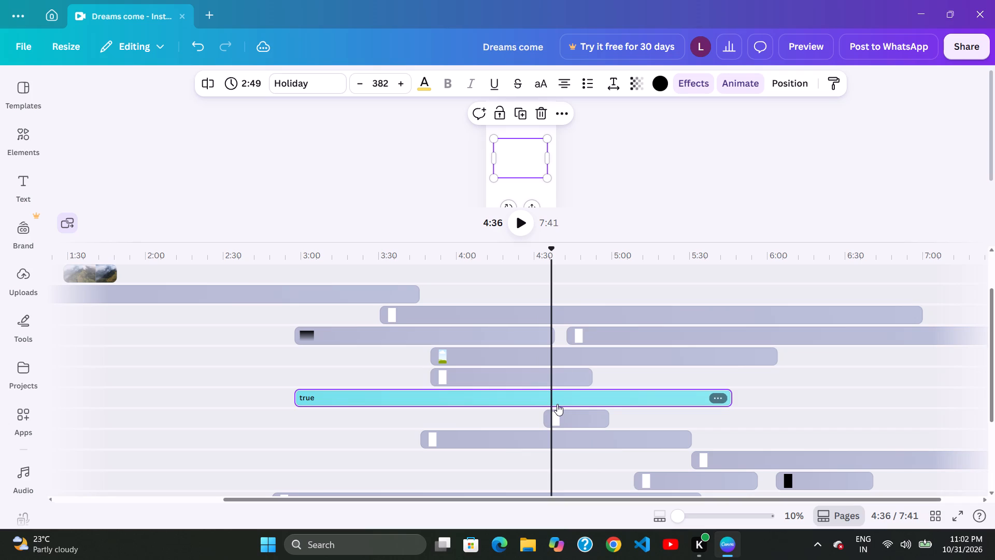
{"action": "left_click_drag", "start_coordinate": [568, 408], "coordinate": [584, 411]}
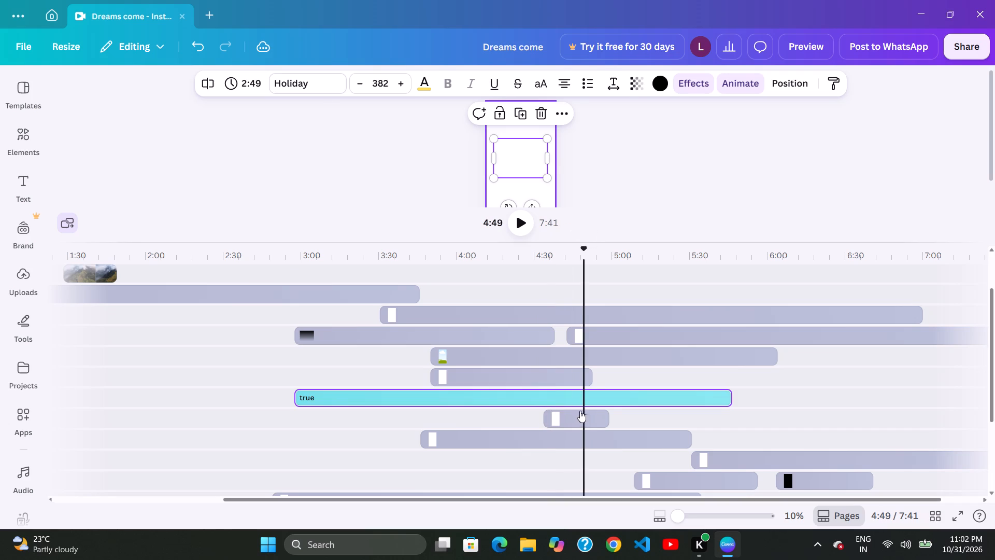
{"action": "left_click", "coordinate": [581, 411]}
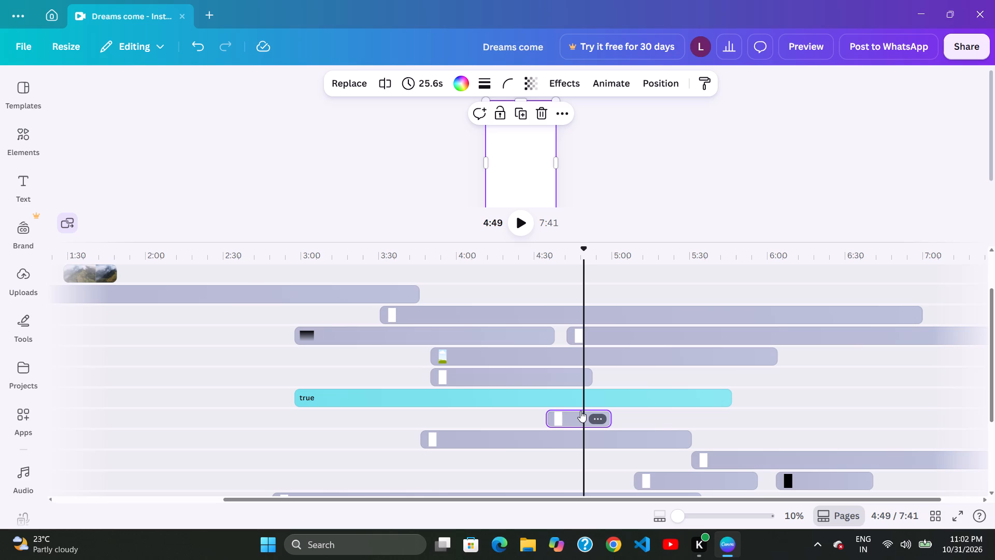
Move the 2:14 landscape frame clip later on its track to start at about 3:59.
{"action": "left_click_drag", "start_coordinate": [518, 409], "coordinate": [531, 407]}
{"action": "left_click_drag", "start_coordinate": [557, 390], "coordinate": [551, 390]}
{"action": "left_click_drag", "start_coordinate": [599, 326], "coordinate": [596, 320]}
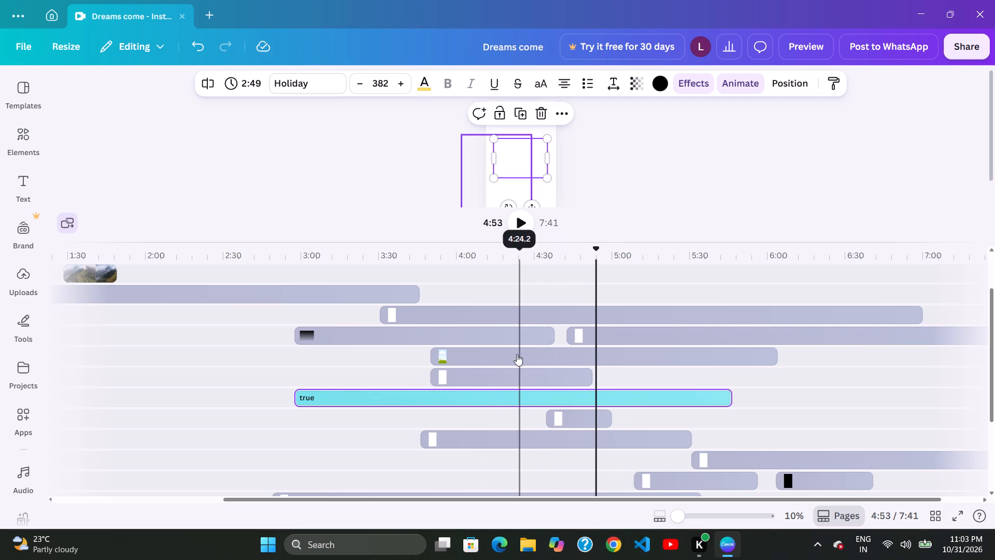
{"action": "left_click_drag", "start_coordinate": [519, 356], "coordinate": [542, 342]}
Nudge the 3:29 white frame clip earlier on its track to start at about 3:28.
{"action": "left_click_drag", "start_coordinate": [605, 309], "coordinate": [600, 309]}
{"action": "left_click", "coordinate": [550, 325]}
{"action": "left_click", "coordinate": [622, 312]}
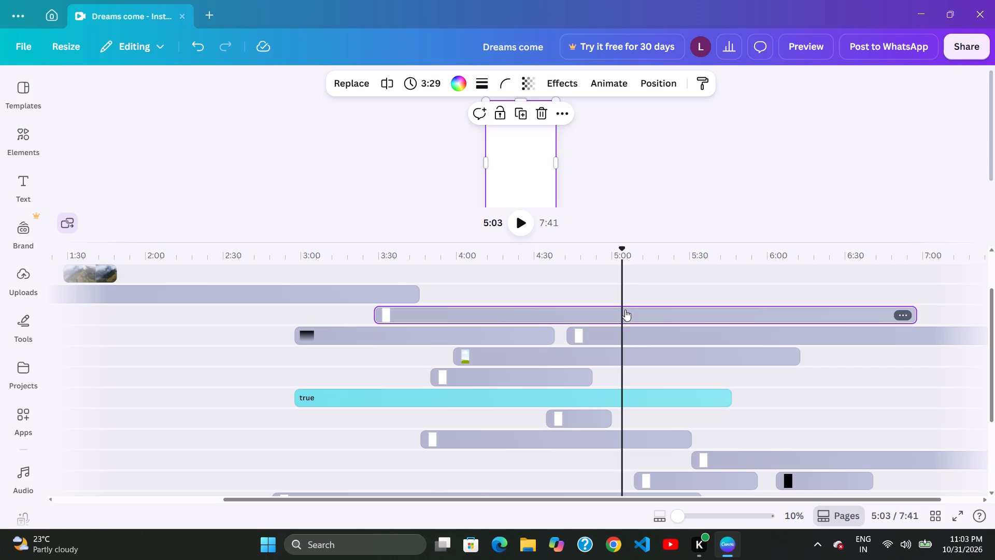
Move the 2:14 landscape frame clip later on its track to start at about 4:04.
{"action": "left_click", "coordinate": [569, 348]}
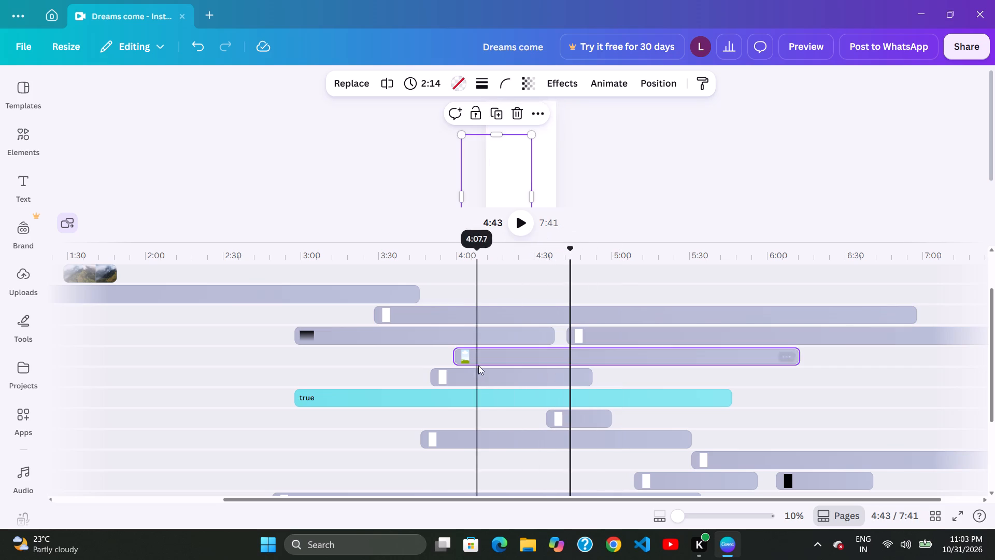
{"action": "left_click_drag", "start_coordinate": [490, 360], "coordinate": [503, 351]}
Move the 2:58 white frame clip onto its own track below the dark gradient clip, starting at about 4:27.
{"action": "left_click_drag", "start_coordinate": [605, 326], "coordinate": [570, 352]}
{"action": "left_click", "coordinate": [539, 367]}
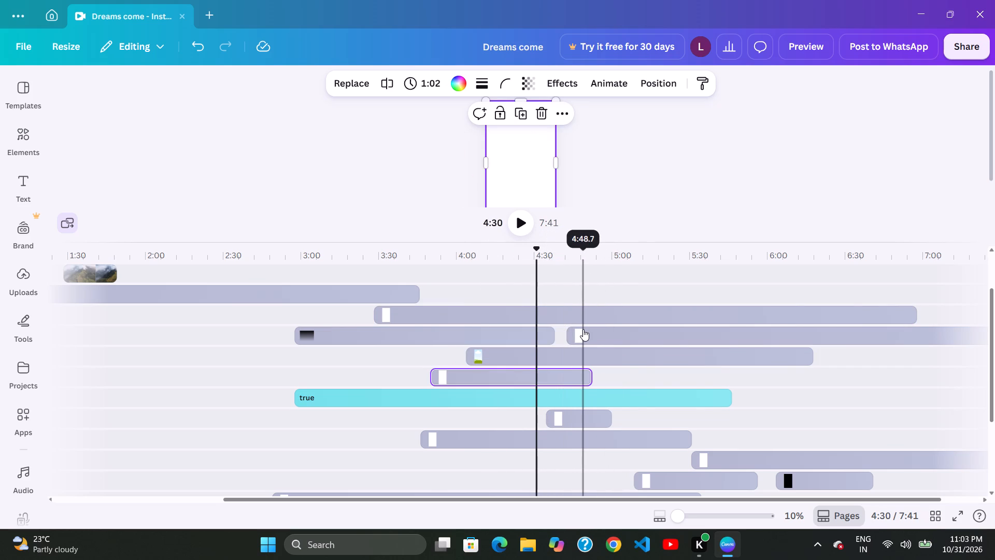
{"action": "left_click_drag", "start_coordinate": [640, 339], "coordinate": [598, 346]}
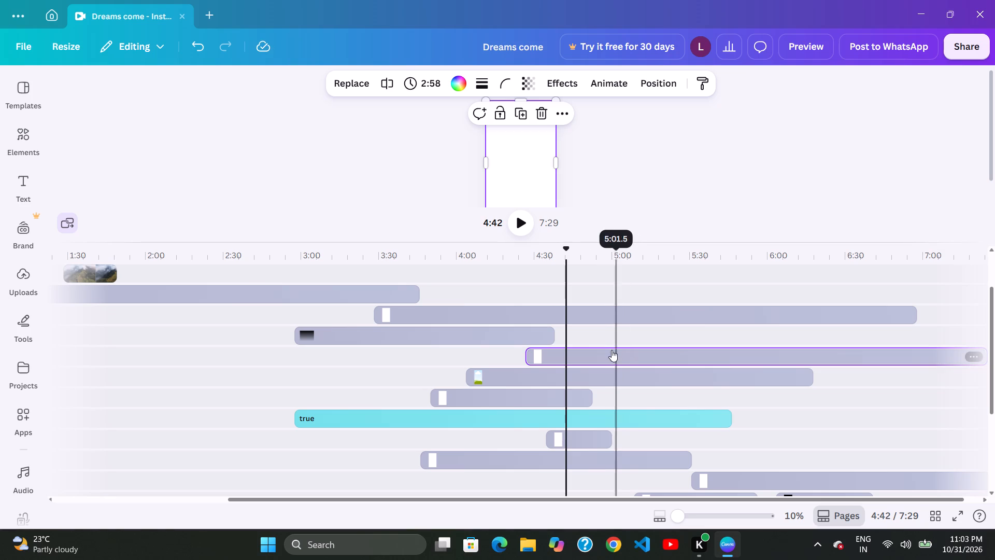
{"action": "left_click_drag", "start_coordinate": [463, 369], "coordinate": [549, 341]}
{"action": "left_click_drag", "start_coordinate": [605, 327], "coordinate": [601, 329]}
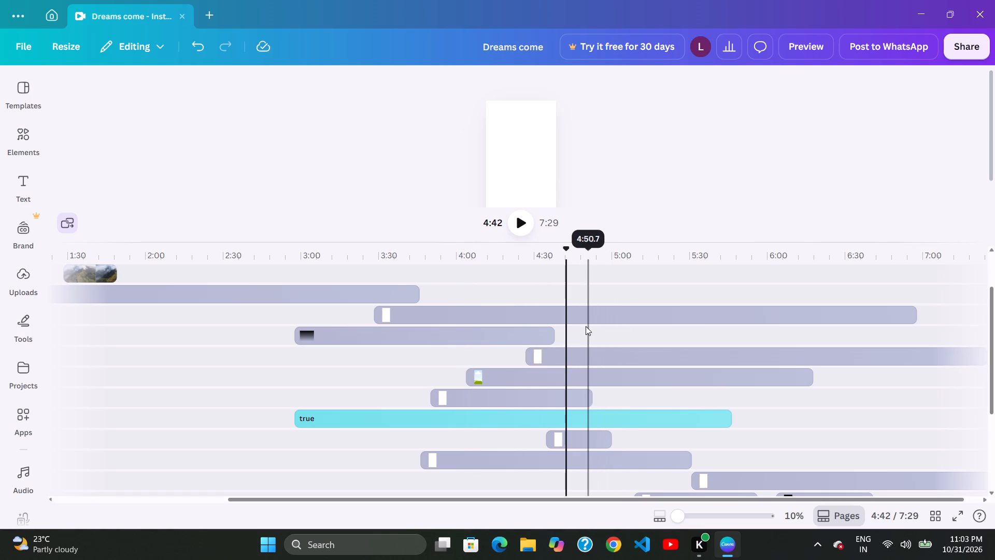
{"action": "left_click_drag", "start_coordinate": [594, 333], "coordinate": [599, 335]}
Move the dark gradient clip later on its track to start at about 3:12.
{"action": "left_click_drag", "start_coordinate": [537, 334], "coordinate": [581, 320]}
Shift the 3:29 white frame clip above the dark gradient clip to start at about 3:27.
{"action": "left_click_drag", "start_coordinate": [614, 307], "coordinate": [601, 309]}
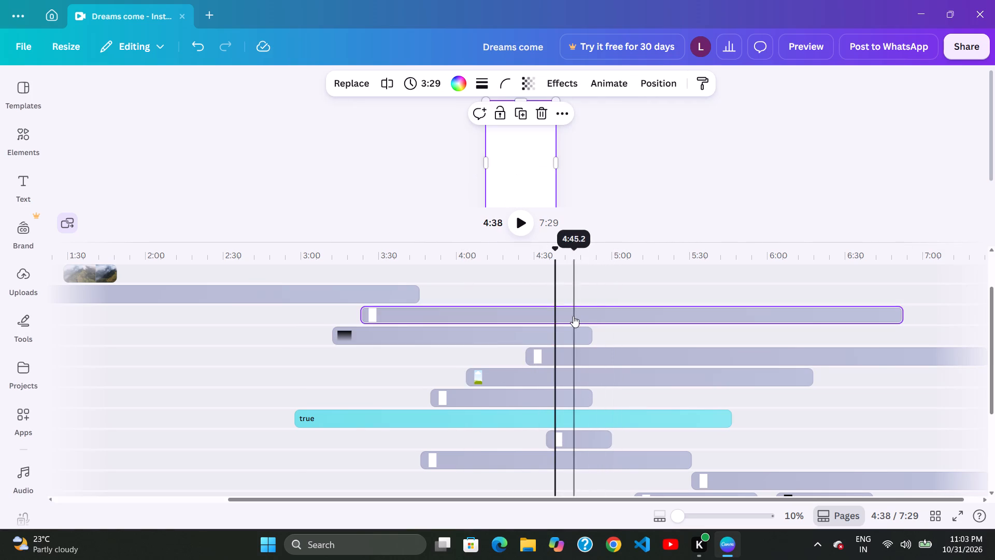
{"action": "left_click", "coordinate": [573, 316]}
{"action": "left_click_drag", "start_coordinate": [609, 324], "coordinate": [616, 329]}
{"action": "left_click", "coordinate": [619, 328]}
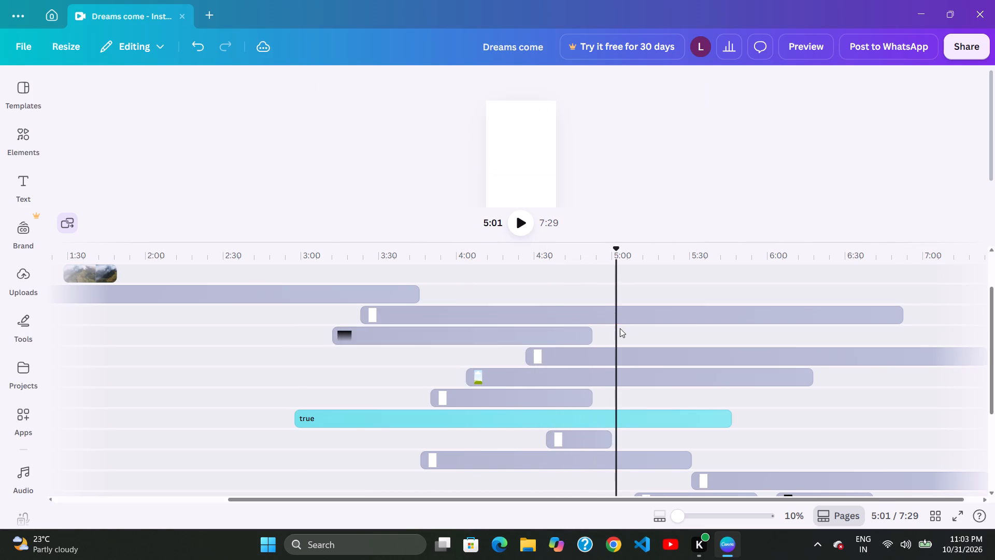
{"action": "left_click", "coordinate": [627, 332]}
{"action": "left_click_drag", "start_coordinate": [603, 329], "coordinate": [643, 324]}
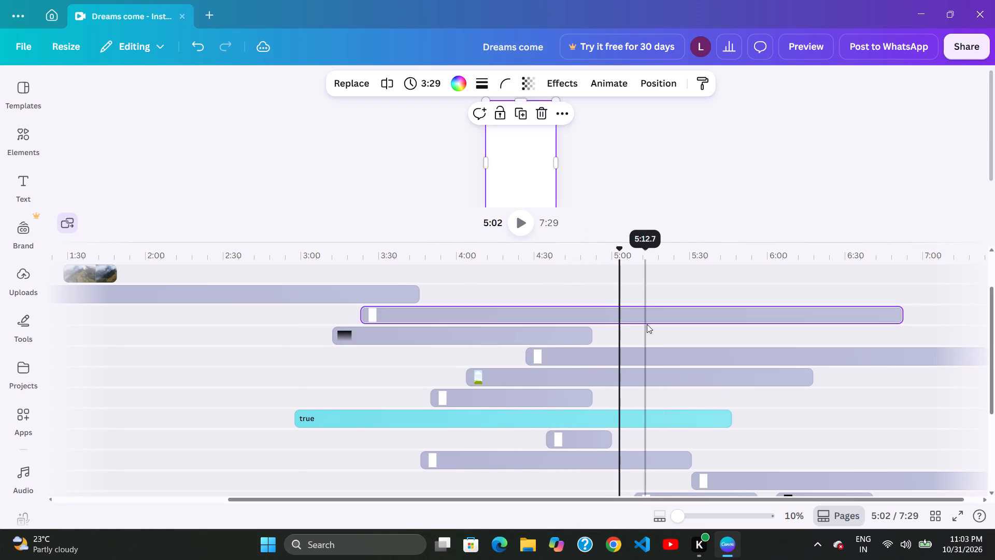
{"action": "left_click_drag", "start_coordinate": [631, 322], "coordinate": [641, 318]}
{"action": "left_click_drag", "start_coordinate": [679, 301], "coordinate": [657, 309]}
Extend the end of the dark gradient clip to about 5:00, aligned with the end of the 25.6s white frame clip.
{"action": "left_click_drag", "start_coordinate": [592, 329], "coordinate": [607, 326]}
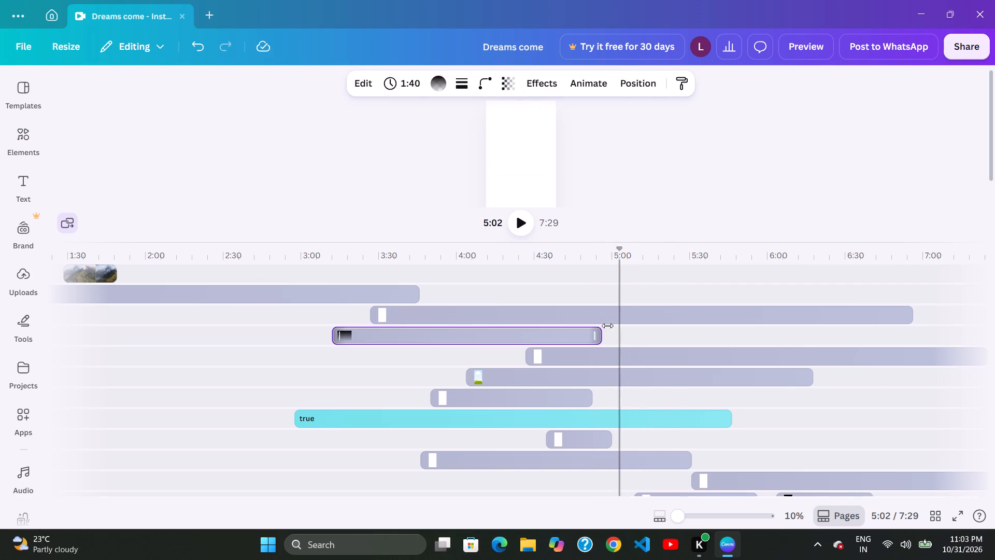
{"action": "left_click_drag", "start_coordinate": [607, 326], "coordinate": [608, 325]}
{"action": "left_click_drag", "start_coordinate": [640, 328], "coordinate": [646, 328]}
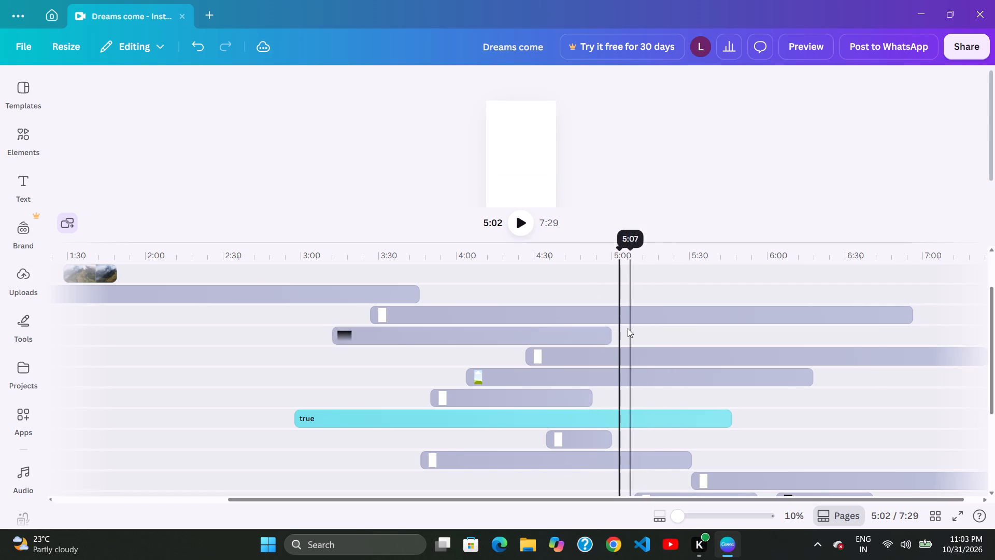
{"action": "left_click_drag", "start_coordinate": [641, 329], "coordinate": [667, 333]}
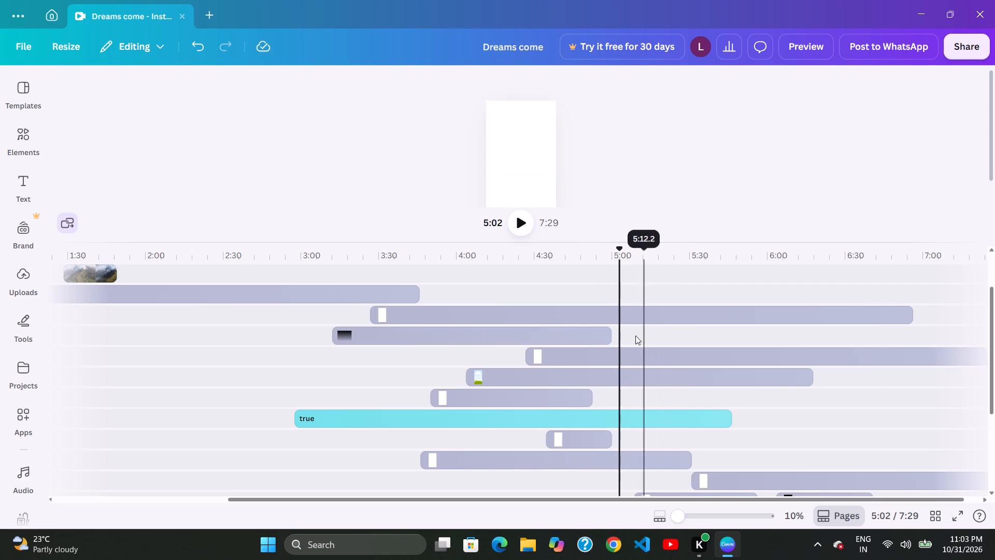
Move the dark gradient clip later on its track to start at about 3:20.
{"action": "left_click_drag", "start_coordinate": [573, 327], "coordinate": [589, 325]}
Move the 3:29 white frame clip later to start at about 3:50, aligned with the start of the 1:02 white frame clip.
{"action": "left_click", "coordinate": [659, 311]}
{"action": "left_click", "coordinate": [588, 305]}
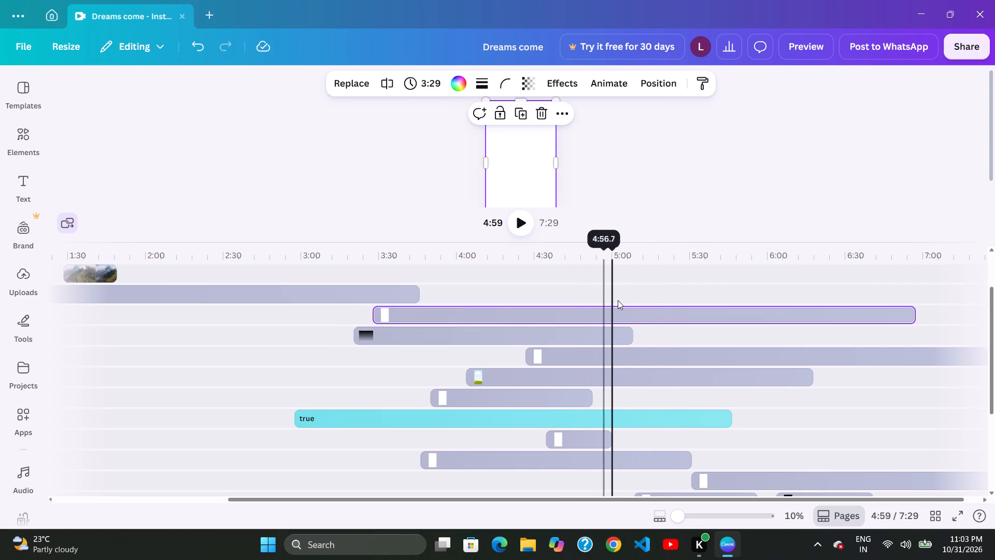
{"action": "left_click", "coordinate": [640, 297]}
{"action": "left_click_drag", "start_coordinate": [606, 297], "coordinate": [625, 295]}
{"action": "left_click", "coordinate": [651, 295]}
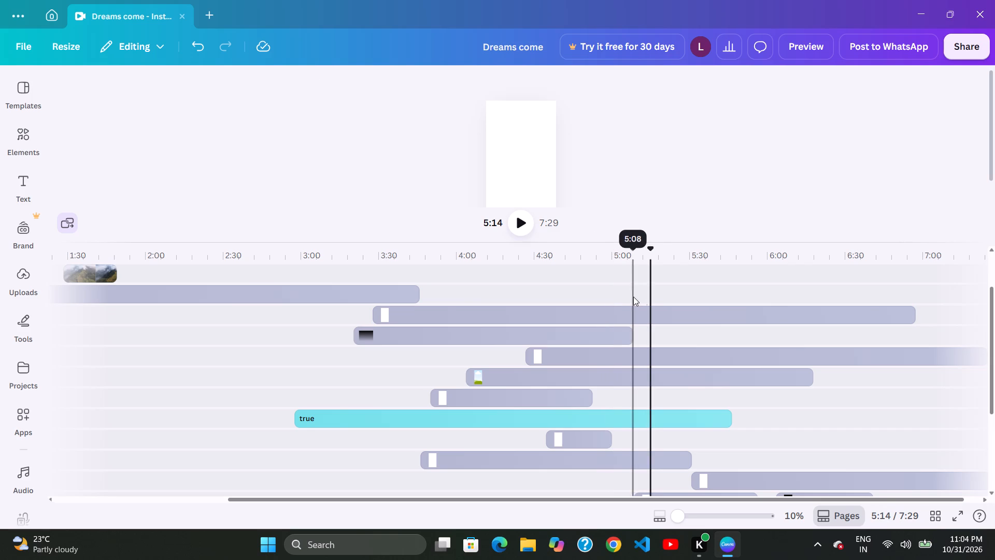
{"action": "left_click", "coordinate": [647, 300]}
{"action": "left_click", "coordinate": [652, 314]}
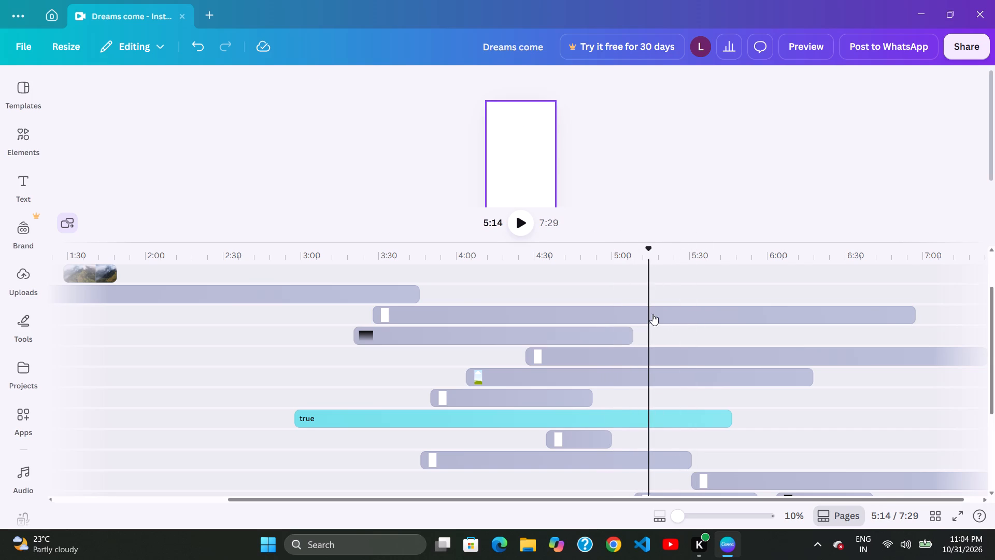
{"action": "left_click_drag", "start_coordinate": [664, 317], "coordinate": [666, 322]}
{"action": "left_click_drag", "start_coordinate": [651, 321], "coordinate": [657, 321]}
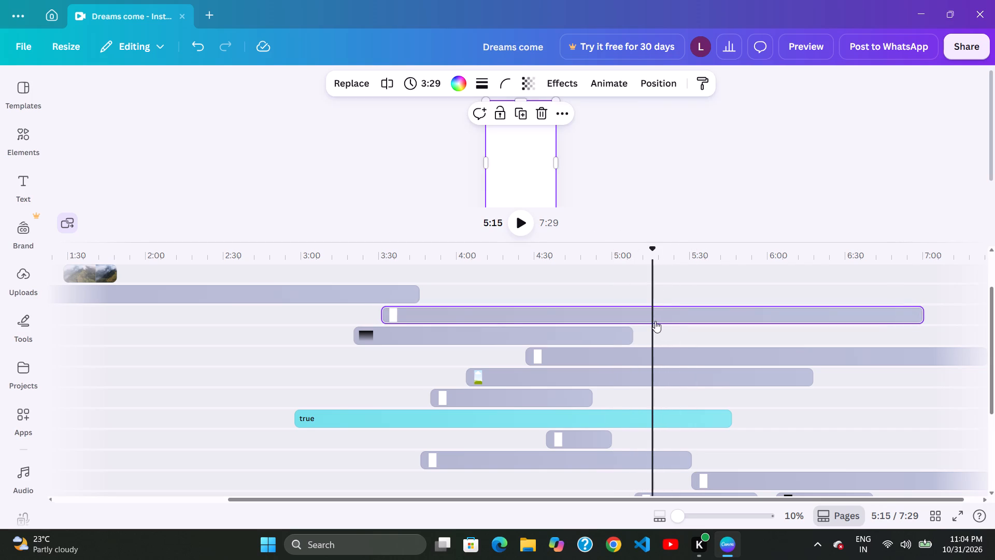
{"action": "left_click_drag", "start_coordinate": [619, 318], "coordinate": [648, 315]}
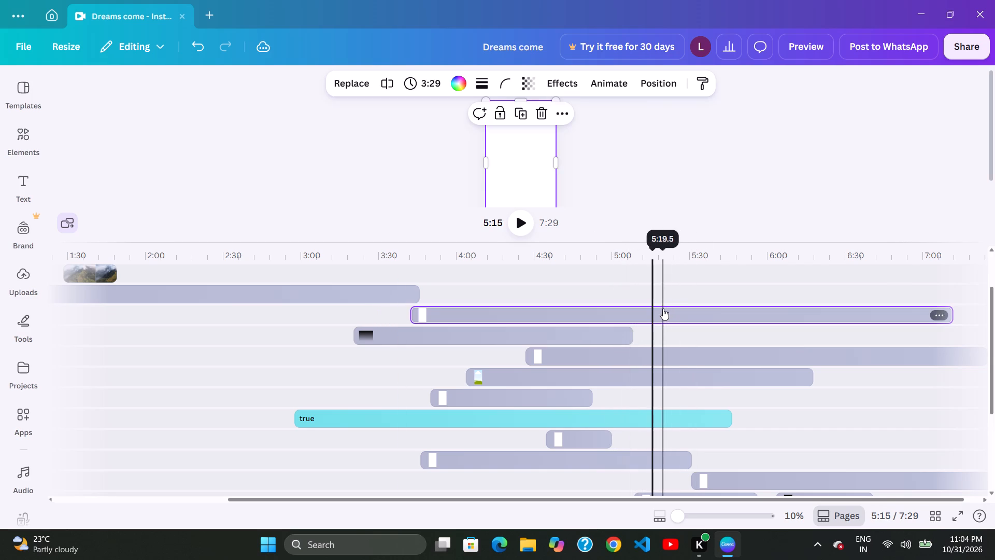
{"action": "left_click_drag", "start_coordinate": [663, 309], "coordinate": [670, 312]}
{"action": "left_click_drag", "start_coordinate": [675, 312], "coordinate": [682, 313]}
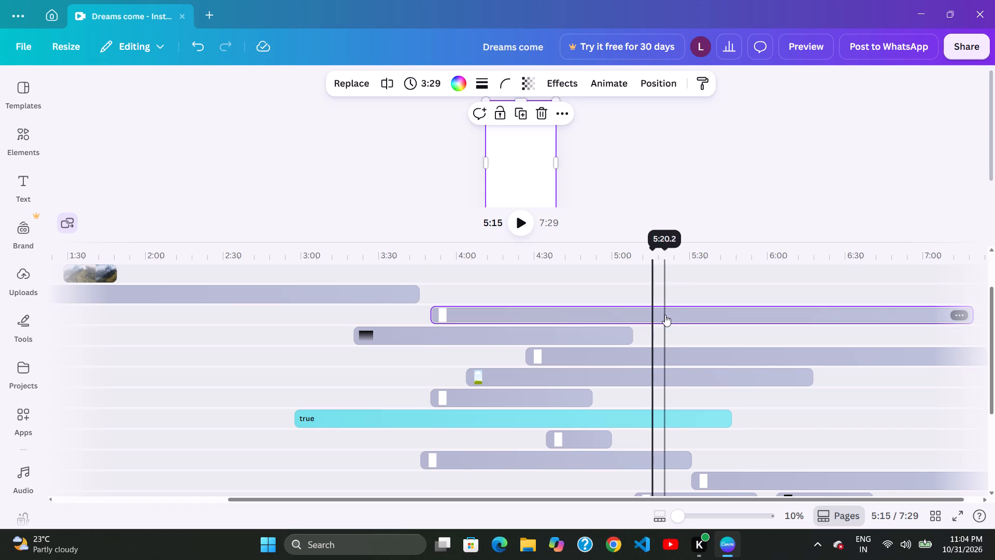
Move the 3:29 white frame clip further along its track to start at about 4:04.
{"action": "left_click_drag", "start_coordinate": [634, 314], "coordinate": [638, 314]}
{"action": "left_click_drag", "start_coordinate": [679, 306], "coordinate": [673, 305]}
{"action": "left_click_drag", "start_coordinate": [623, 311], "coordinate": [631, 312]}
{"action": "left_click", "coordinate": [670, 303]}
{"action": "left_click_drag", "start_coordinate": [633, 305], "coordinate": [643, 304]}
{"action": "left_click_drag", "start_coordinate": [680, 293], "coordinate": [671, 291]}
{"action": "left_click_drag", "start_coordinate": [630, 296], "coordinate": [642, 297]}
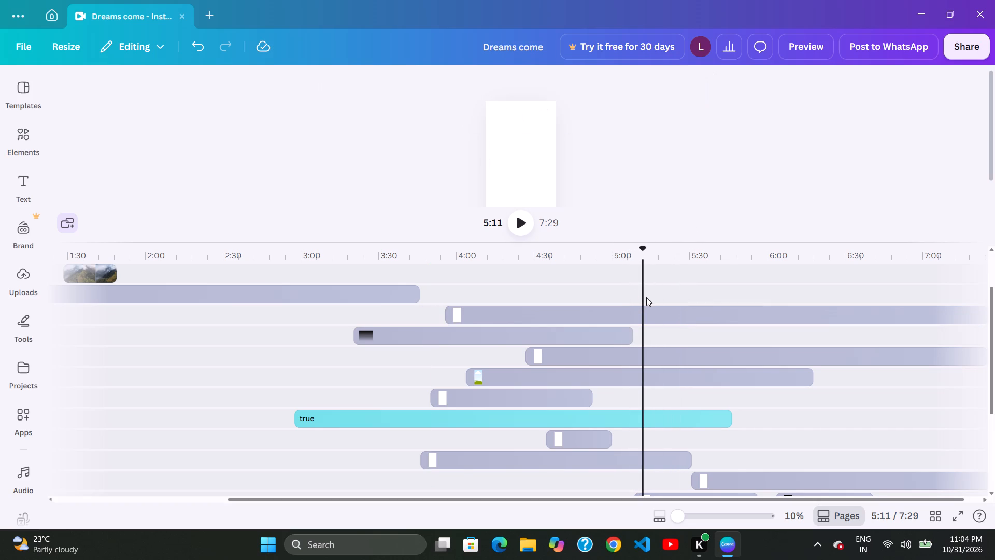
{"action": "left_click", "coordinate": [658, 301]}
{"action": "left_click_drag", "start_coordinate": [664, 309], "coordinate": [669, 312]}
{"action": "left_click_drag", "start_coordinate": [644, 314], "coordinate": [648, 315]}
{"action": "left_click_drag", "start_coordinate": [699, 325], "coordinate": [690, 325]}
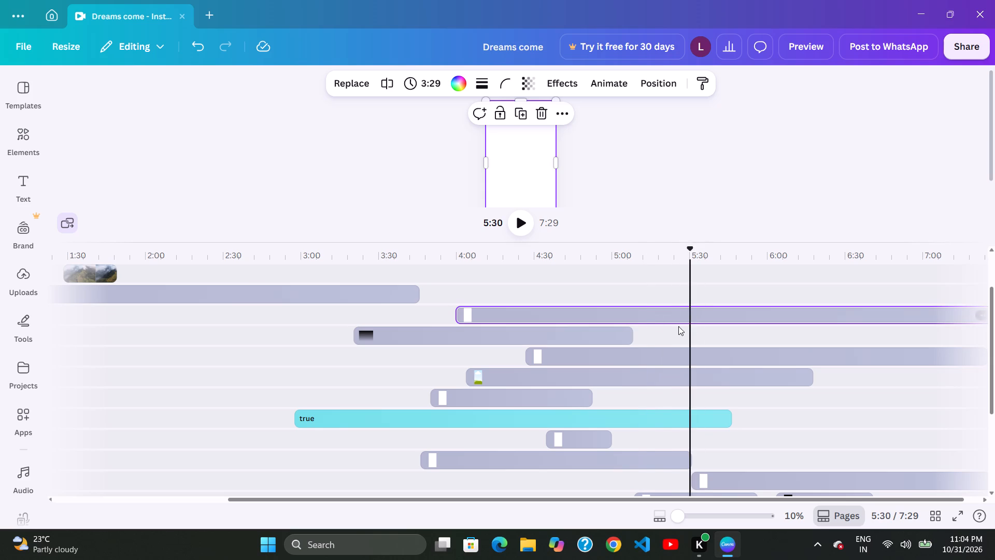
{"action": "left_click", "coordinate": [677, 316]}
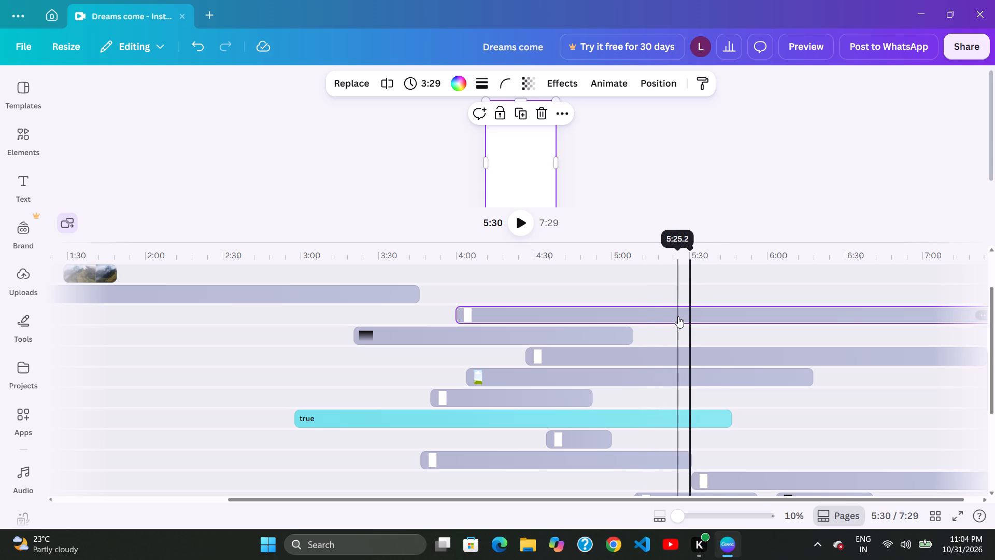
{"action": "left_click_drag", "start_coordinate": [683, 318], "coordinate": [690, 323]}
{"action": "left_click_drag", "start_coordinate": [680, 324], "coordinate": [686, 325]}
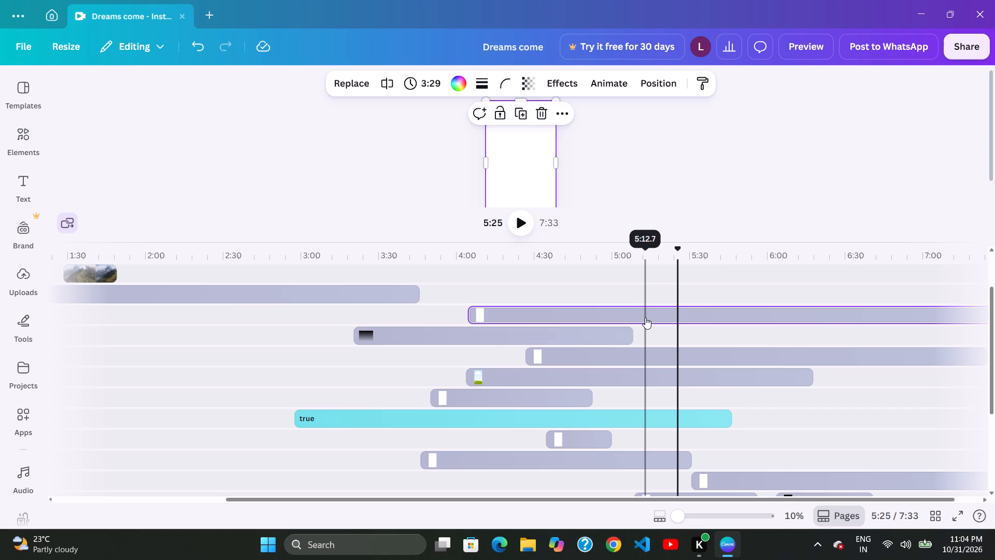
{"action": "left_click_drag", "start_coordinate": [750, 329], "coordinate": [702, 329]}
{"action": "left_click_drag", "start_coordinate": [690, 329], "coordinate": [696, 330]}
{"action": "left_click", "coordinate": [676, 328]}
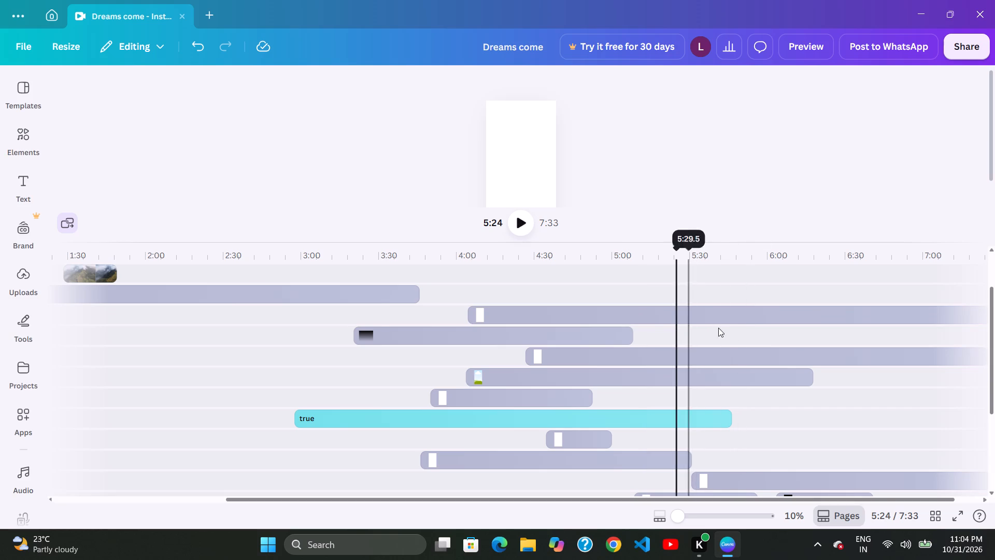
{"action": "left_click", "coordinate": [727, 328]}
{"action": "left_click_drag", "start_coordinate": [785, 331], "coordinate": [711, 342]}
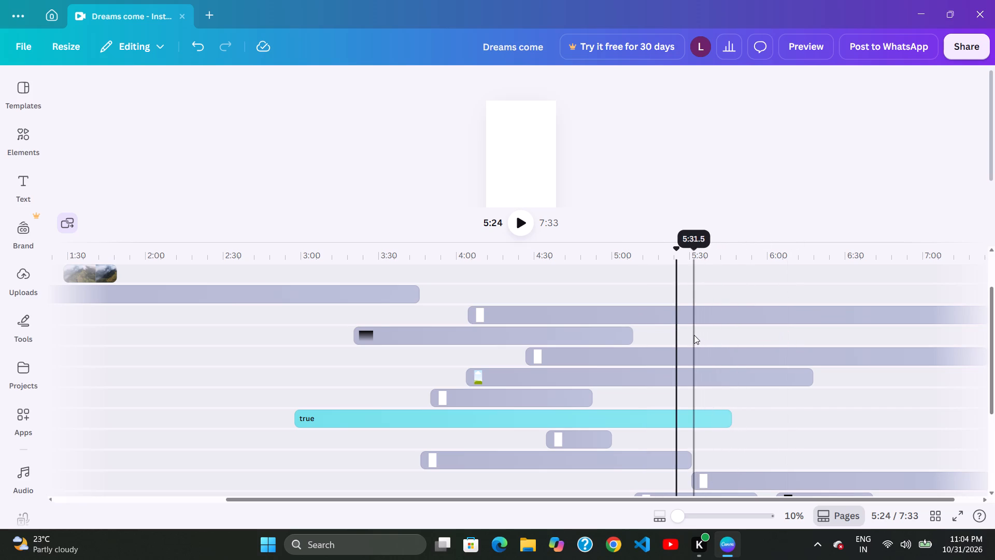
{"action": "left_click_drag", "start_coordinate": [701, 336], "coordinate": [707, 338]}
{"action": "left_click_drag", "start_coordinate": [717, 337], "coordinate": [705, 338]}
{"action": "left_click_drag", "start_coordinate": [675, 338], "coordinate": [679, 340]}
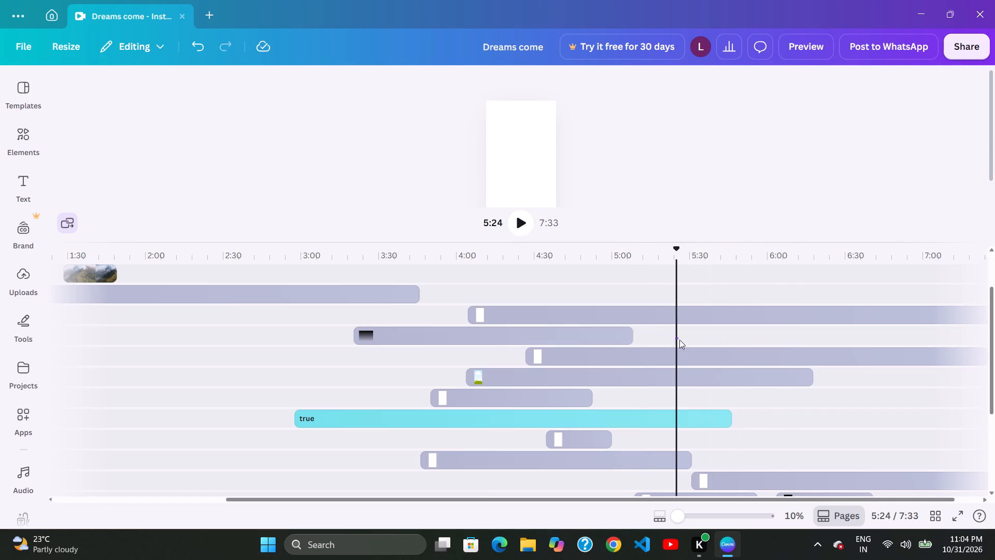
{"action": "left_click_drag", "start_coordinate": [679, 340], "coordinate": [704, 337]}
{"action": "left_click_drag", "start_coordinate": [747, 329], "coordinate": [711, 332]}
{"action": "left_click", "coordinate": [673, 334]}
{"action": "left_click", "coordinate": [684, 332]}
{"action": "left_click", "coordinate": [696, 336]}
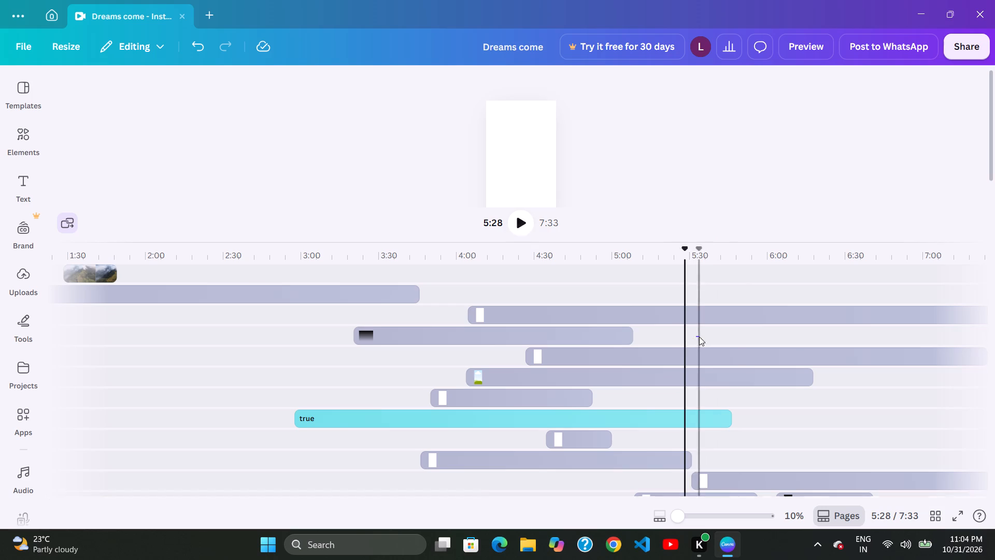
Move the 2:58 white frame clip below the dark gradient clip later to start at about 4:36.
{"action": "left_click", "coordinate": [698, 344]}
{"action": "left_click_drag", "start_coordinate": [686, 346], "coordinate": [692, 347]}
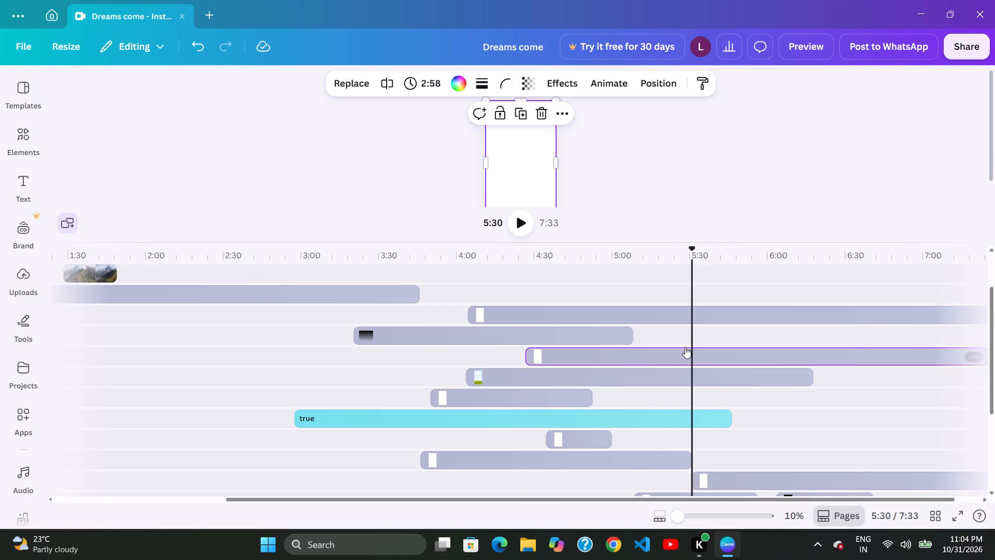
{"action": "left_click_drag", "start_coordinate": [688, 347], "coordinate": [698, 350]}
{"action": "left_click_drag", "start_coordinate": [687, 355], "coordinate": [700, 358]}
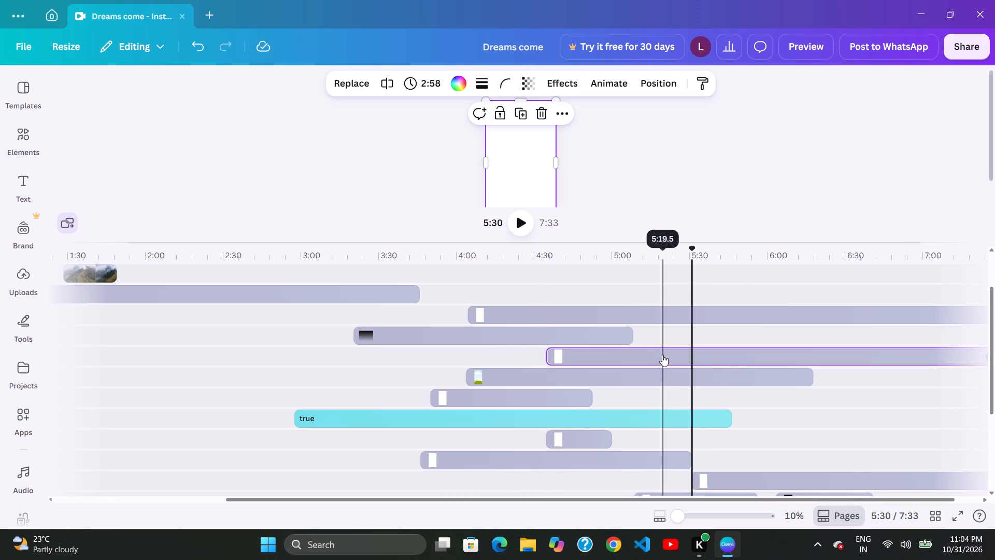
{"action": "left_click_drag", "start_coordinate": [663, 354], "coordinate": [667, 354]}
{"action": "left_click", "coordinate": [704, 338]}
{"action": "left_click_drag", "start_coordinate": [675, 337], "coordinate": [692, 339]}
{"action": "left_click", "coordinate": [733, 333]}
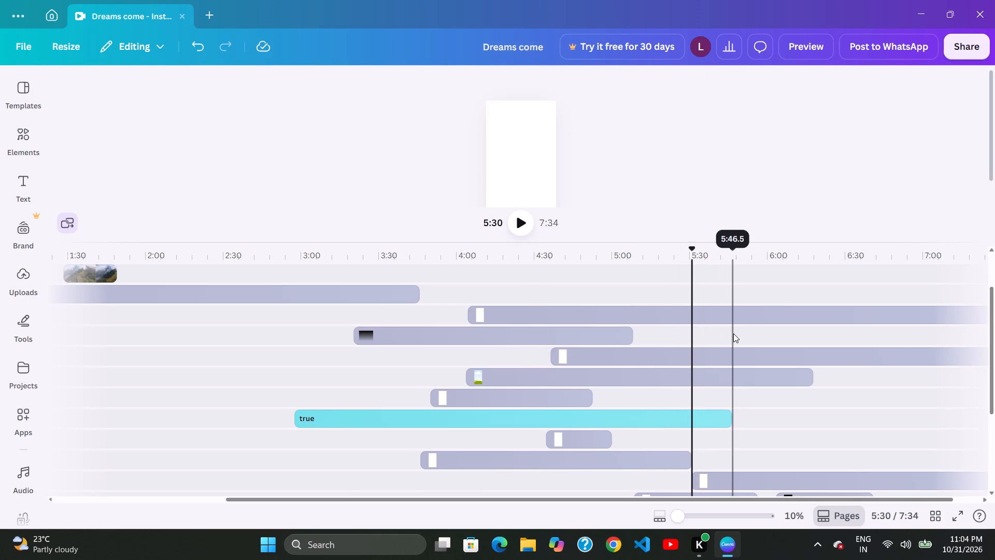
Move the 2:58 white frame clip below the dark gradient clip further along its track to start at about 4:50.
{"action": "left_click_drag", "start_coordinate": [733, 340], "coordinate": [749, 345]}
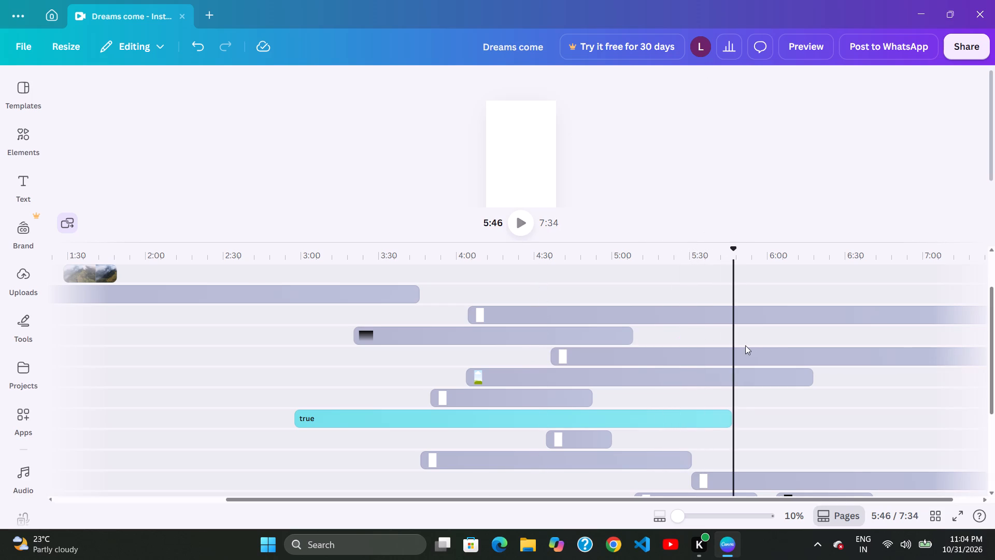
{"action": "left_click", "coordinate": [747, 349]}
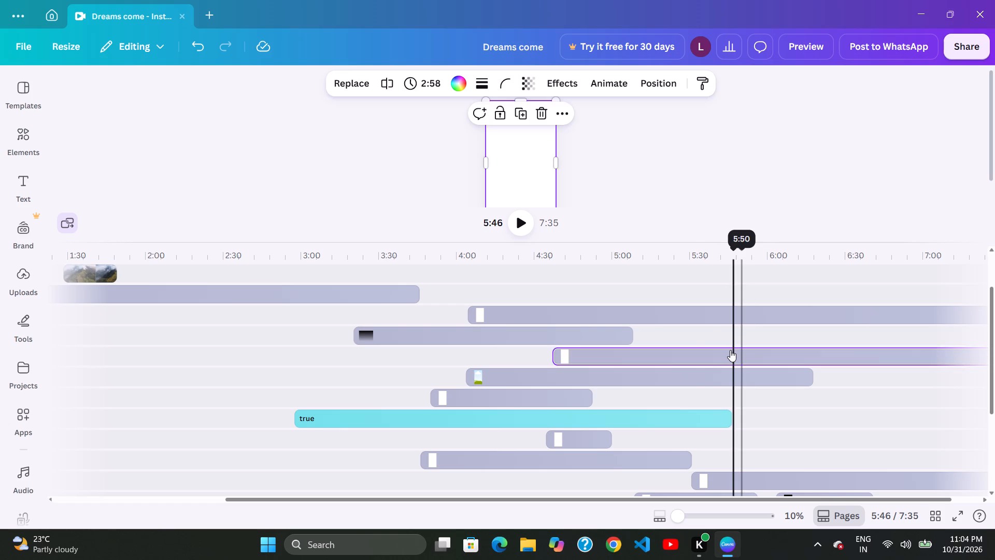
{"action": "left_click_drag", "start_coordinate": [729, 345], "coordinate": [738, 346]}
{"action": "left_click", "coordinate": [742, 351]}
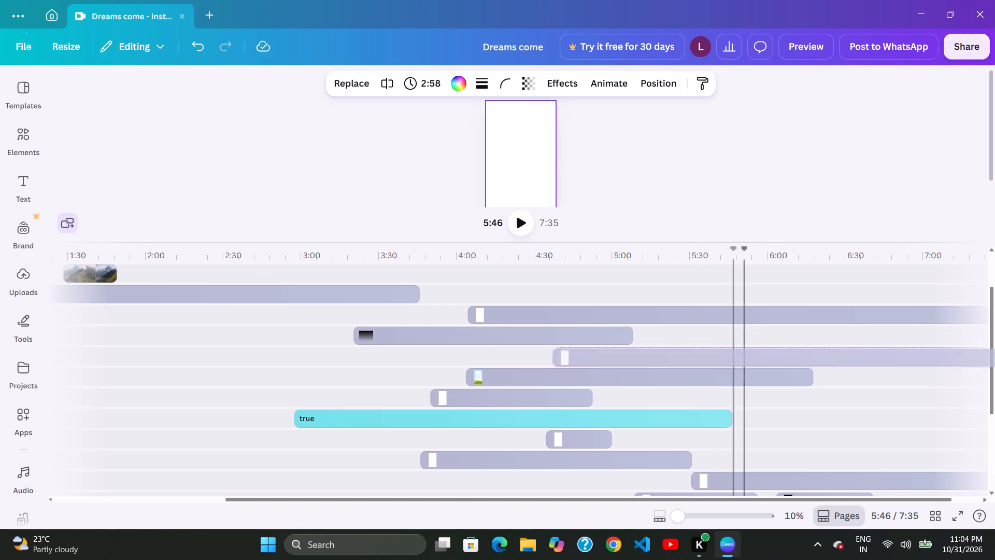
{"action": "left_click_drag", "start_coordinate": [693, 348], "coordinate": [696, 349]}
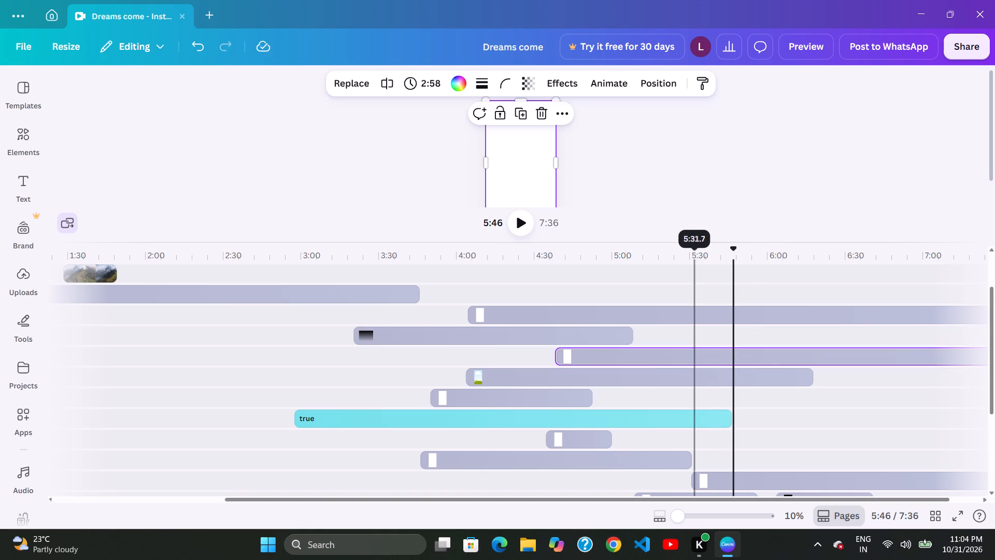
{"action": "left_click_drag", "start_coordinate": [696, 349], "coordinate": [715, 349]}
{"action": "left_click_drag", "start_coordinate": [755, 343], "coordinate": [737, 341]}
{"action": "left_click_drag", "start_coordinate": [706, 341], "coordinate": [726, 344]}
{"action": "left_click", "coordinate": [745, 342]}
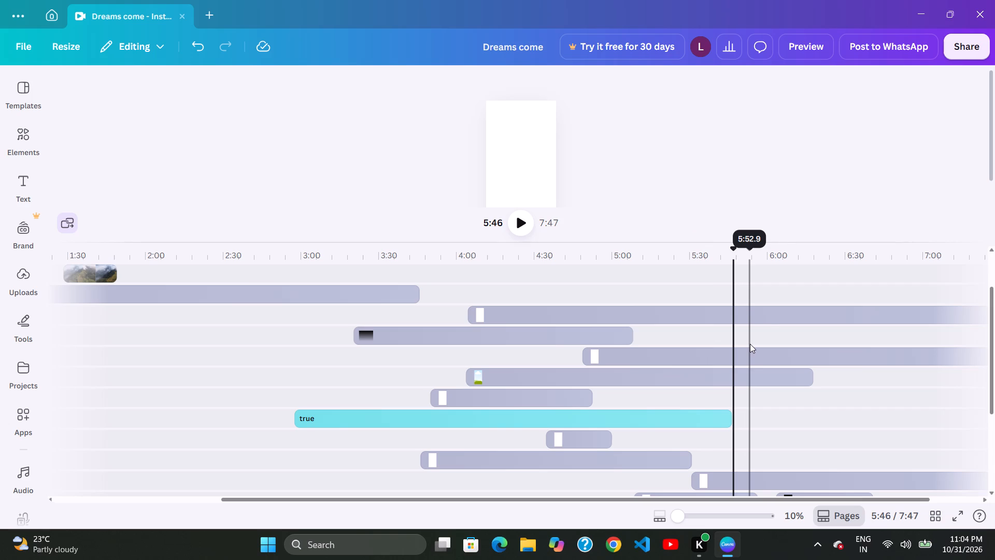
{"action": "left_click_drag", "start_coordinate": [762, 346], "coordinate": [772, 352]}
{"action": "left_click", "coordinate": [769, 353]}
{"action": "left_click", "coordinate": [774, 358]}
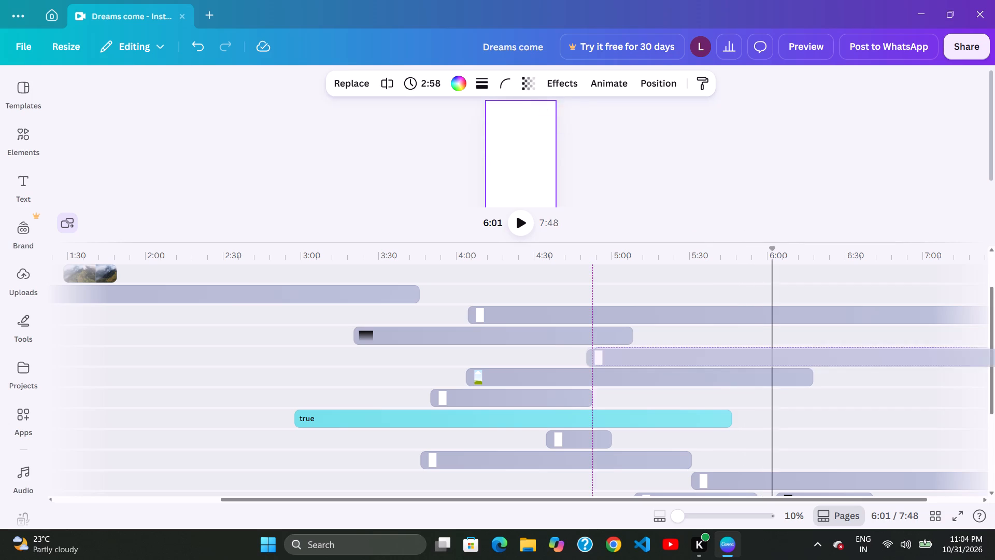